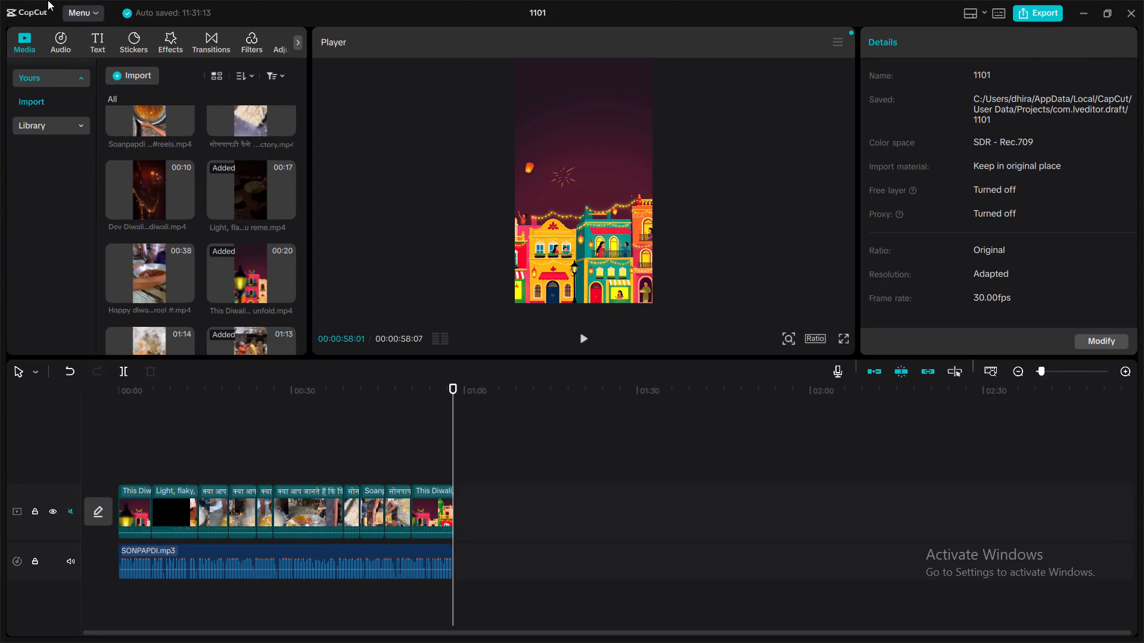
# Close project 1101 and create a new empty video project.
pyautogui.click(1132, 14)
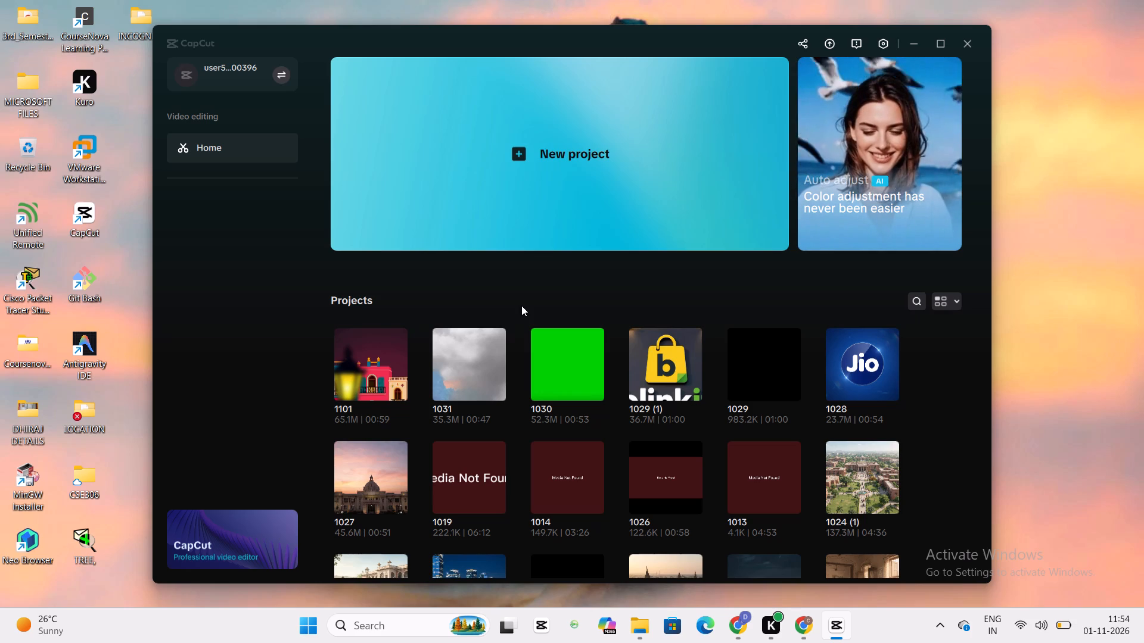
pyautogui.click(595, 149)
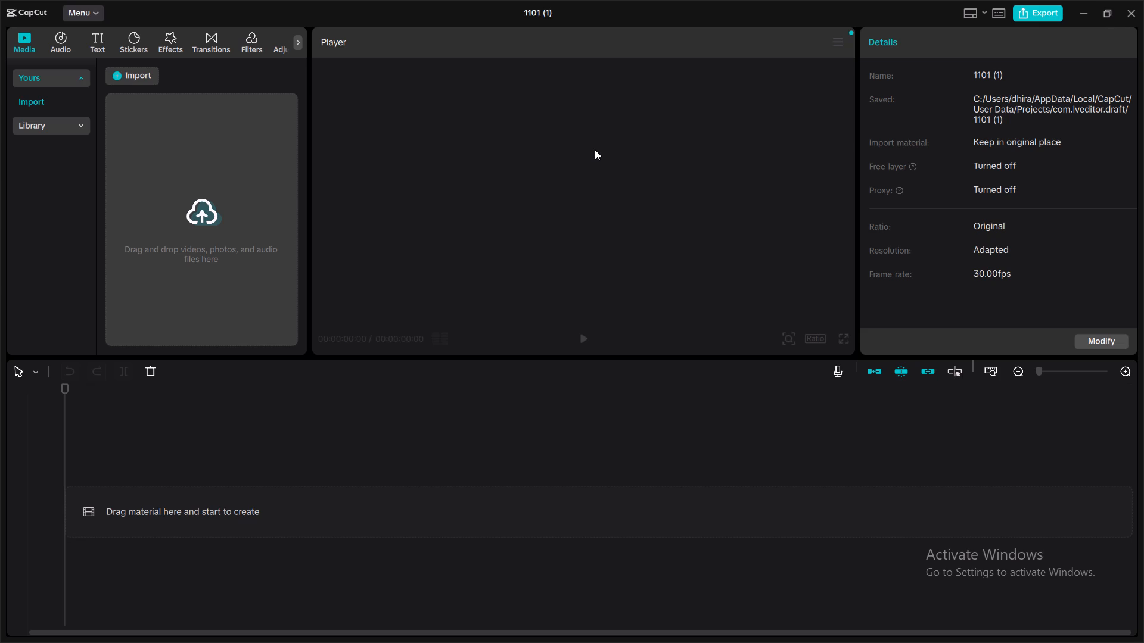
# Import the eight diya-making videos from today's Downloads, from "Diwali Special Diya Making Process" through "#diya #diwali2021".
pyautogui.click(195, 208)
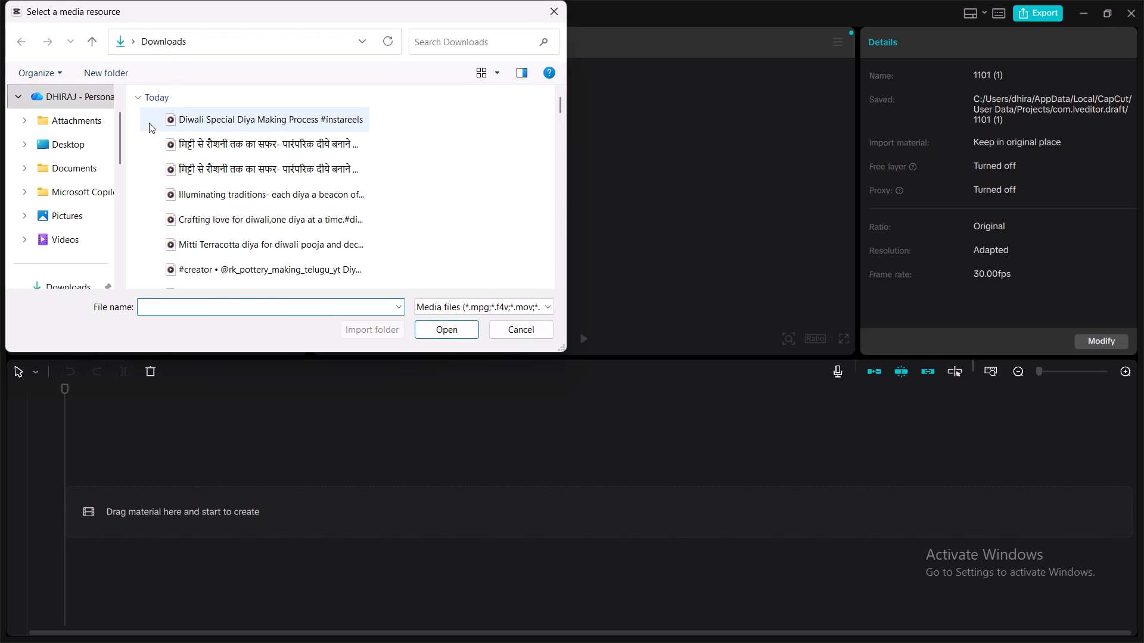
pyautogui.moveTo(149, 123); pyautogui.dragTo(194, 291)
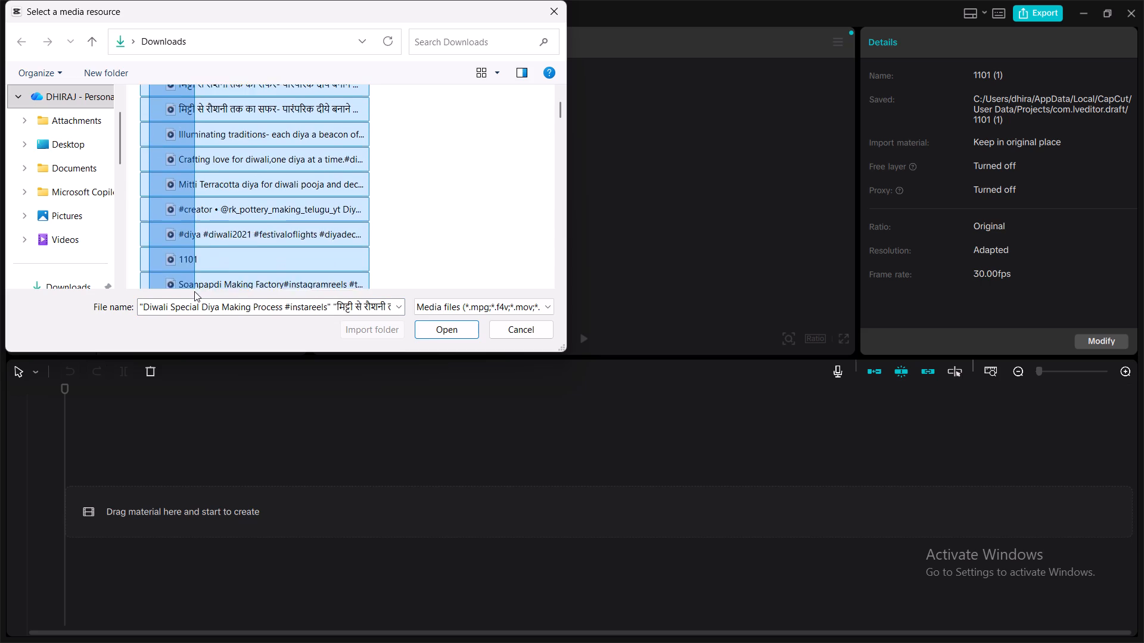
pyautogui.moveTo(194, 291); pyautogui.dragTo(226, 213)
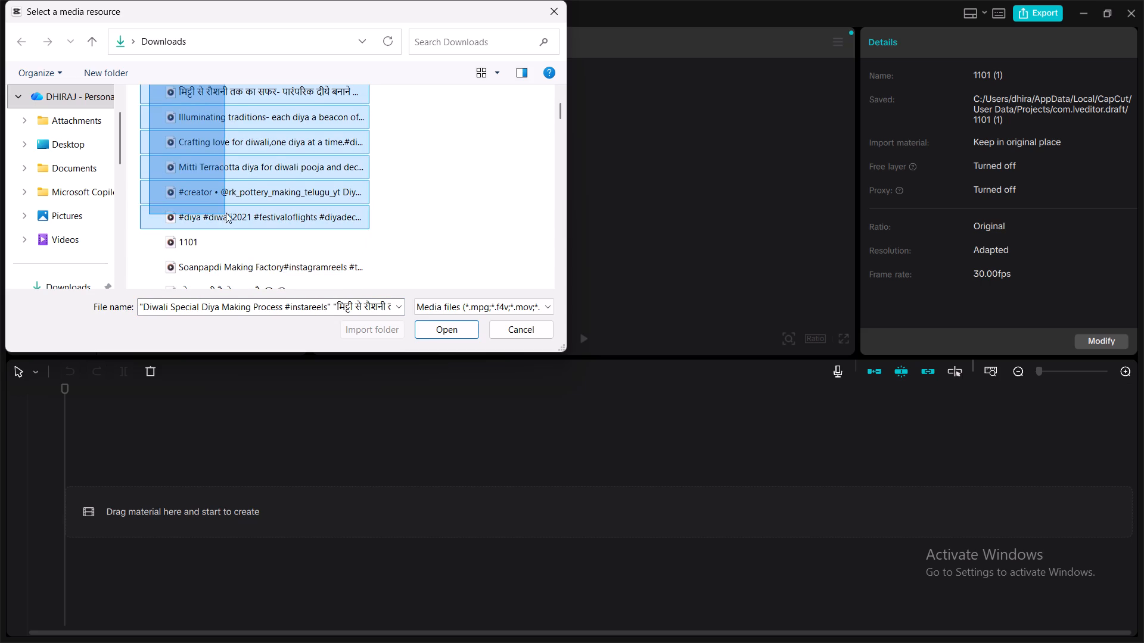
pyautogui.moveTo(226, 213); pyautogui.dragTo(235, 219)
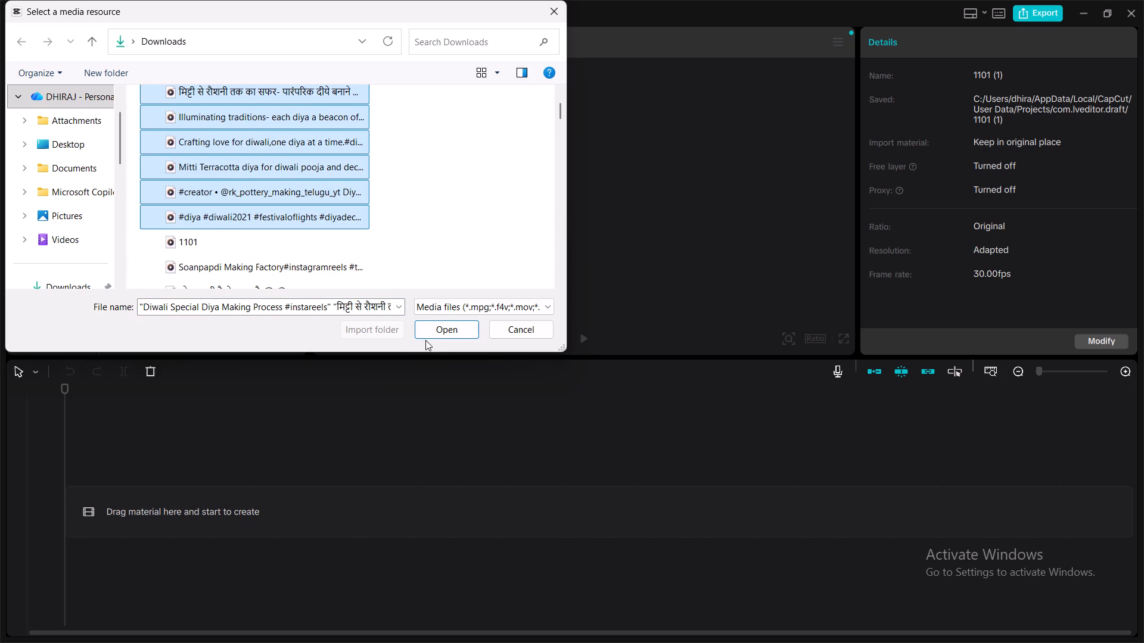
pyautogui.click(455, 326)
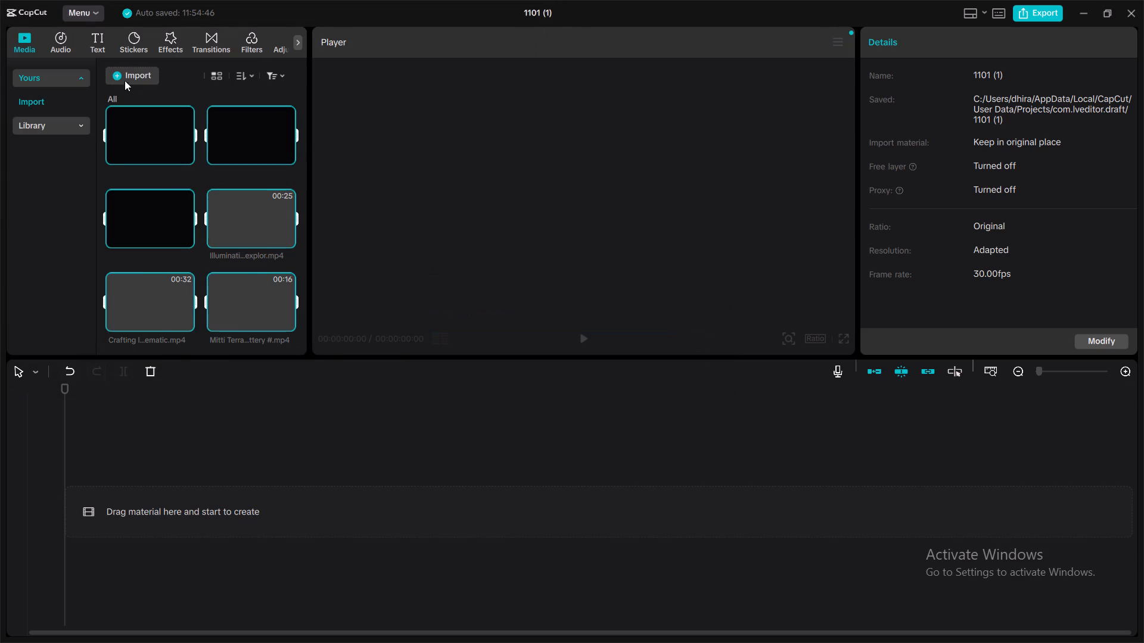
# Import the DIYA audio file from the Downloads folder into the project media.
pyautogui.click(122, 76)
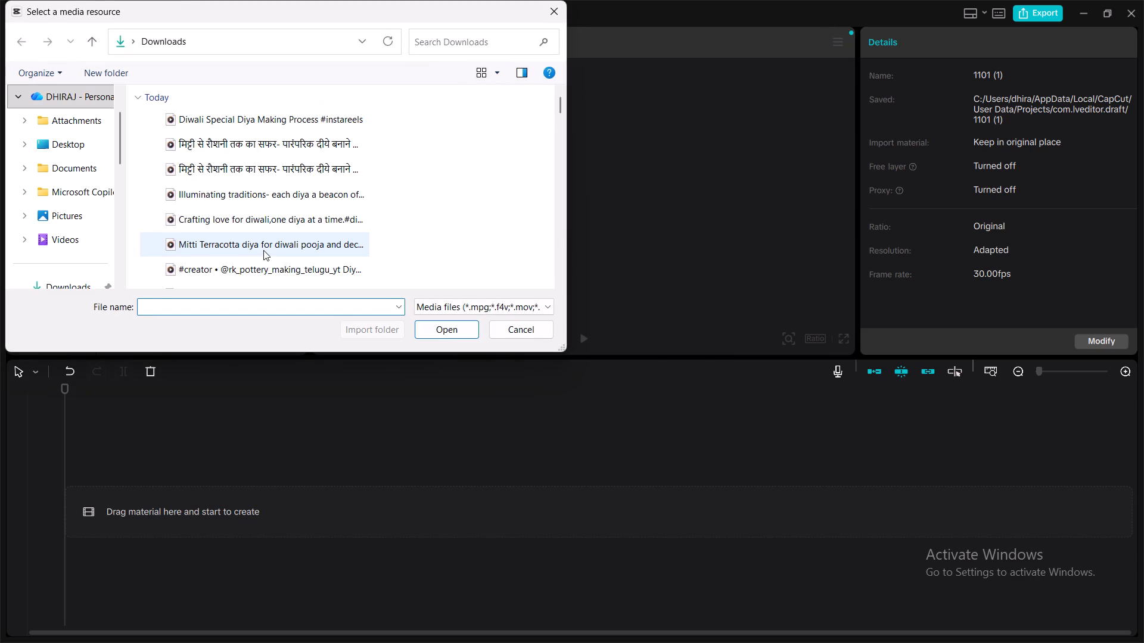
pyautogui.scroll(-2, 263, 250)
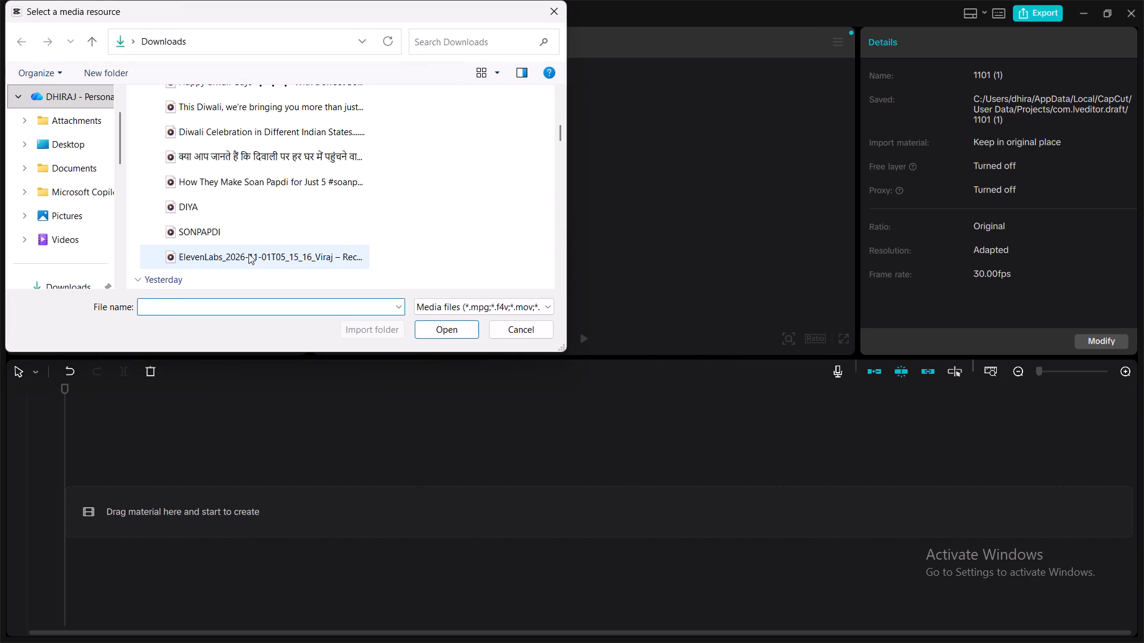
pyautogui.click(221, 218)
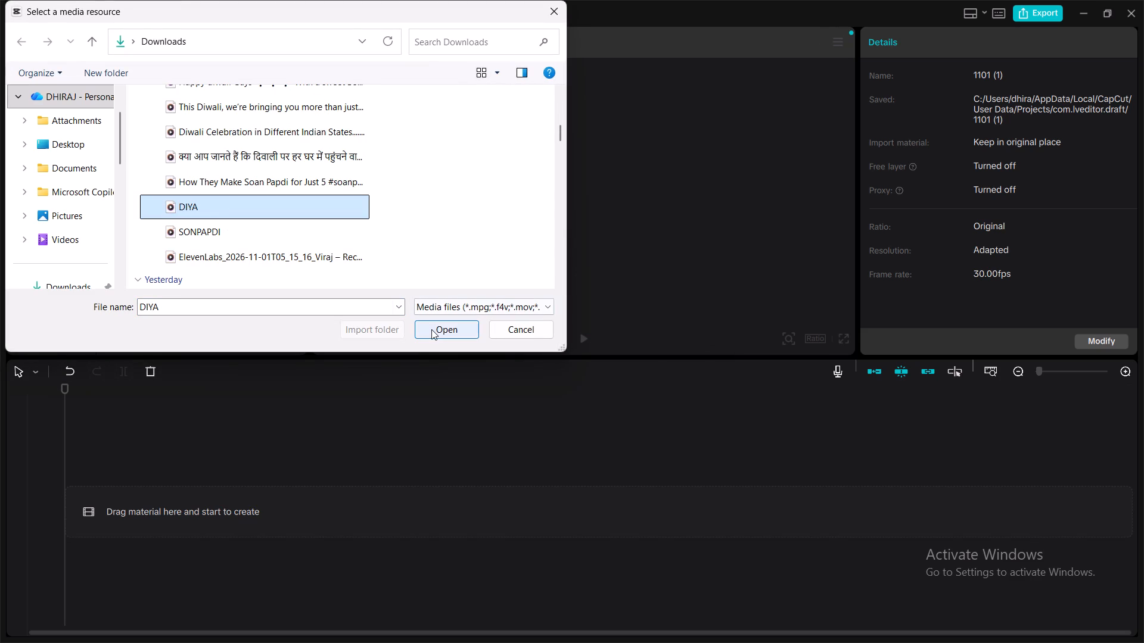
pyautogui.click(431, 329)
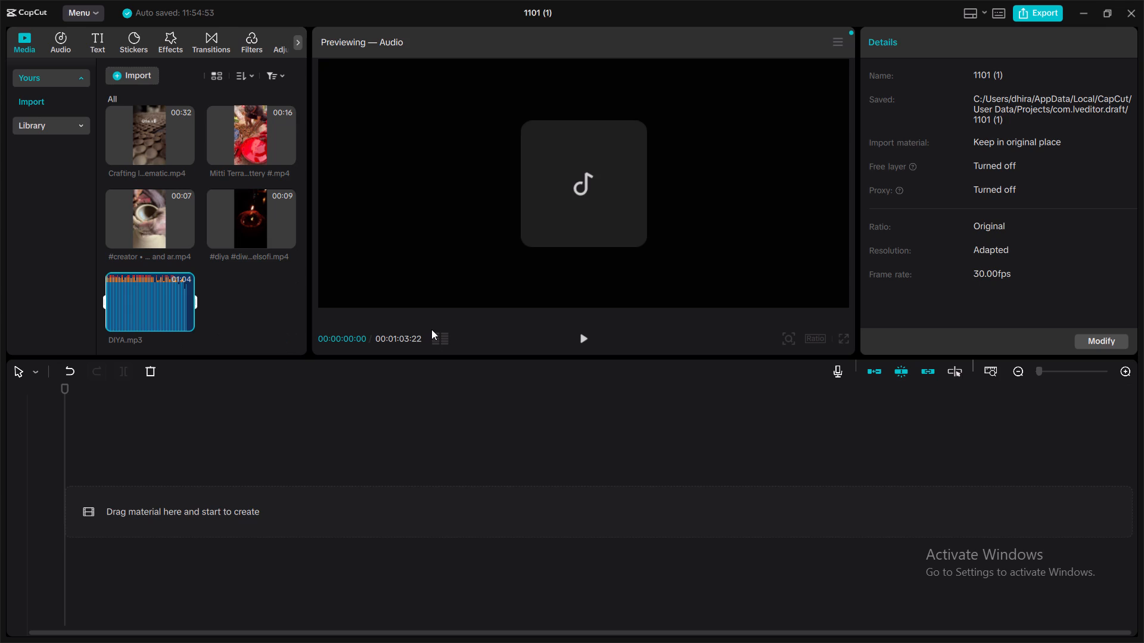
# Place DIYA.mp3 on the timeline as an audio track starting at 00:00.
pyautogui.moveTo(151, 303); pyautogui.dragTo(202, 460)
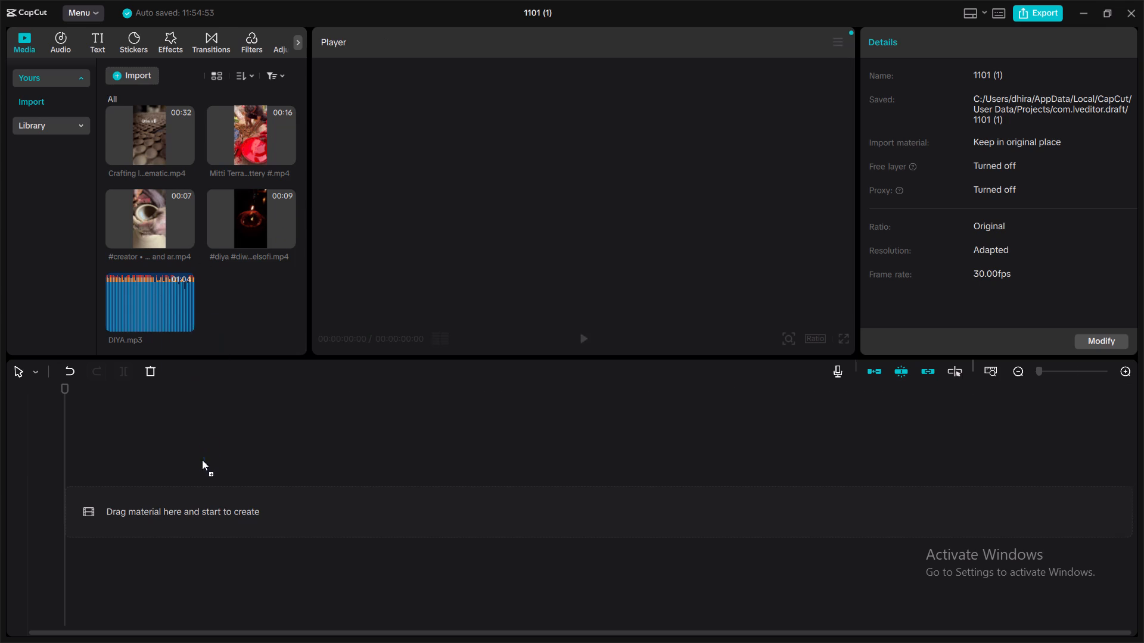
pyautogui.moveTo(202, 460); pyautogui.dragTo(173, 547)
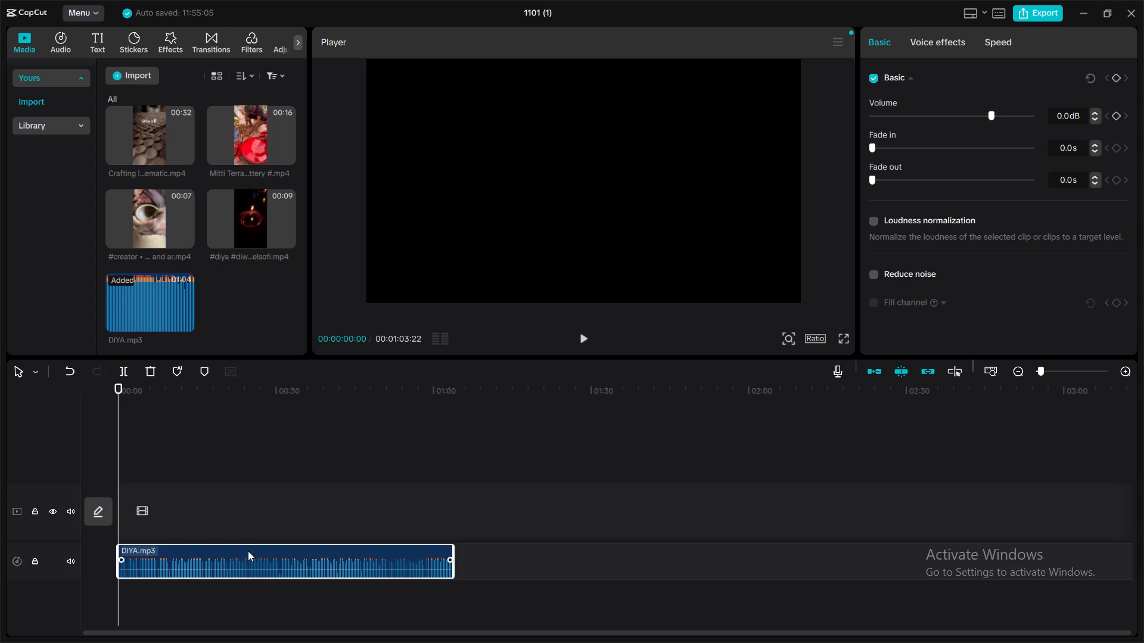
# Listen to the opening of DIYA.mp3, trim about 8 seconds off its start and move the clip back to 00:00.
pyautogui.click(587, 344)
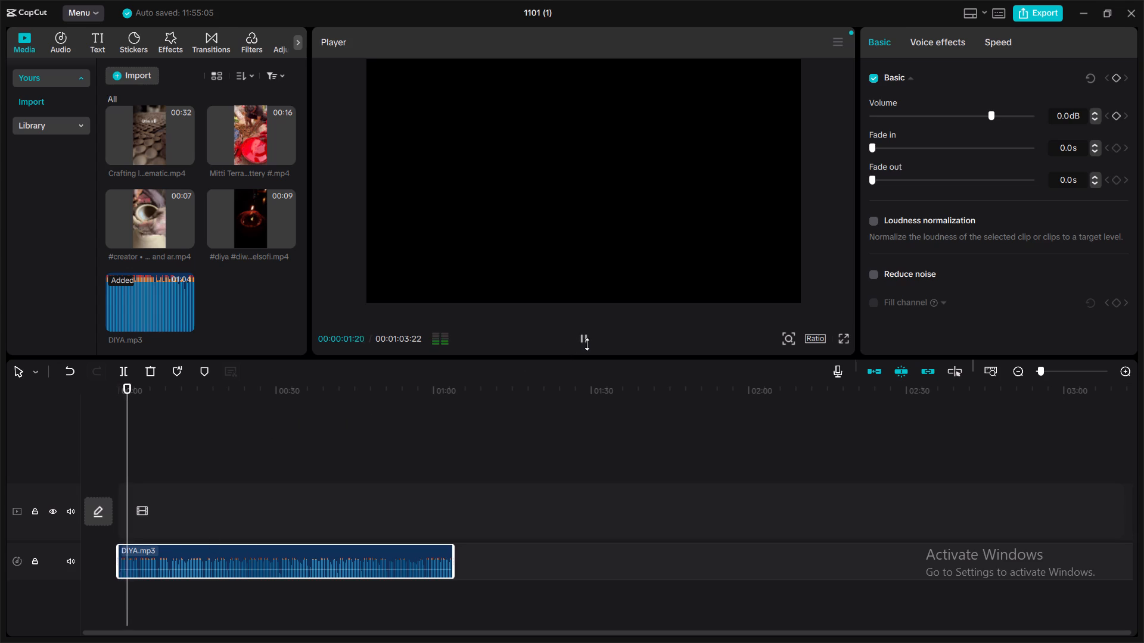
pyautogui.click(587, 344)
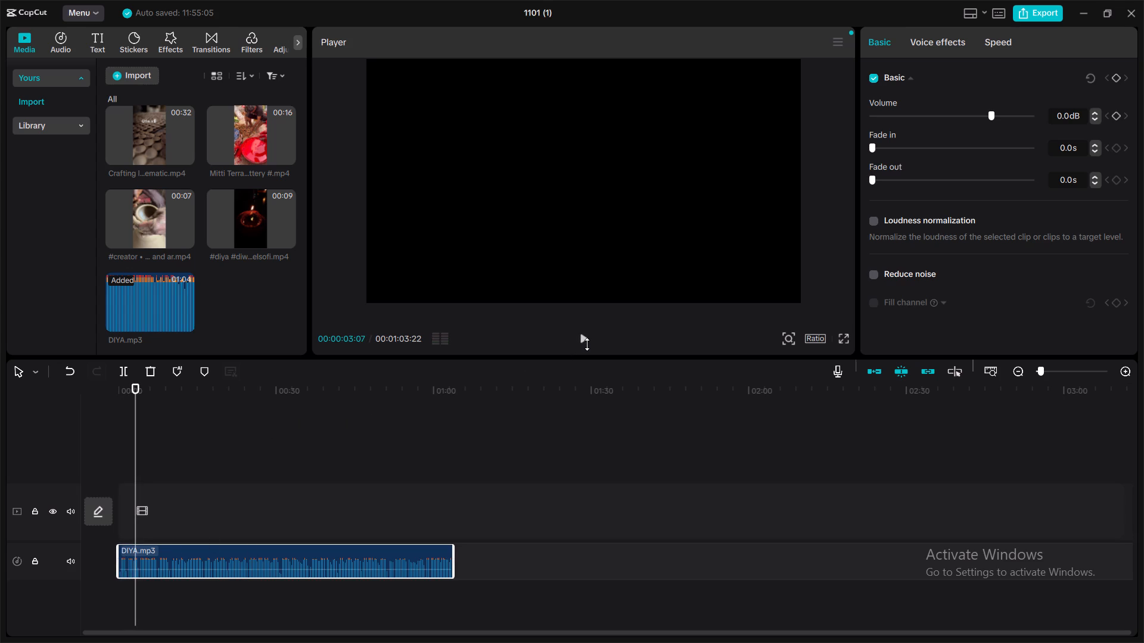
pyautogui.moveTo(116, 550); pyautogui.dragTo(123, 554)
pyautogui.moveTo(123, 554); pyautogui.dragTo(123, 554)
pyautogui.click(586, 336)
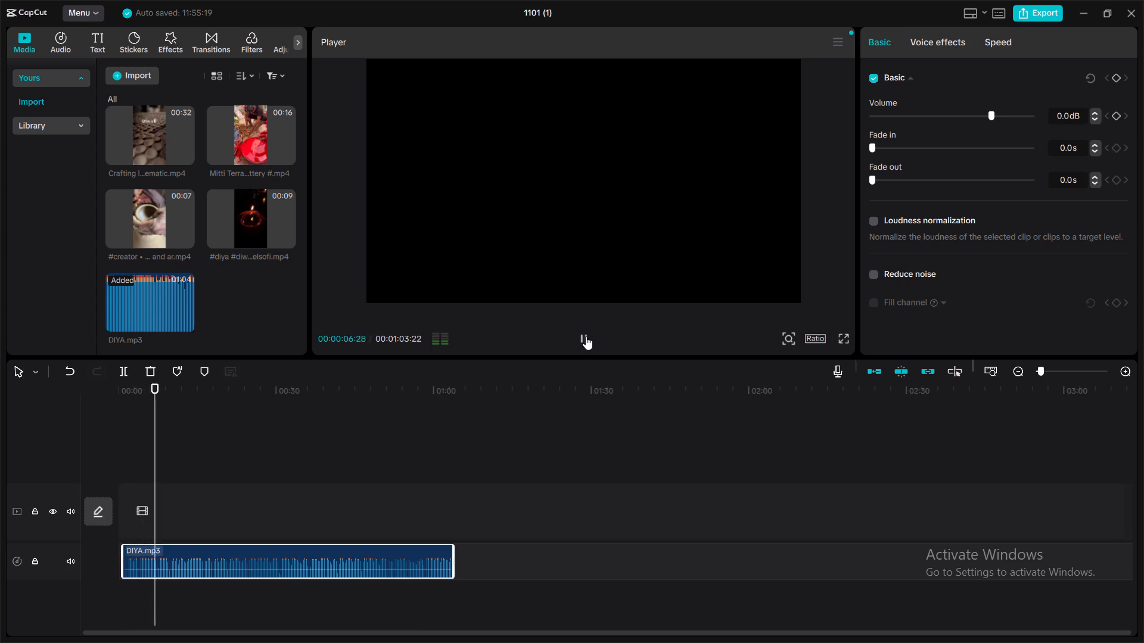
pyautogui.click(586, 336)
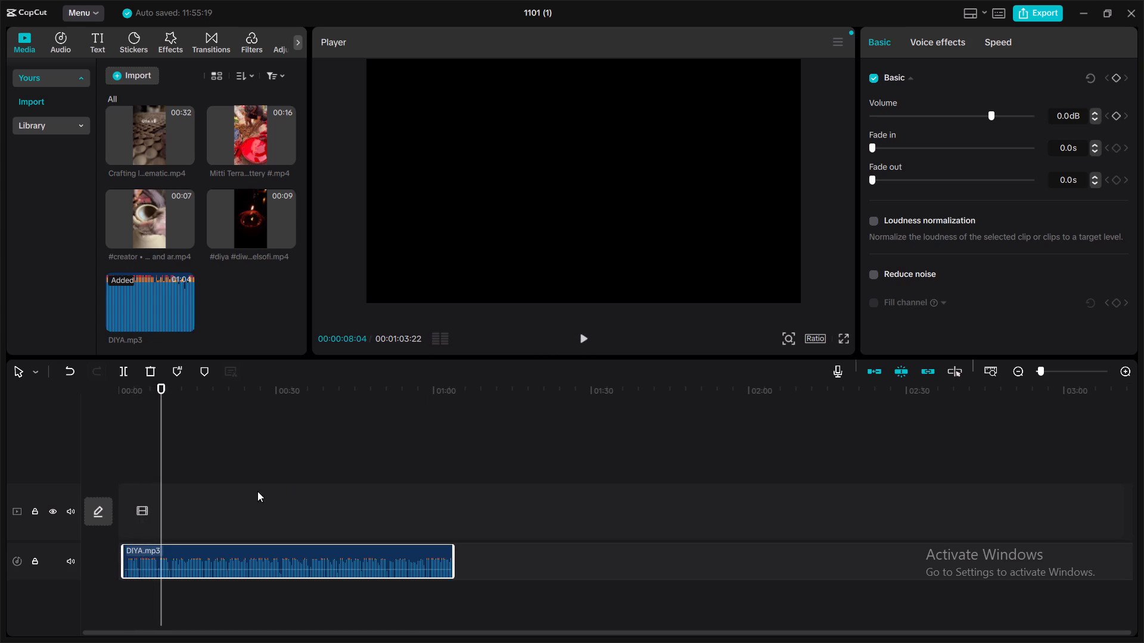
pyautogui.moveTo(122, 553); pyautogui.dragTo(154, 561)
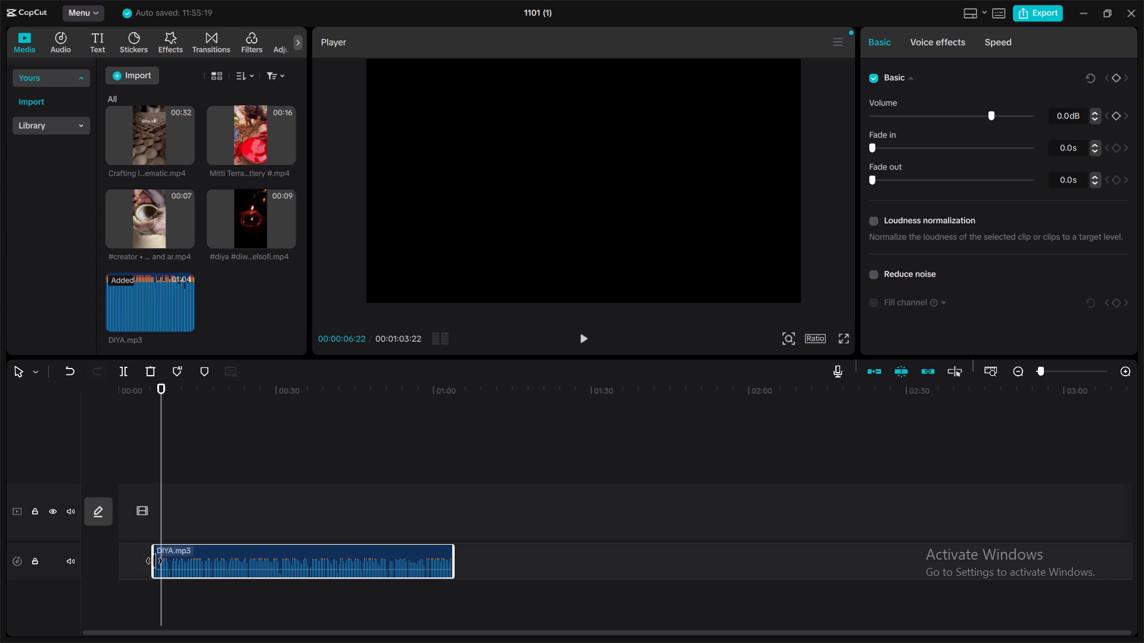
pyautogui.moveTo(154, 561); pyautogui.dragTo(161, 562)
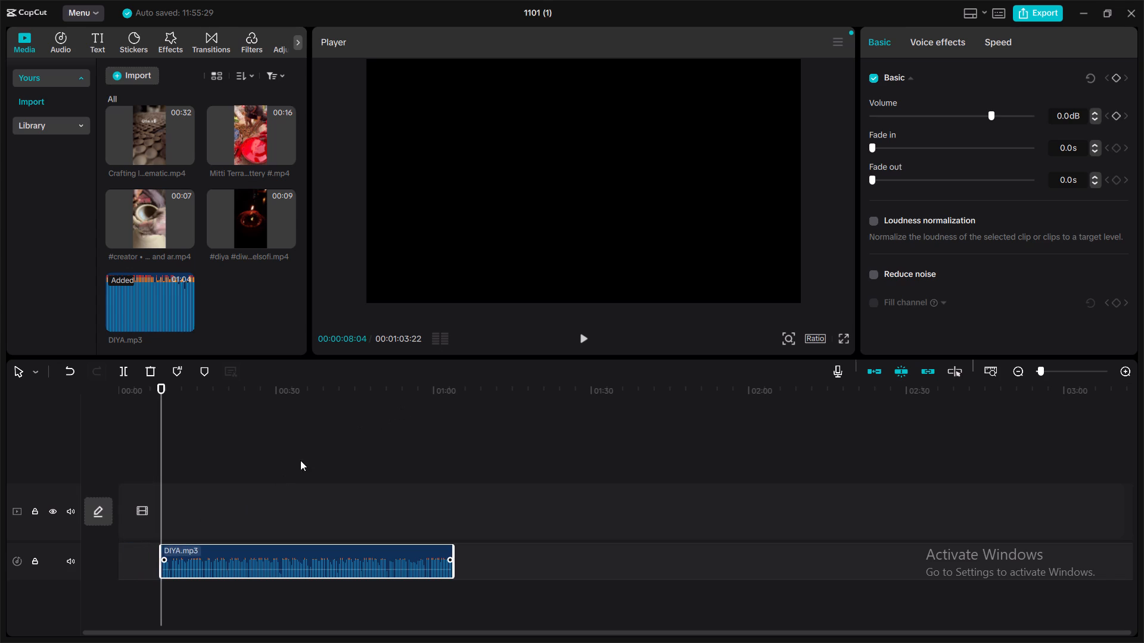
pyautogui.click(322, 428)
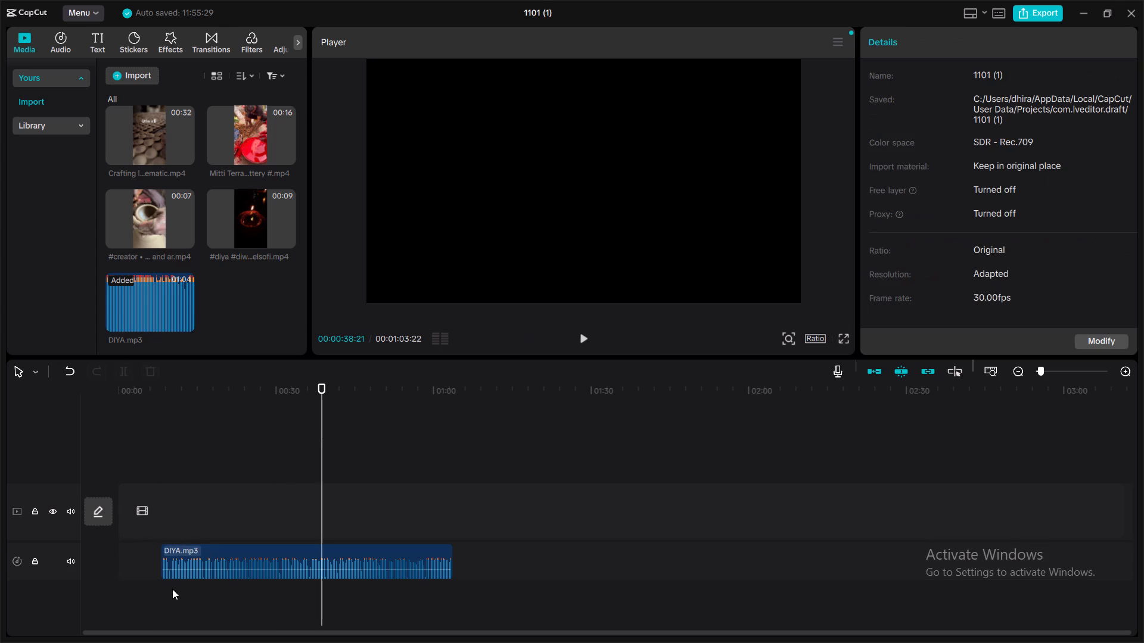
pyautogui.moveTo(225, 553); pyautogui.dragTo(176, 555)
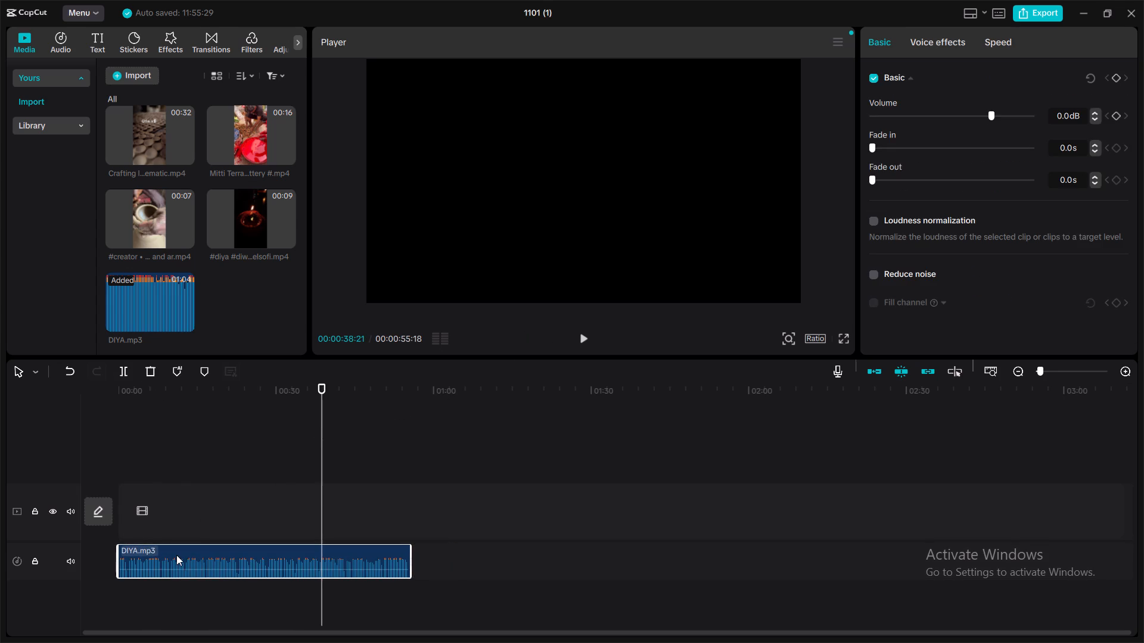
# Replay the opening, trim about 2 more seconds off the start of DIYA.mp3 and move it back to 00:00.
pyautogui.click(137, 446)
pyautogui.moveTo(137, 446); pyautogui.dragTo(94, 452)
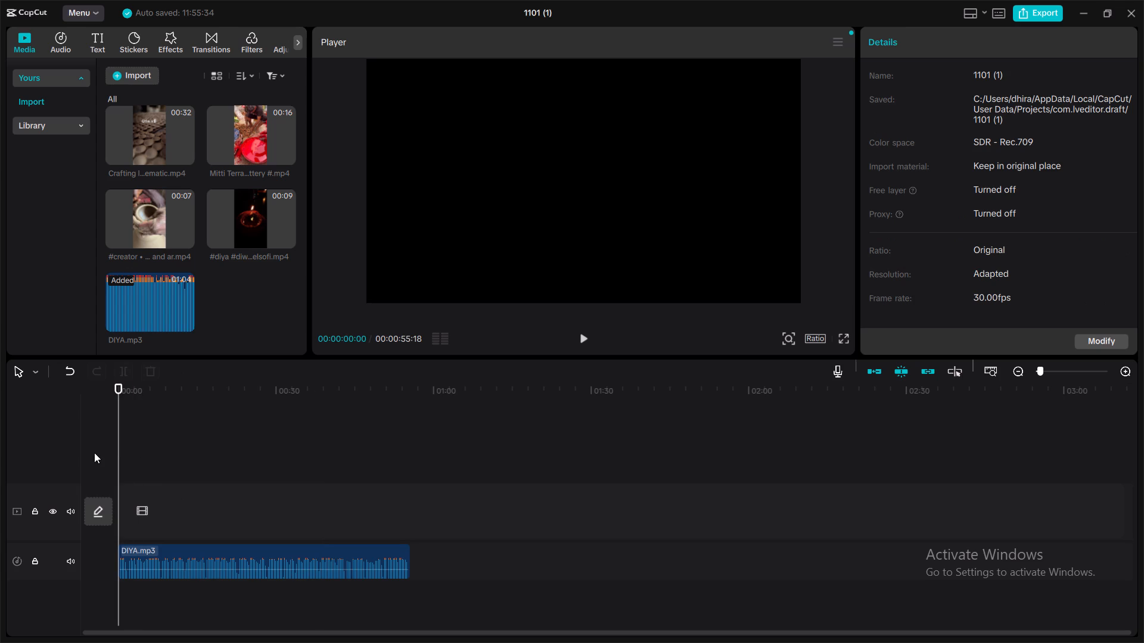
pyautogui.click(581, 335)
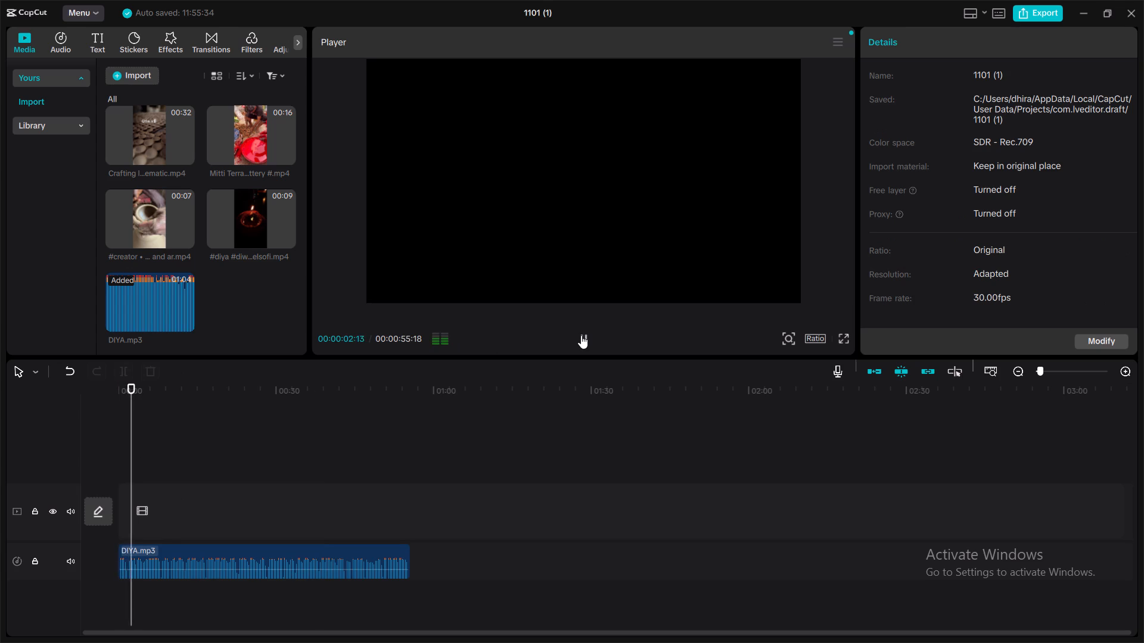
pyautogui.click(581, 335)
pyautogui.click(156, 553)
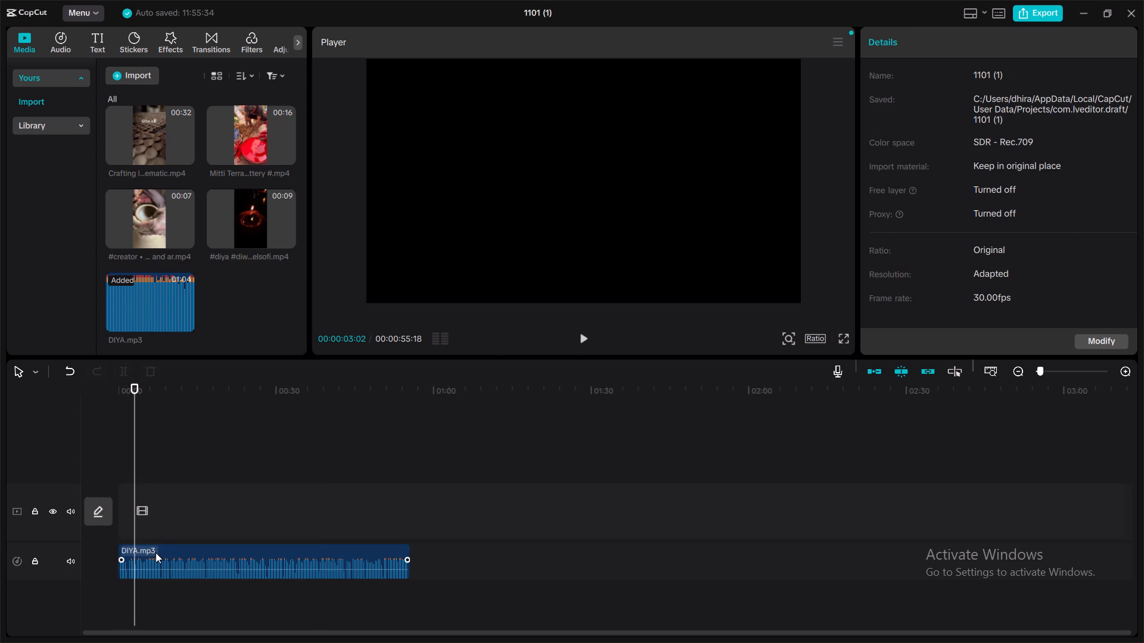
pyautogui.click(119, 561)
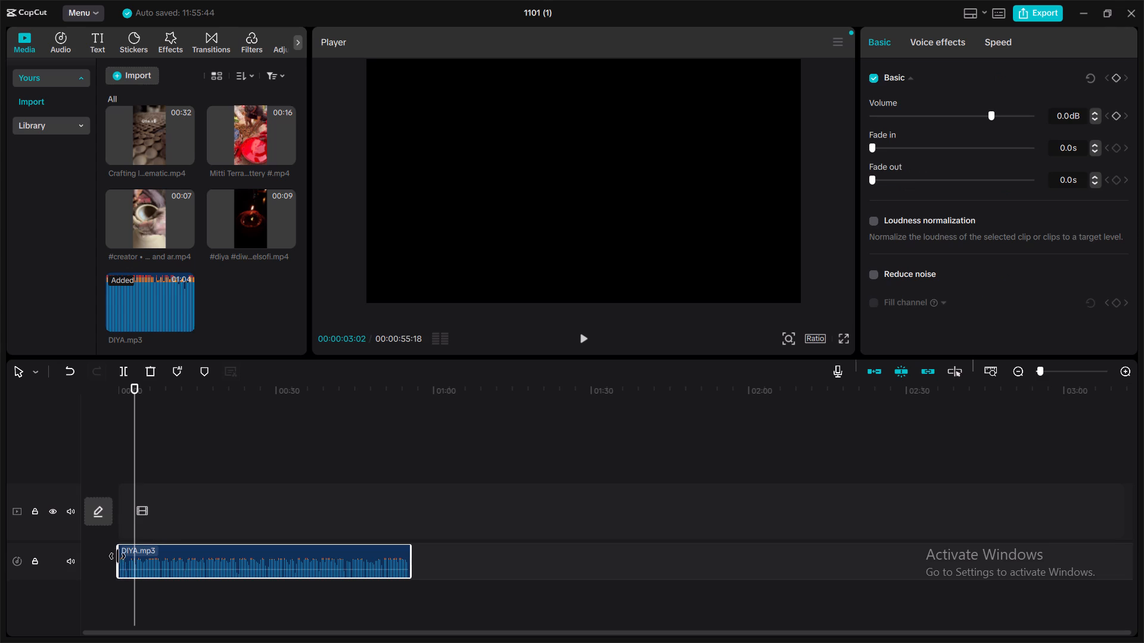
pyautogui.moveTo(117, 552); pyautogui.dragTo(130, 560)
pyautogui.moveTo(181, 550); pyautogui.dragTo(166, 550)
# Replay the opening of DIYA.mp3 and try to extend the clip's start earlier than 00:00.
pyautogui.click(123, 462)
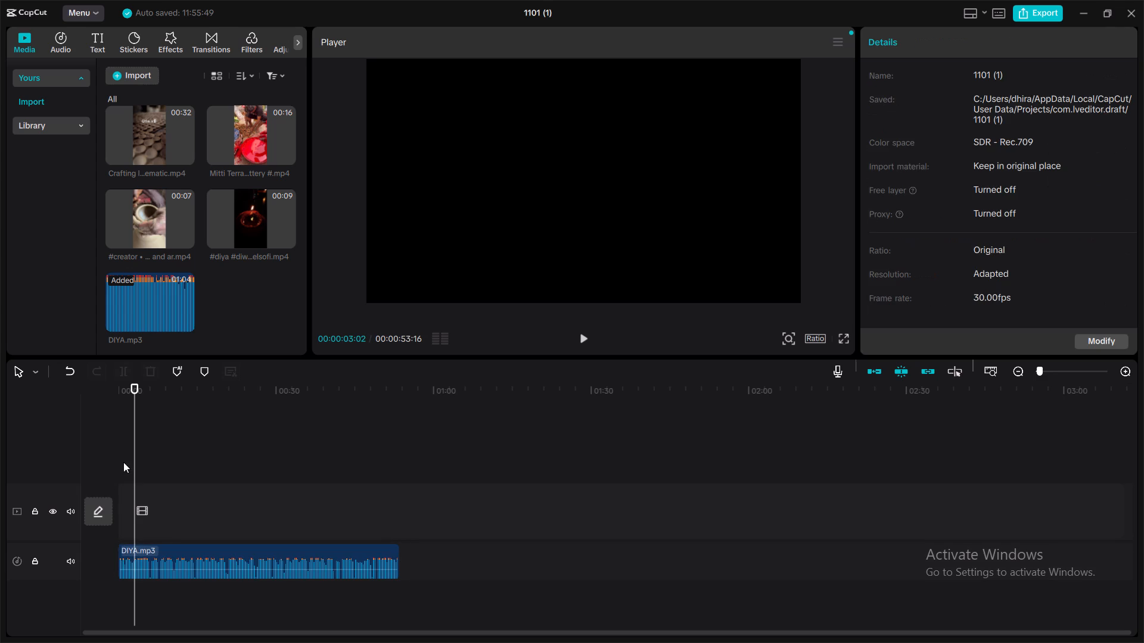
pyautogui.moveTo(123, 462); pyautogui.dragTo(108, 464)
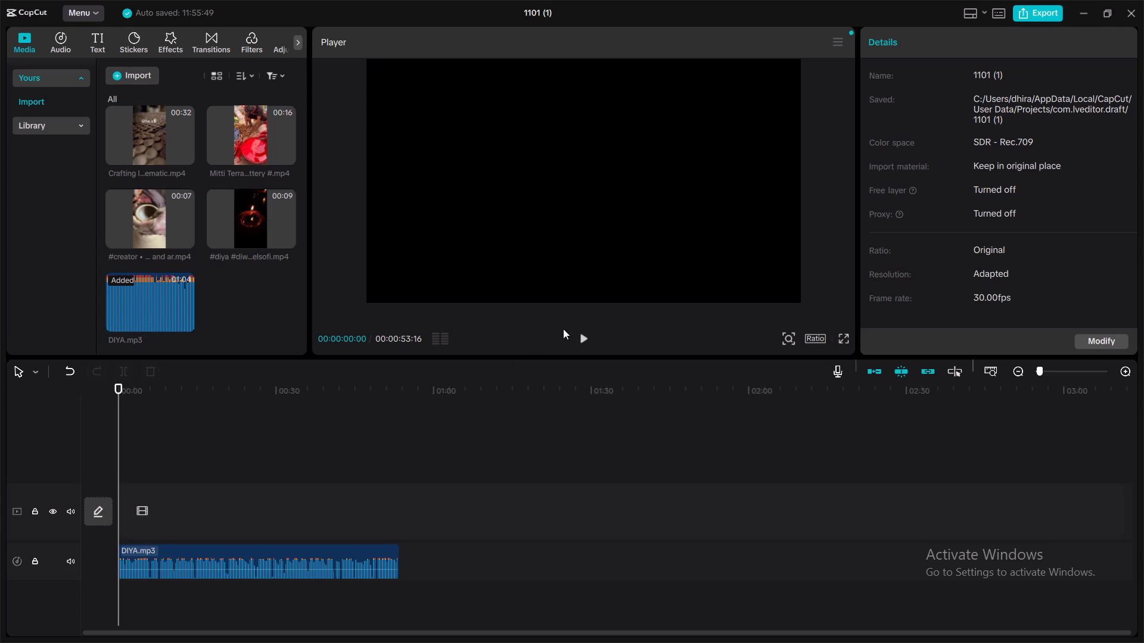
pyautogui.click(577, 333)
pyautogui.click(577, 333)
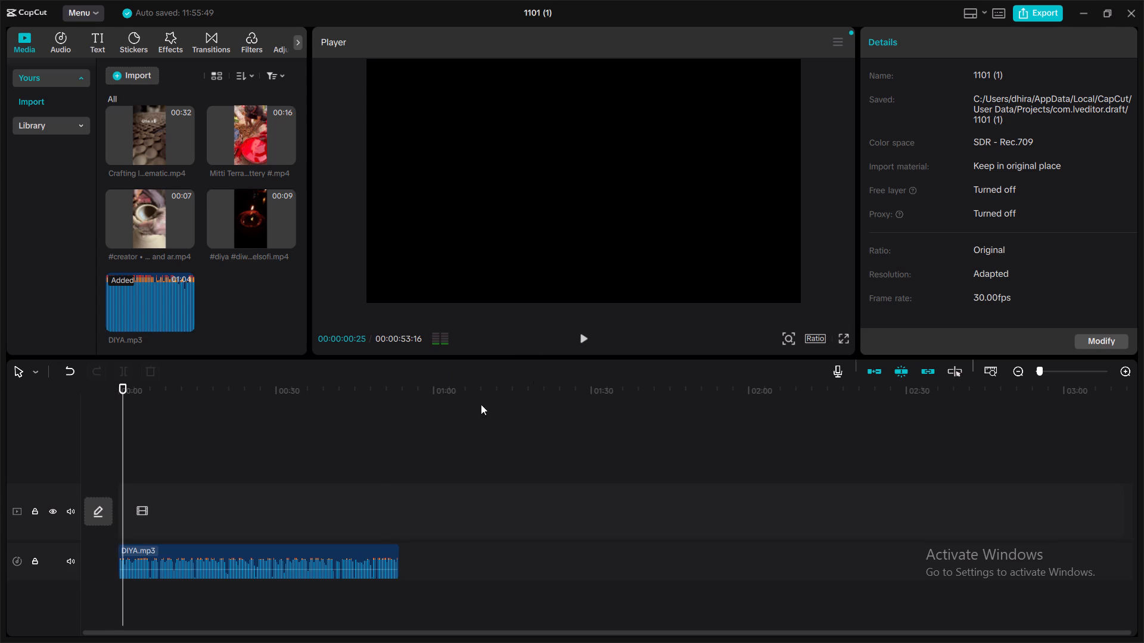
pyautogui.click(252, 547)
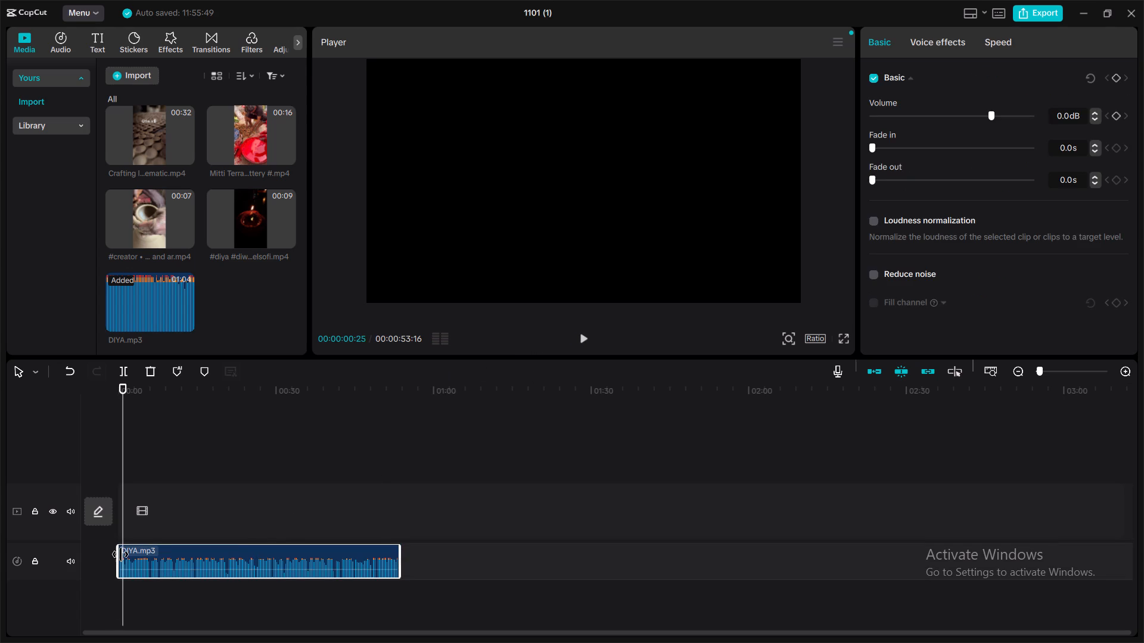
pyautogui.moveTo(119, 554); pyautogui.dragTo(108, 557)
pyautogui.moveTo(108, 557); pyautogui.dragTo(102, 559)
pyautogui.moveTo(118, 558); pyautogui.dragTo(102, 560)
# Move DIYA.mp3 about 6 seconds later on the timeline and, replaying the opening, restore its trimmed beginning back to about 00:00:05:10.
pyautogui.moveTo(180, 545); pyautogui.dragTo(213, 545)
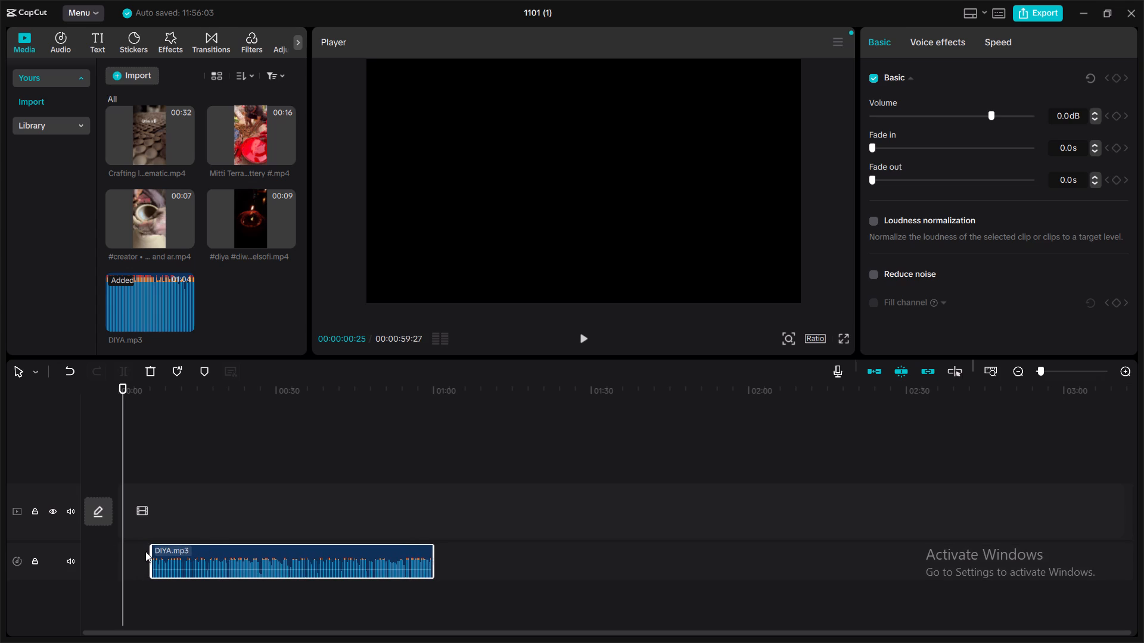
pyautogui.click(154, 554)
pyautogui.click(150, 454)
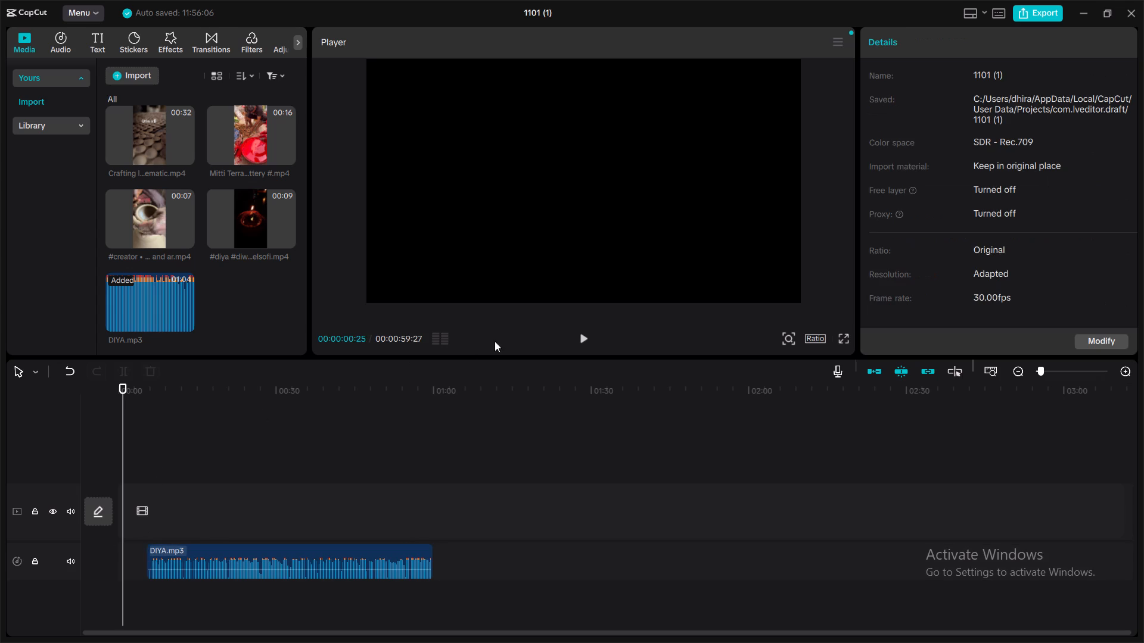
pyautogui.click(583, 335)
pyautogui.click(583, 335)
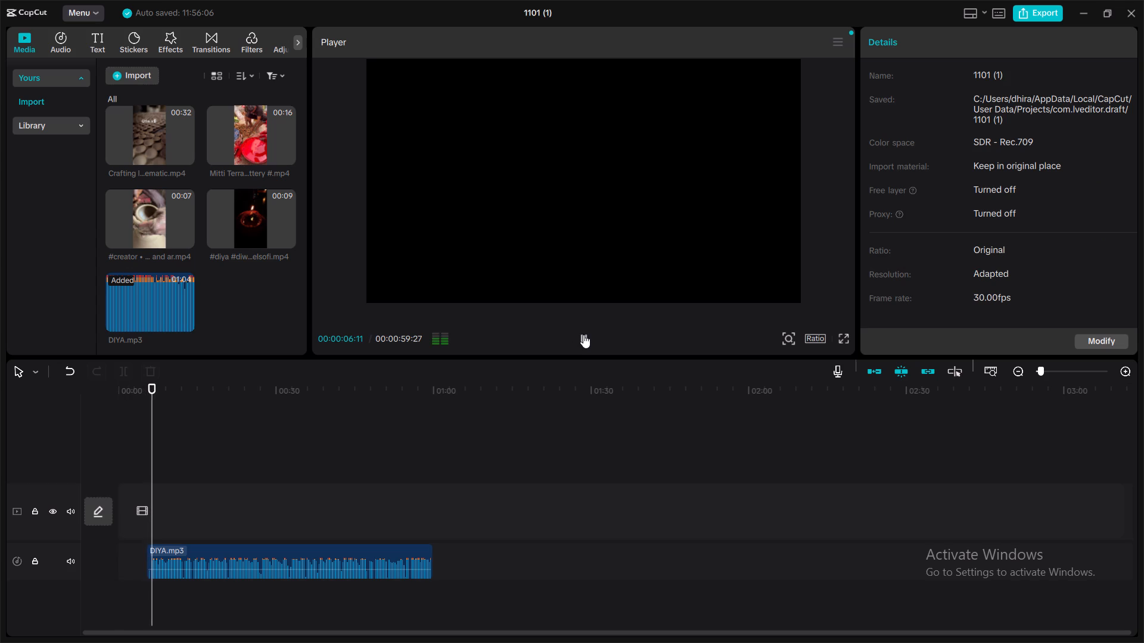
pyautogui.click(195, 553)
pyautogui.moveTo(144, 561); pyautogui.dragTo(146, 567)
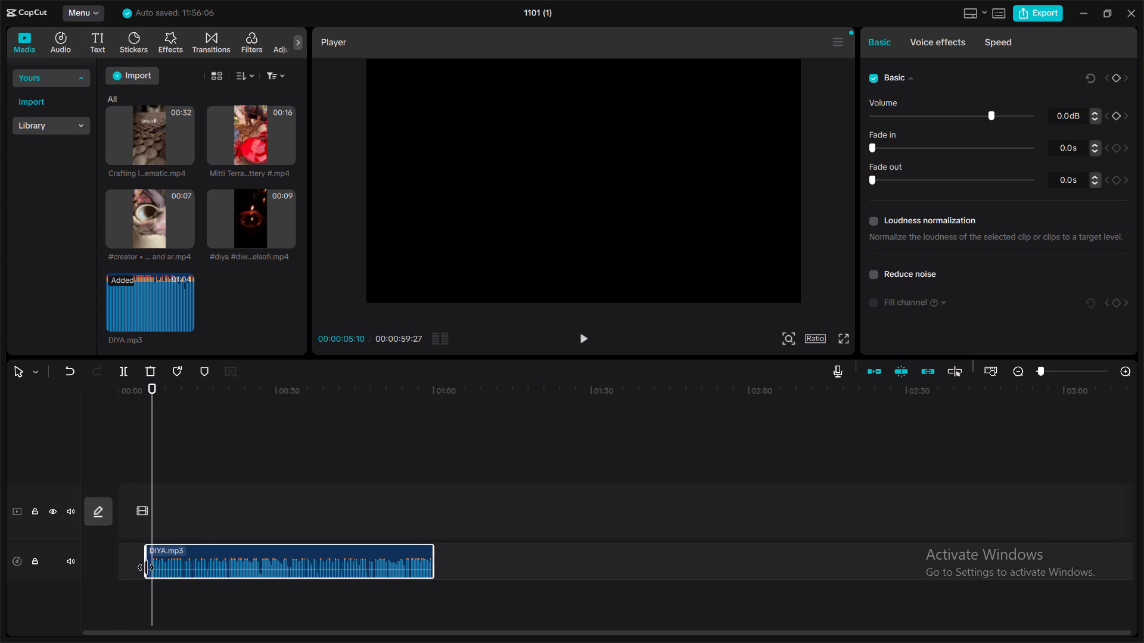
pyautogui.moveTo(146, 567); pyautogui.dragTo(146, 567)
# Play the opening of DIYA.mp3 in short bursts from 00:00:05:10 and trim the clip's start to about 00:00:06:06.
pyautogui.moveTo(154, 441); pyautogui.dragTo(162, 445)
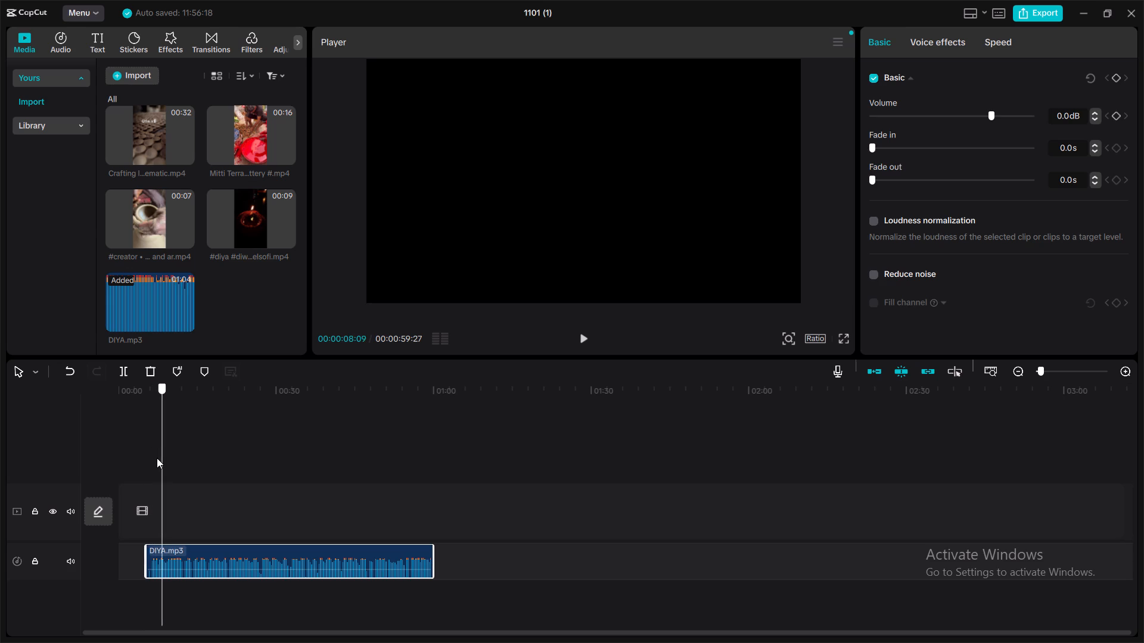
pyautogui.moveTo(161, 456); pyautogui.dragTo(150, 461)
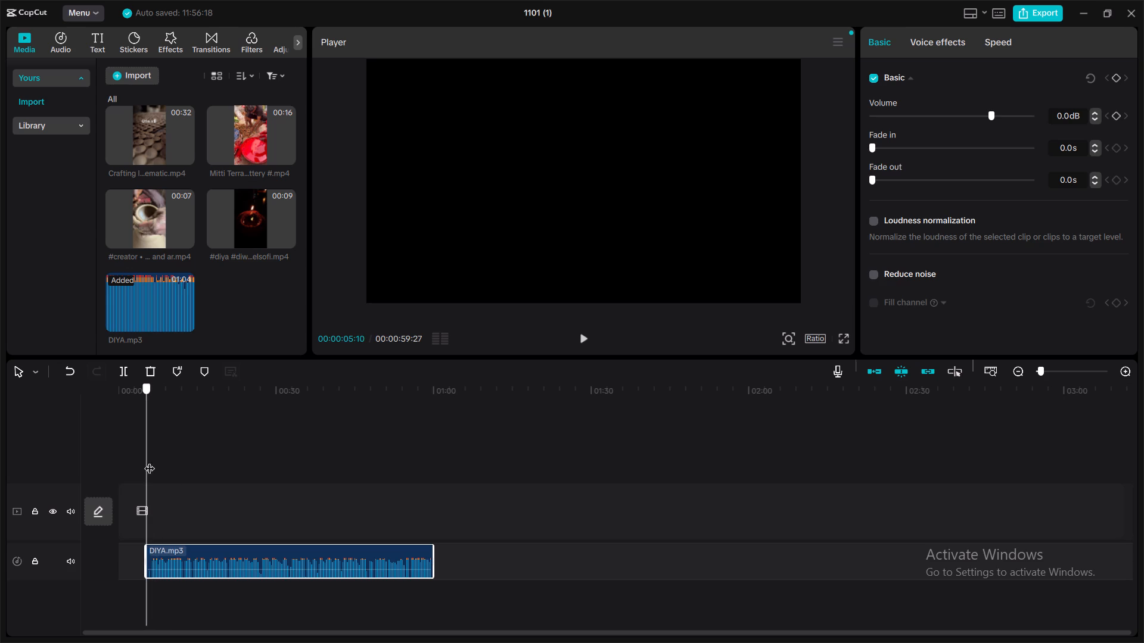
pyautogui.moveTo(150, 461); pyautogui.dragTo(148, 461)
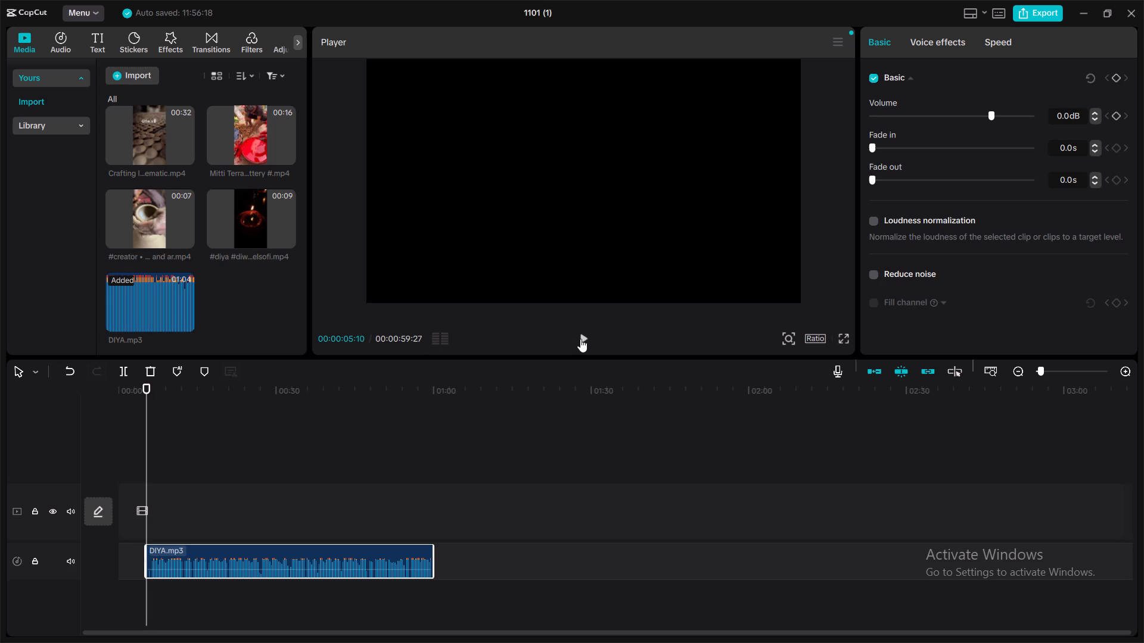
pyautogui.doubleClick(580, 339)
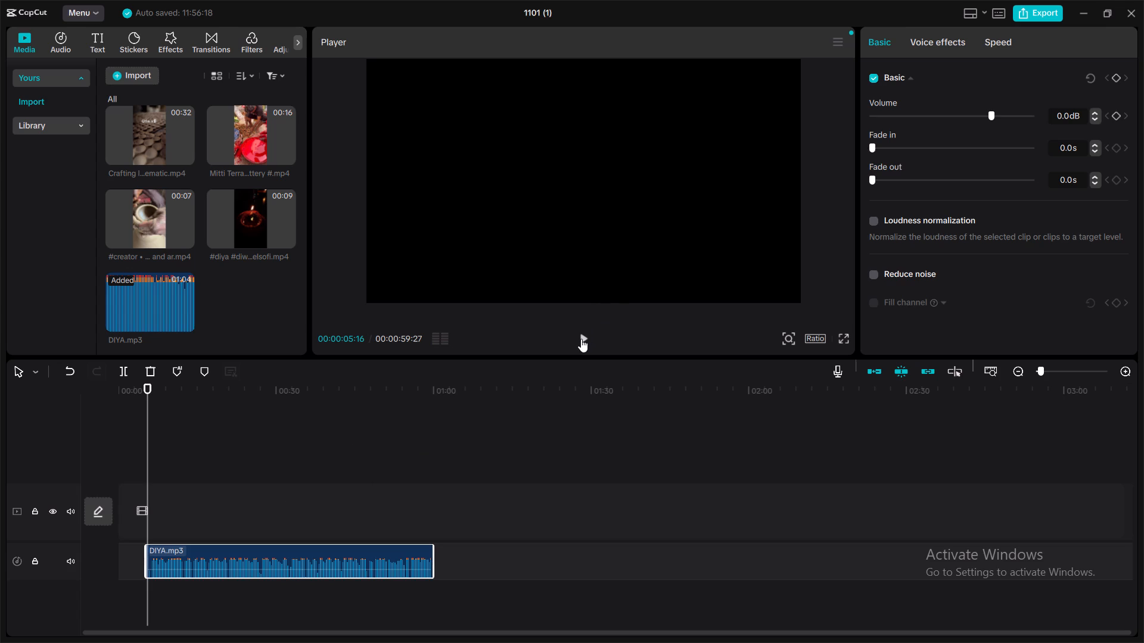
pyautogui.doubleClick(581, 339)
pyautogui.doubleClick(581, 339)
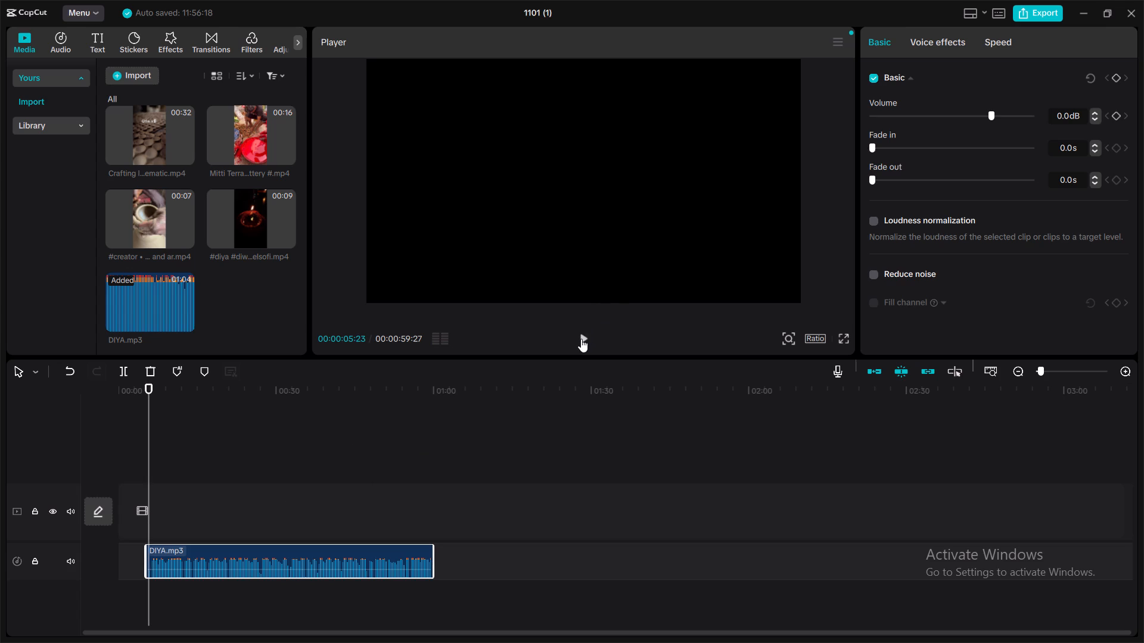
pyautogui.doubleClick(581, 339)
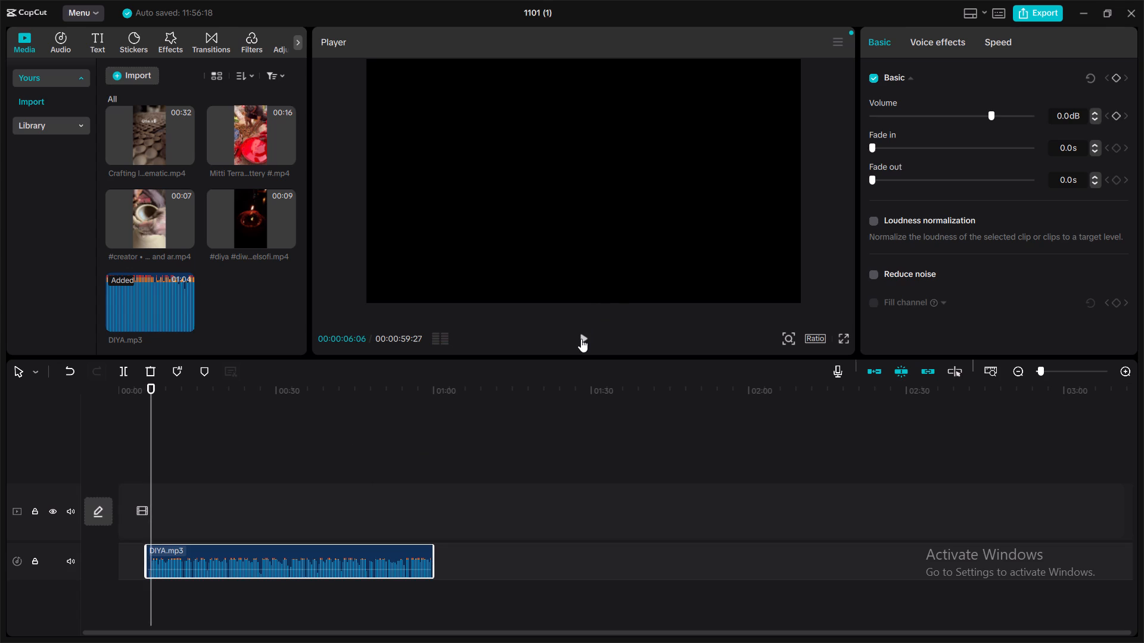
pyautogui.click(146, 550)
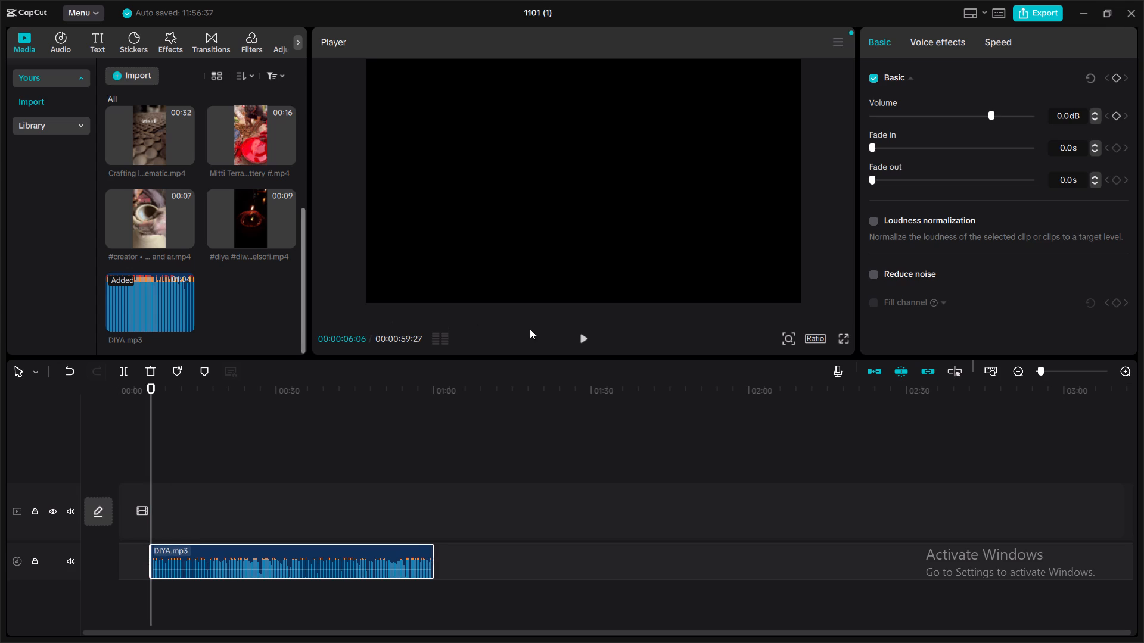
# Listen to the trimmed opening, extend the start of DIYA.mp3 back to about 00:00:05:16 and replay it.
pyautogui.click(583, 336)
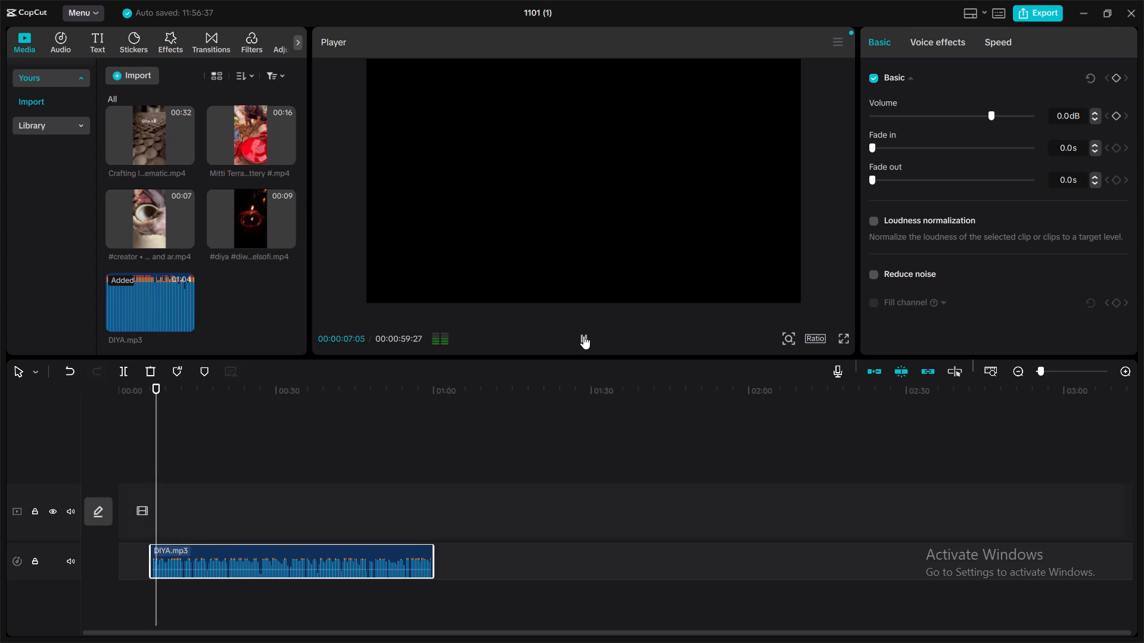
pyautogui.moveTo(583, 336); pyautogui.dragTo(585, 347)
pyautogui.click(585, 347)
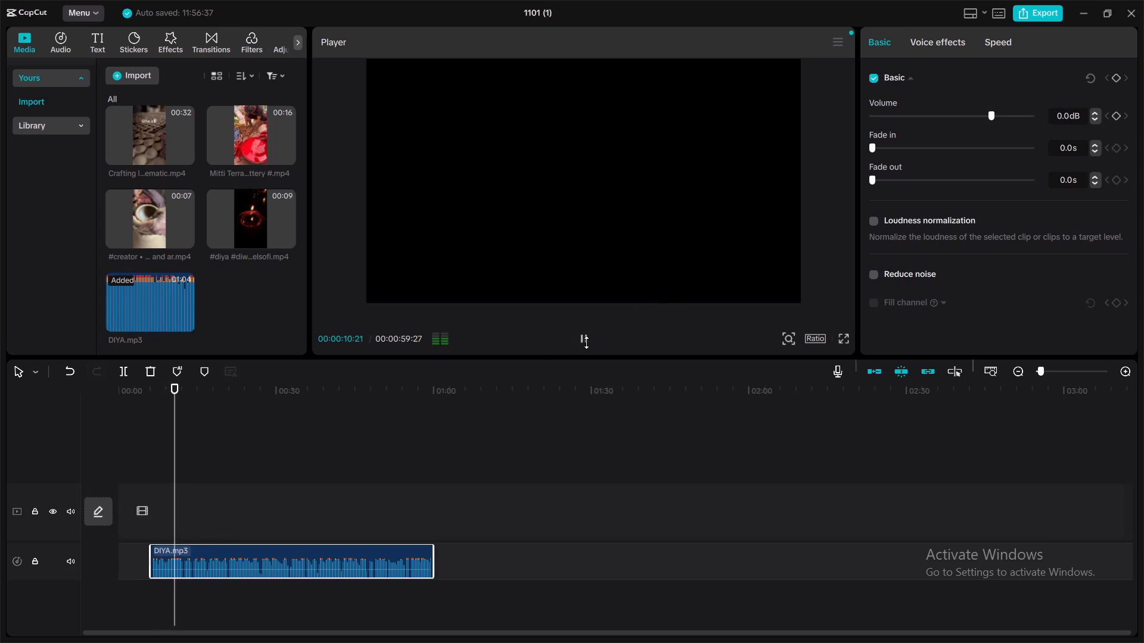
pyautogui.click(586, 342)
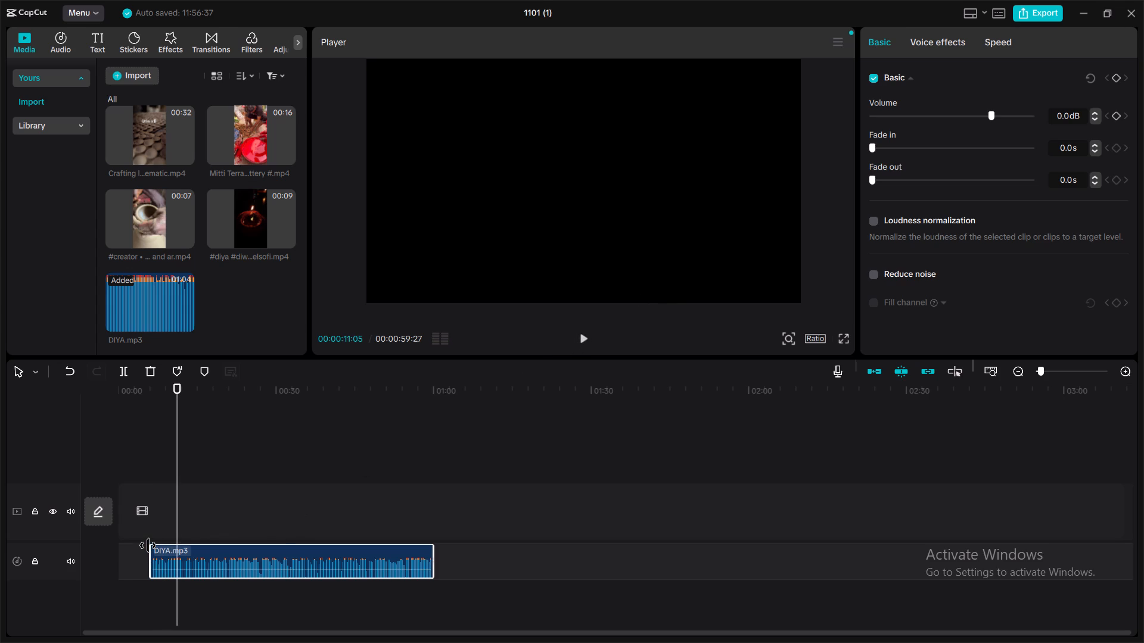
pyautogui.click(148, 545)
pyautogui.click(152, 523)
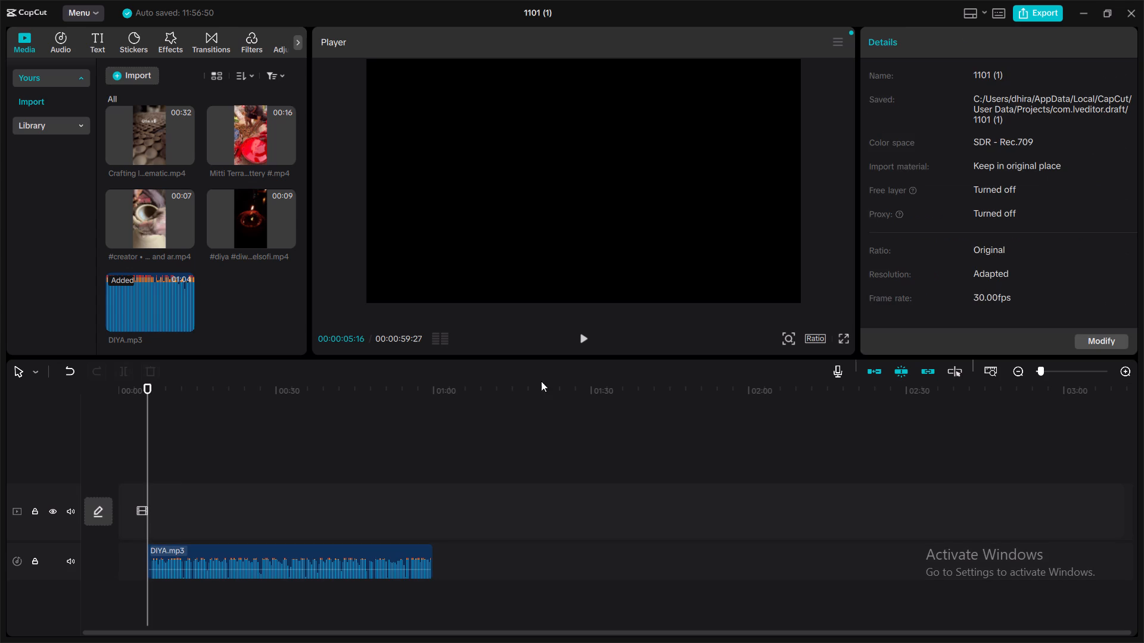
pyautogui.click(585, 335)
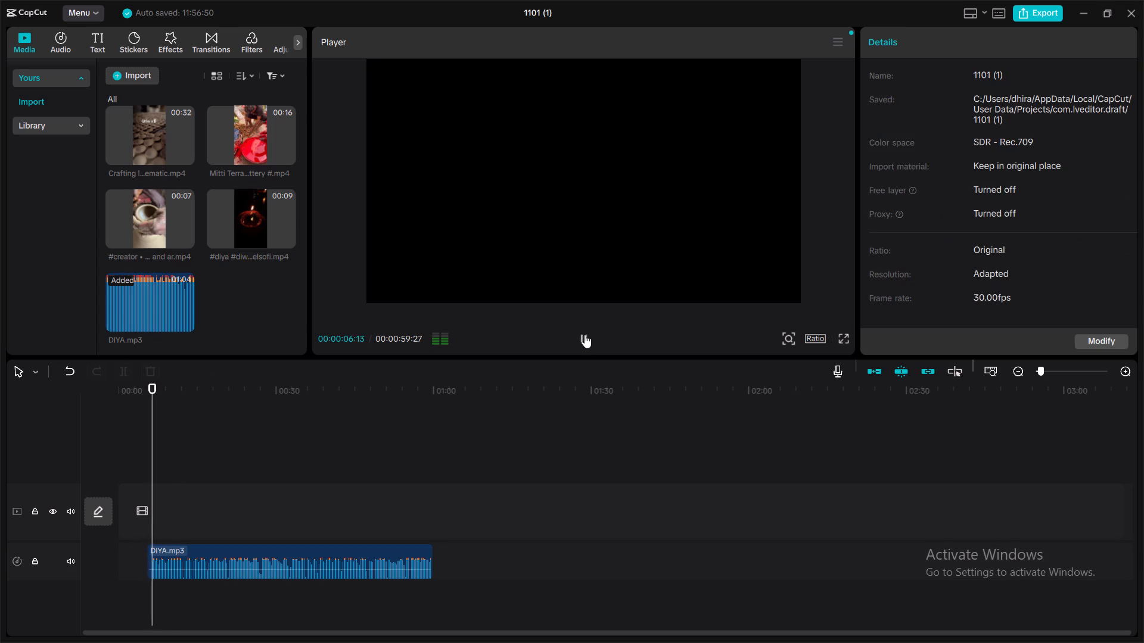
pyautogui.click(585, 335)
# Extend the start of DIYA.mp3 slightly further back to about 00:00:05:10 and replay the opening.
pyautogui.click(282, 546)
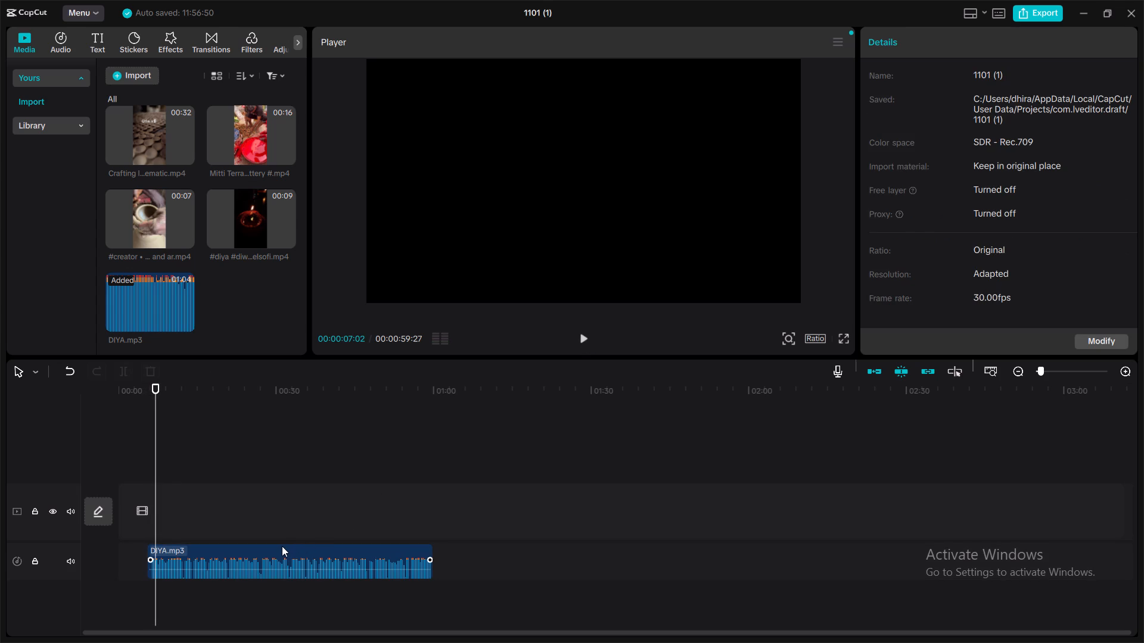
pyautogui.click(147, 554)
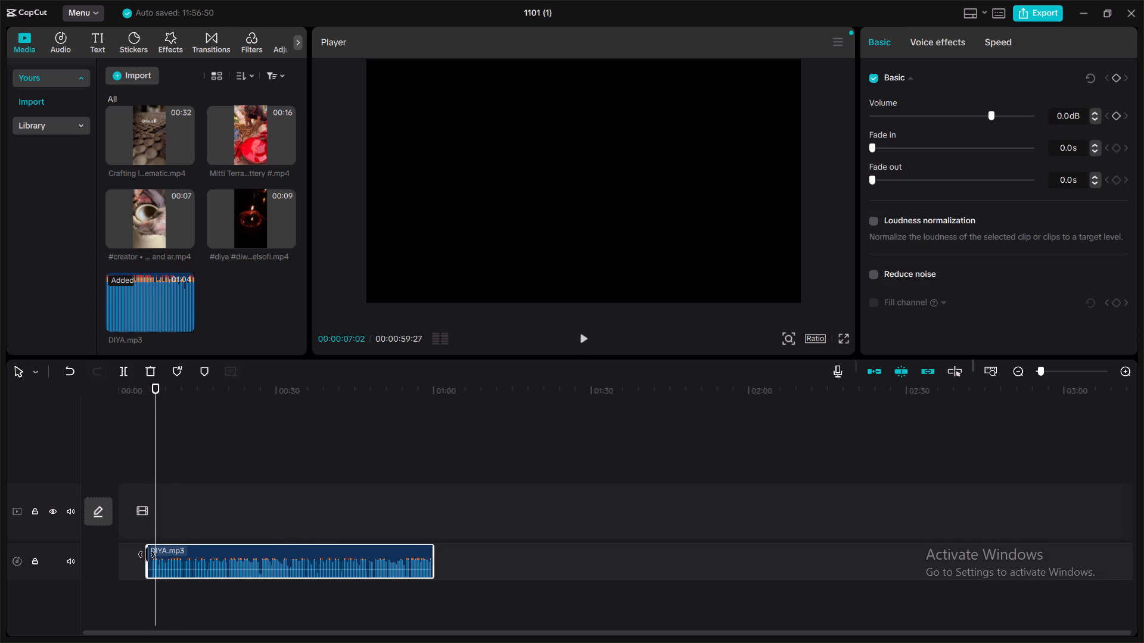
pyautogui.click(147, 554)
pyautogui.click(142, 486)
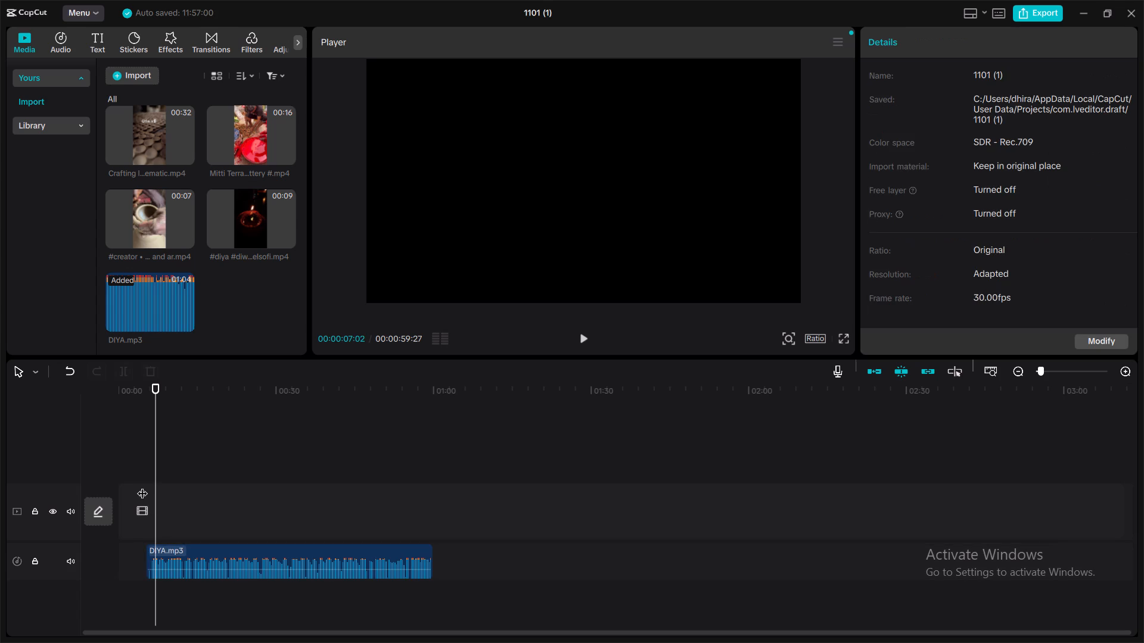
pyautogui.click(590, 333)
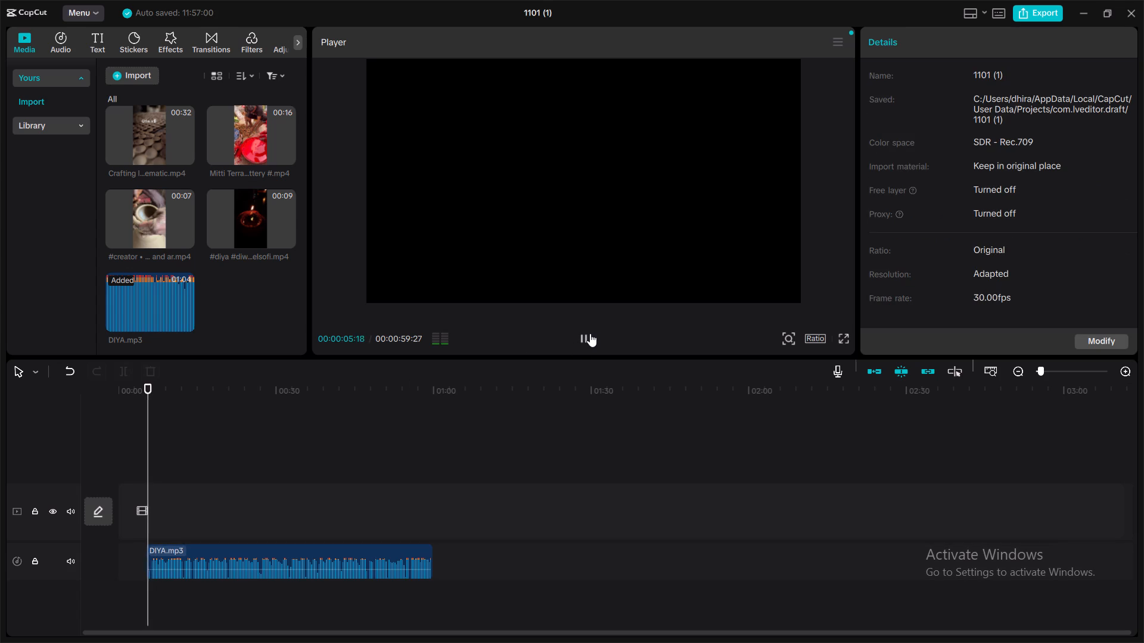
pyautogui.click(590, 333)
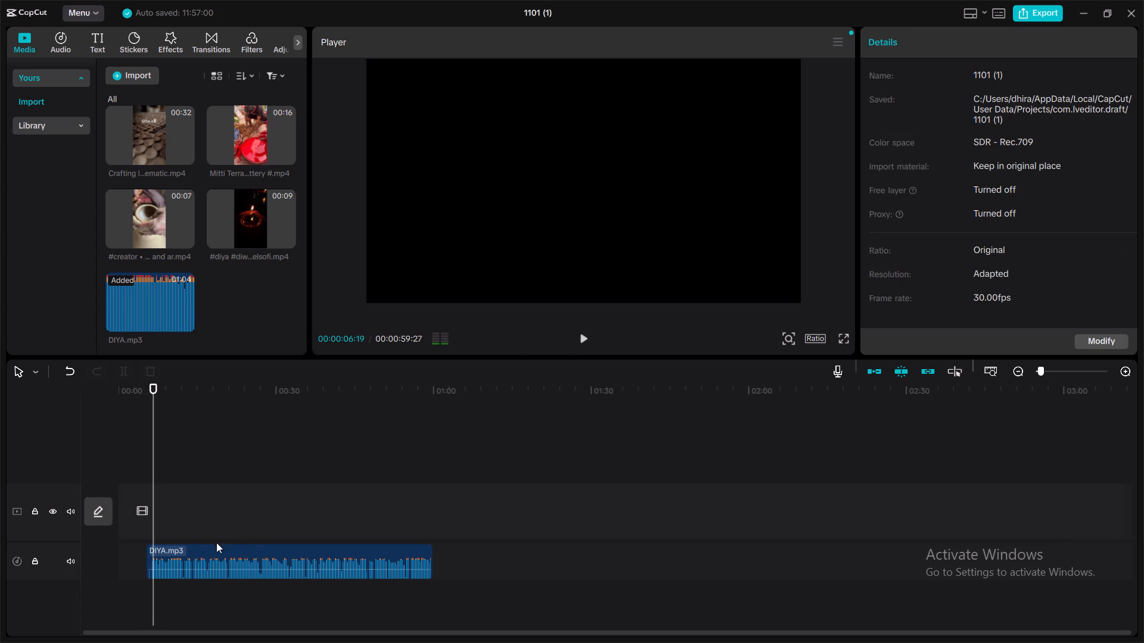
# Fine-trim the start of DIYA.mp3 to about 00:00:05:16.
pyautogui.click(212, 550)
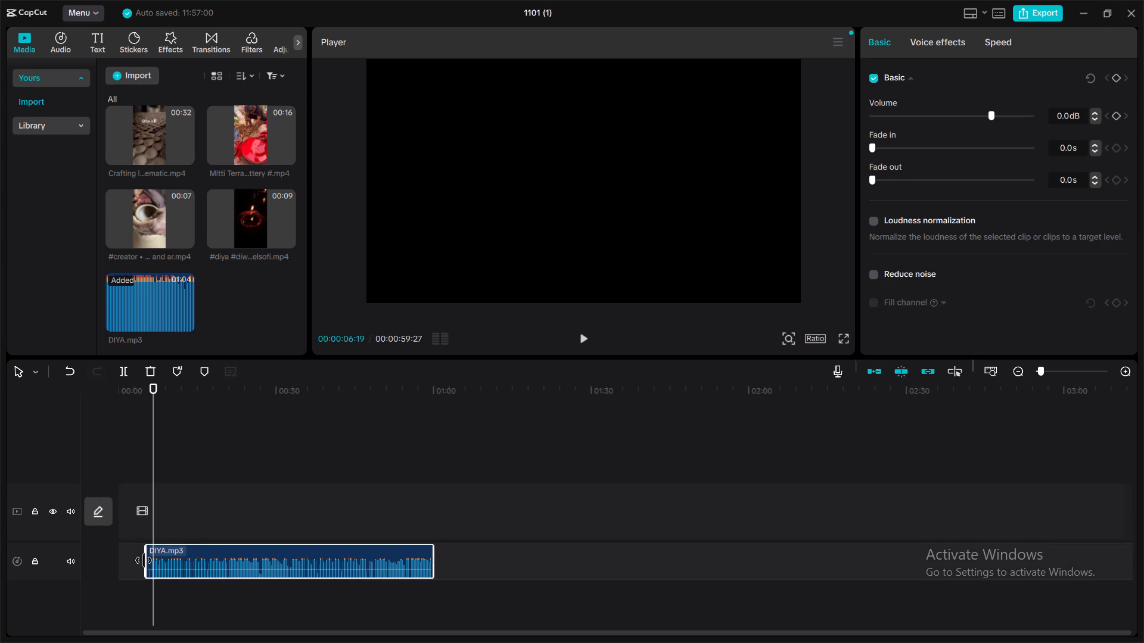
pyautogui.moveTo(144, 560); pyautogui.dragTo(150, 576)
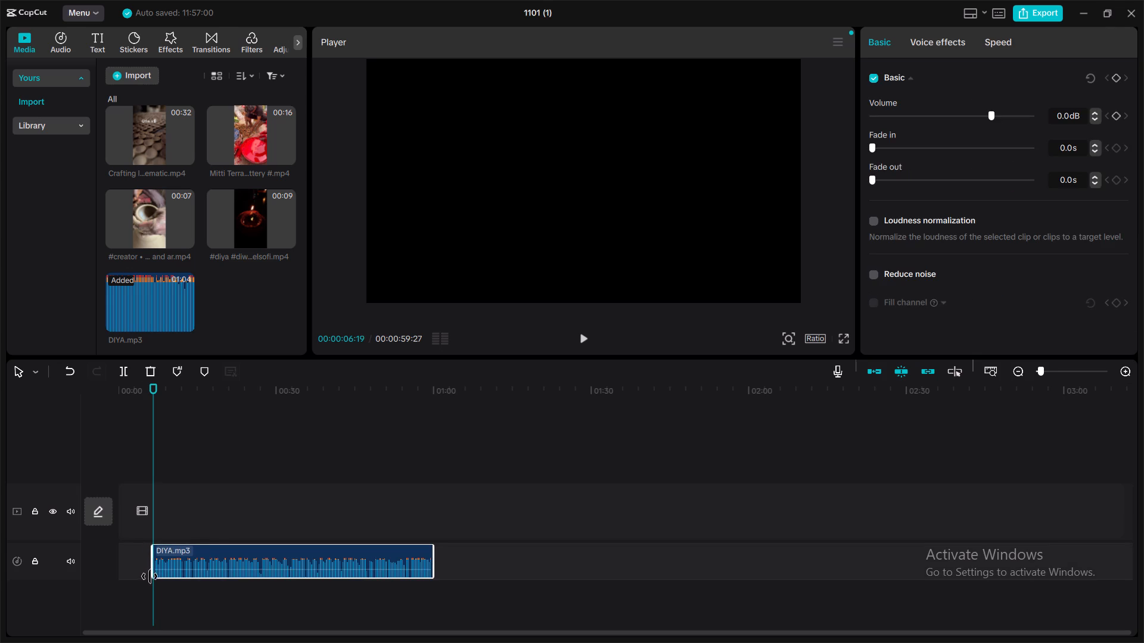
pyautogui.moveTo(150, 576); pyautogui.dragTo(147, 570)
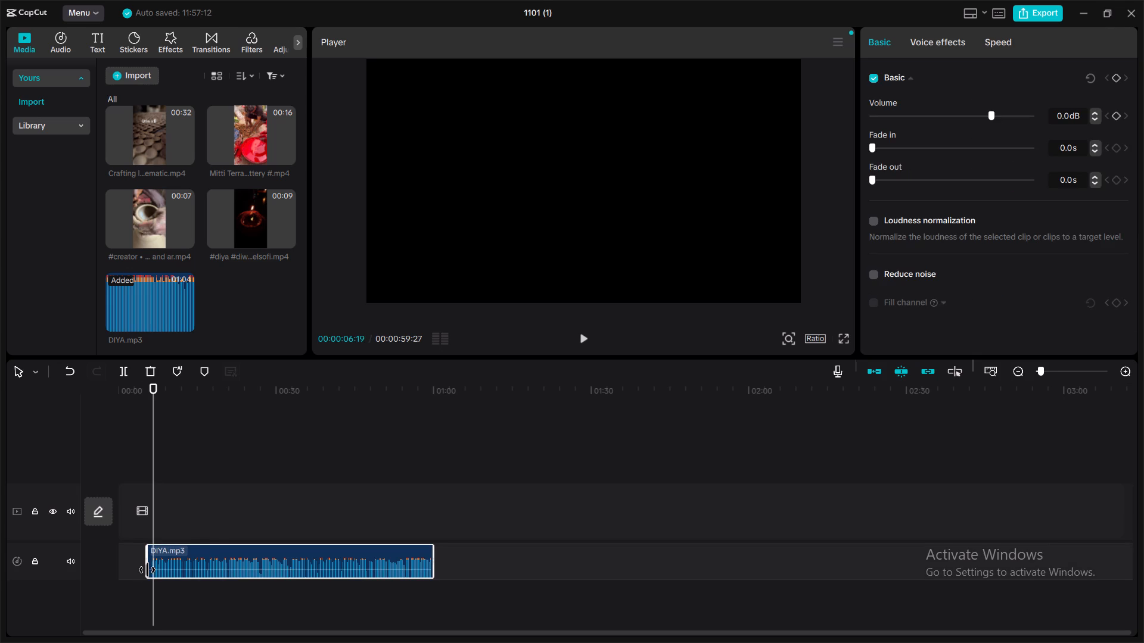
# Play the trimmed opening of DIYA.mp3 from just before the clip's start to about 00:00:09:14.
pyautogui.click(145, 482)
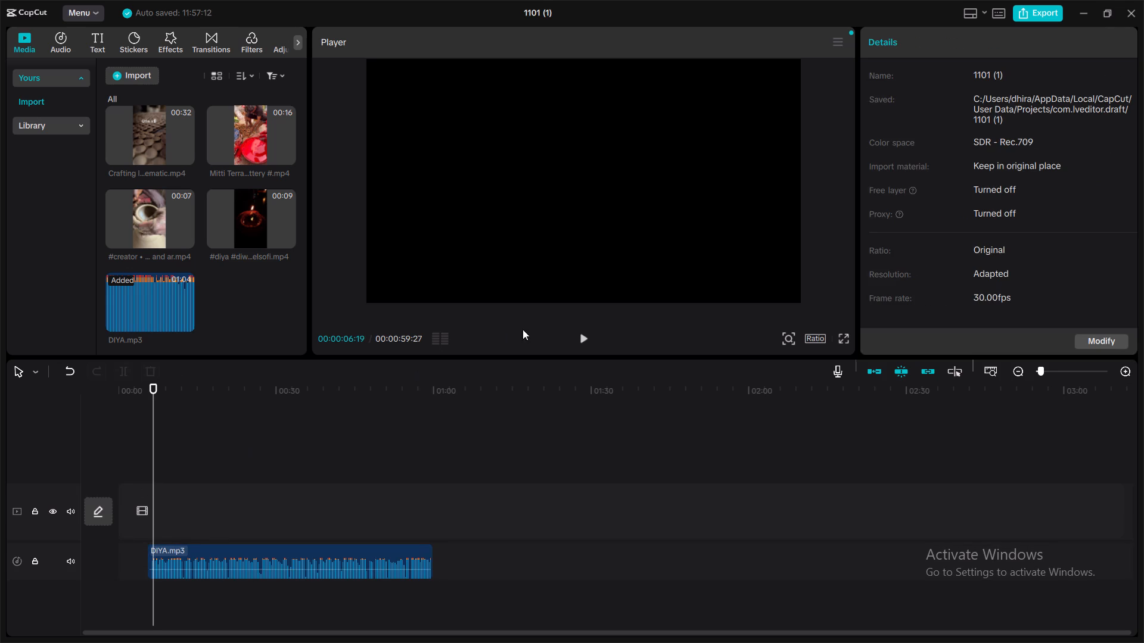
pyautogui.click(579, 335)
pyautogui.click(579, 335)
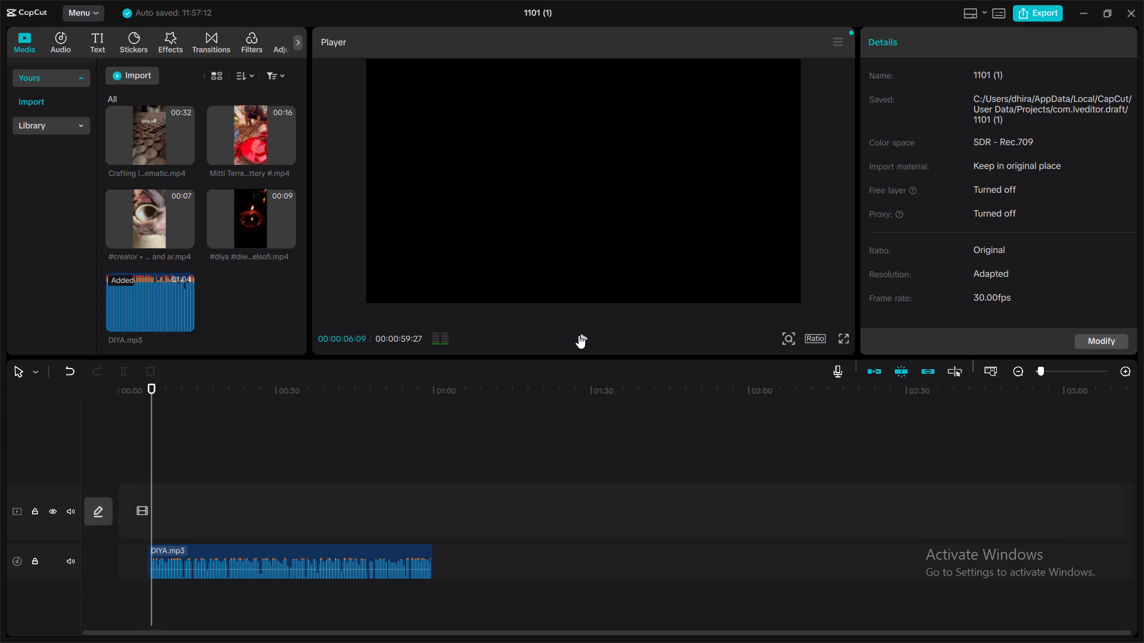
pyautogui.click(579, 335)
pyautogui.rightClick(579, 335)
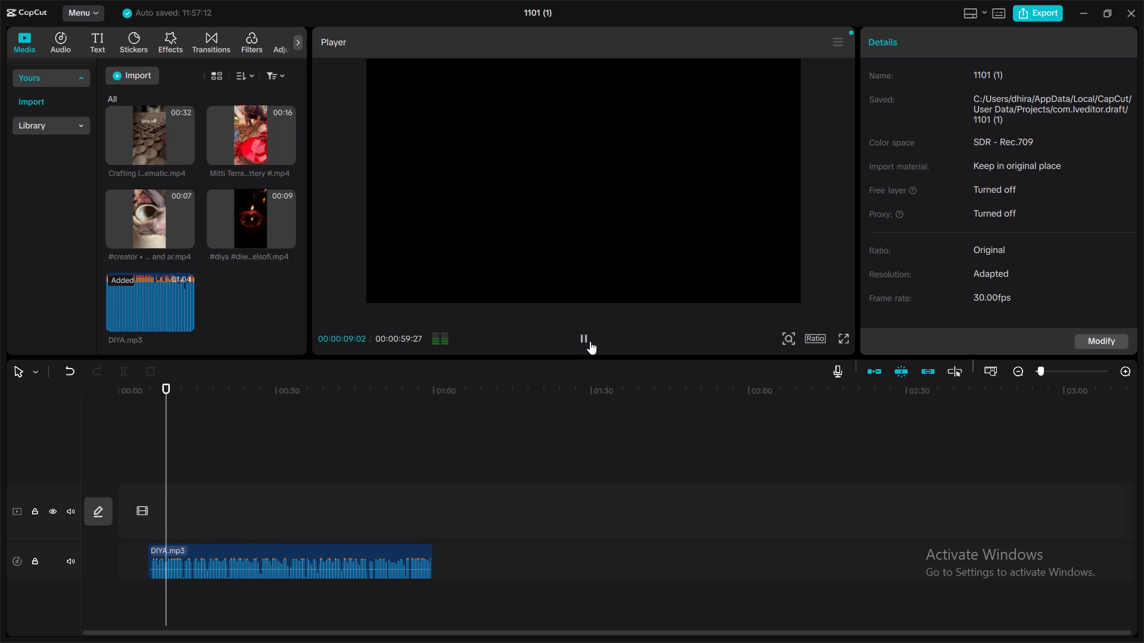
pyautogui.click(590, 341)
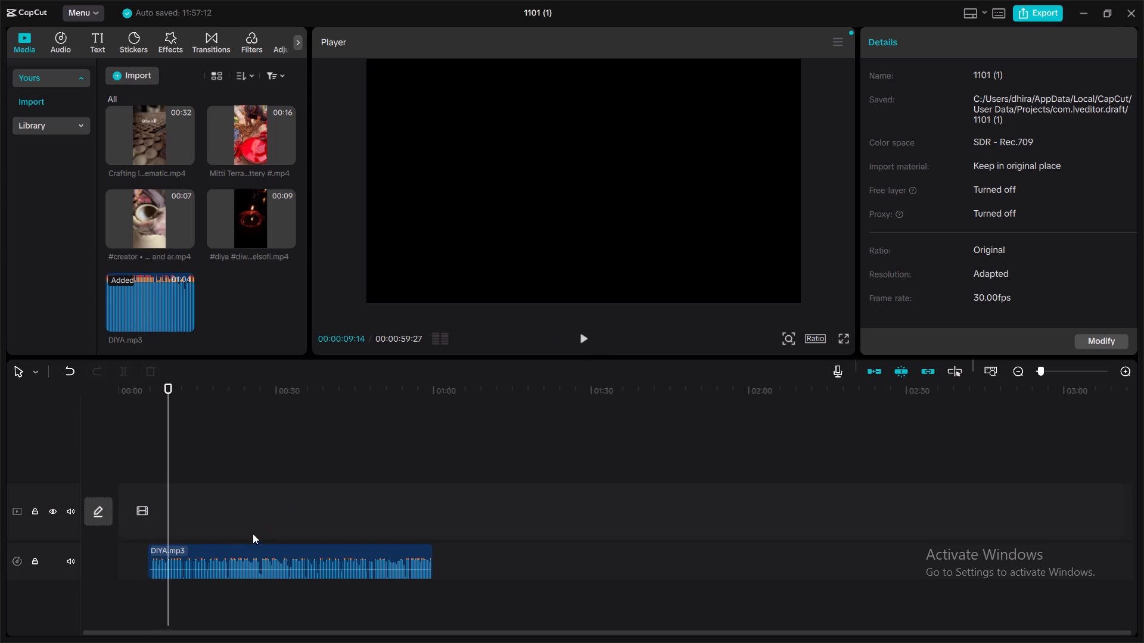
# Trim a few more frames off the start of DIYA.mp3 and replay the opening in short bursts.
pyautogui.click(233, 547)
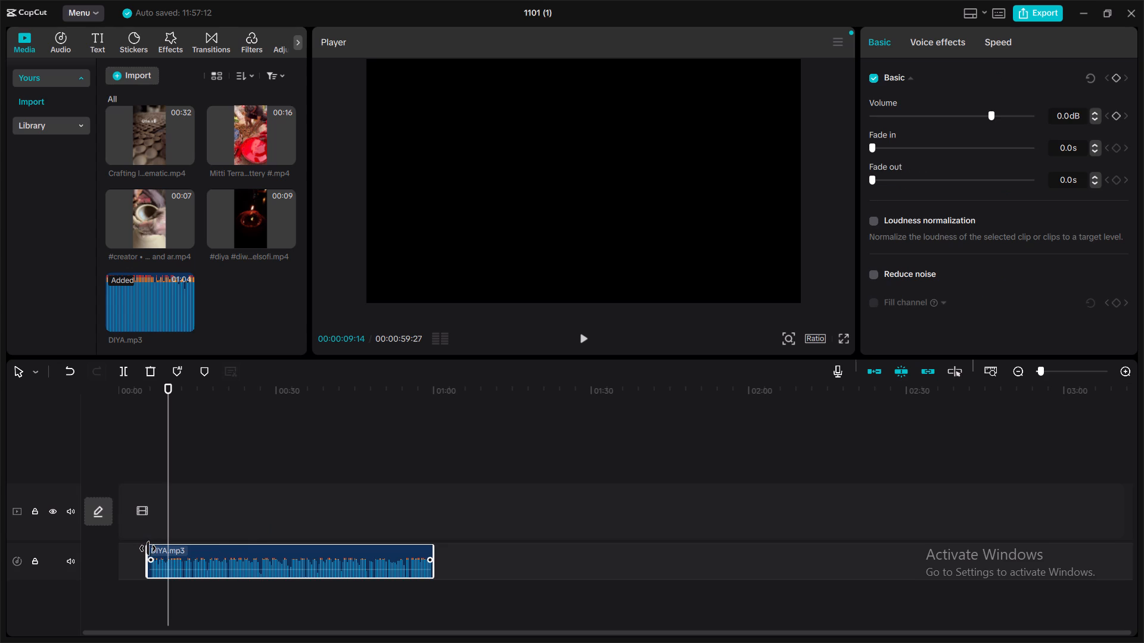
pyautogui.click(148, 548)
pyautogui.click(142, 478)
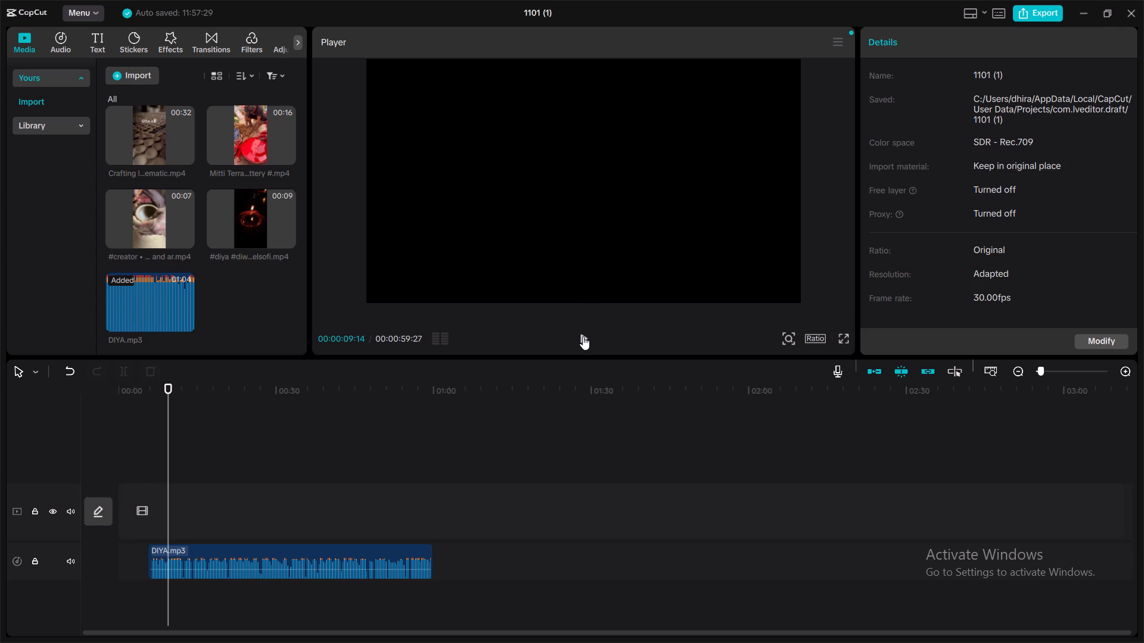
pyautogui.click(583, 336)
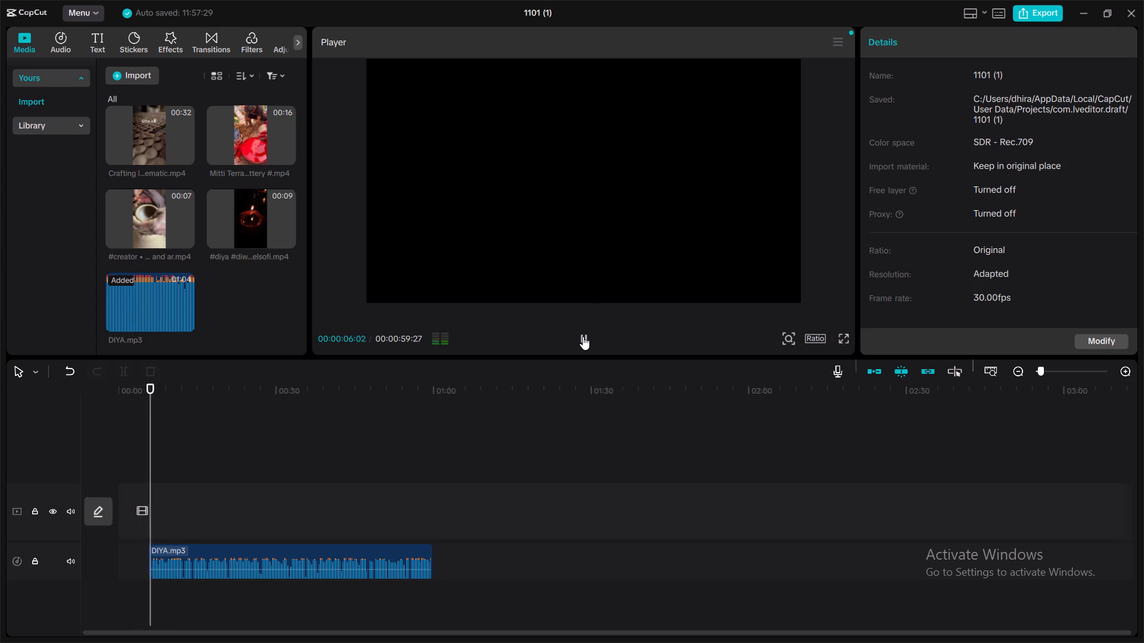
pyautogui.click(583, 336)
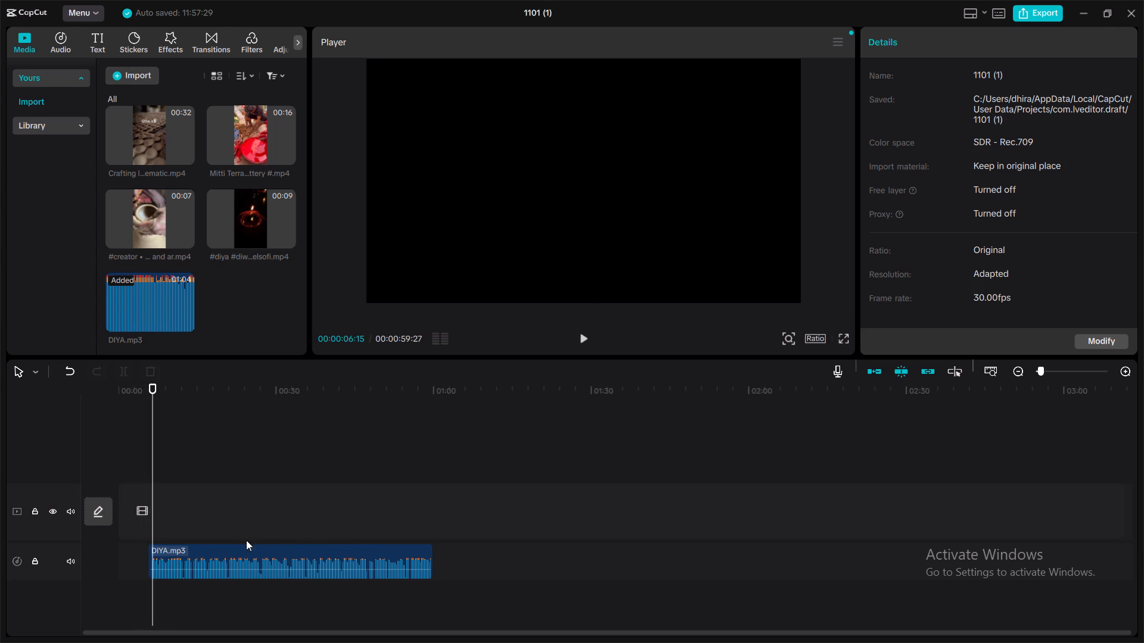
pyautogui.click(151, 452)
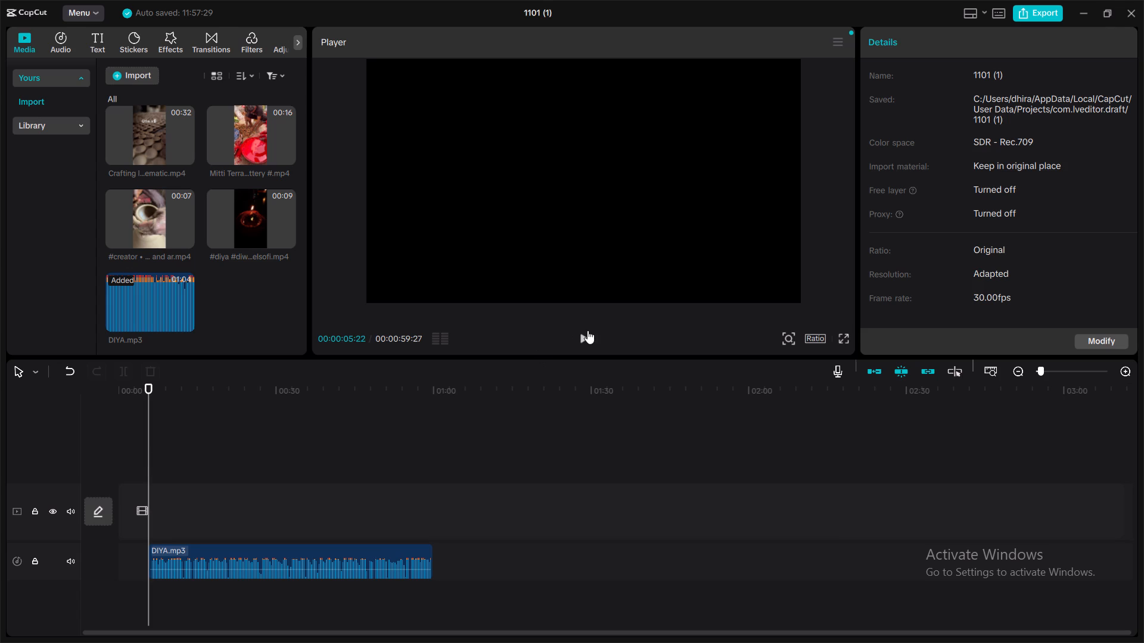
pyautogui.click(582, 335)
pyautogui.click(582, 335)
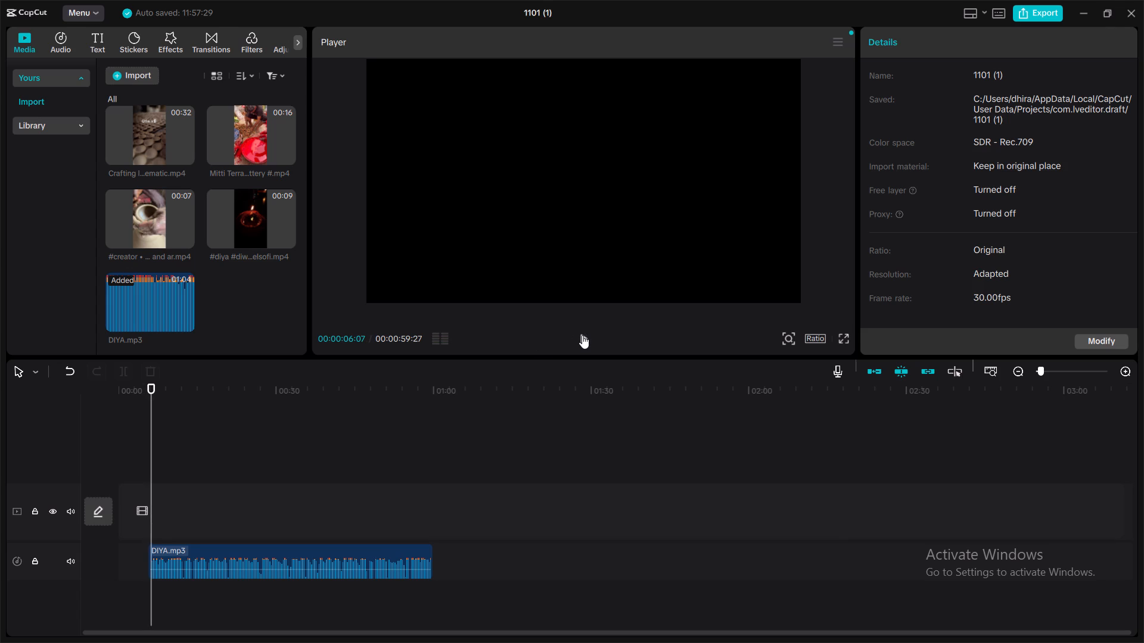
# Fine-adjust the start of DIYA.mp3 once more and replay the opening from 00:00:04:27.
pyautogui.click(243, 544)
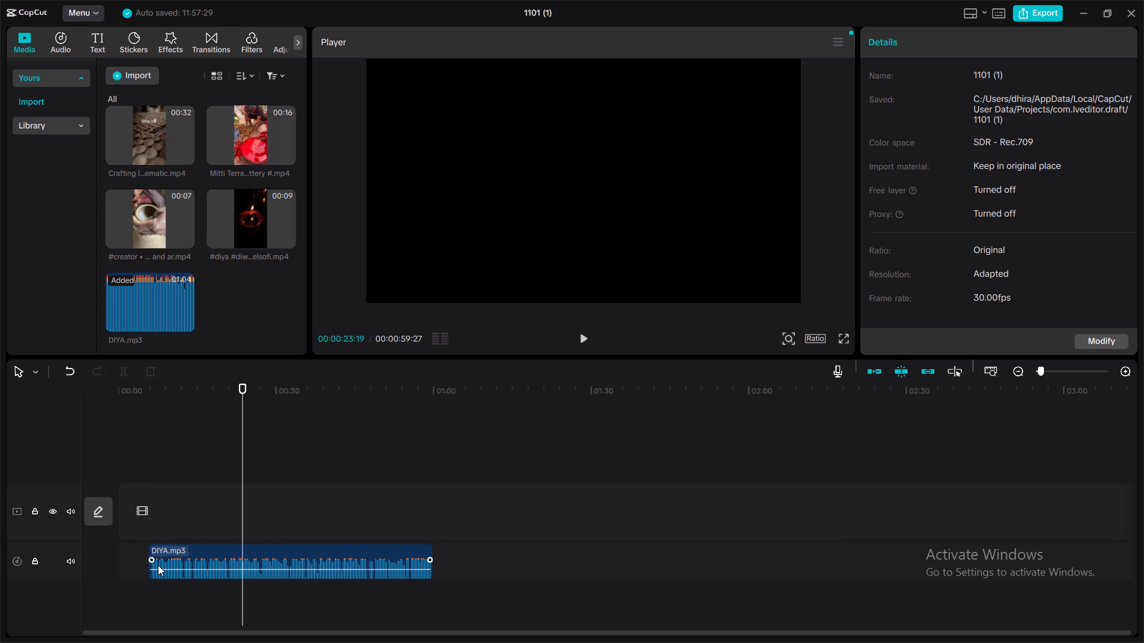
pyautogui.click(203, 548)
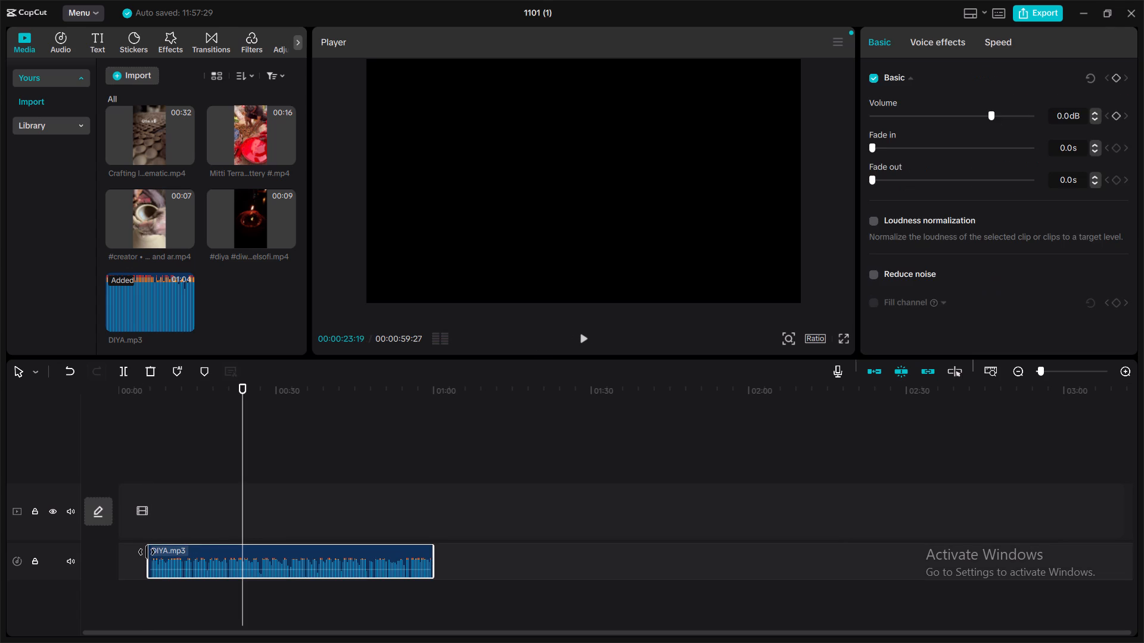
pyautogui.click(145, 552)
pyautogui.click(144, 490)
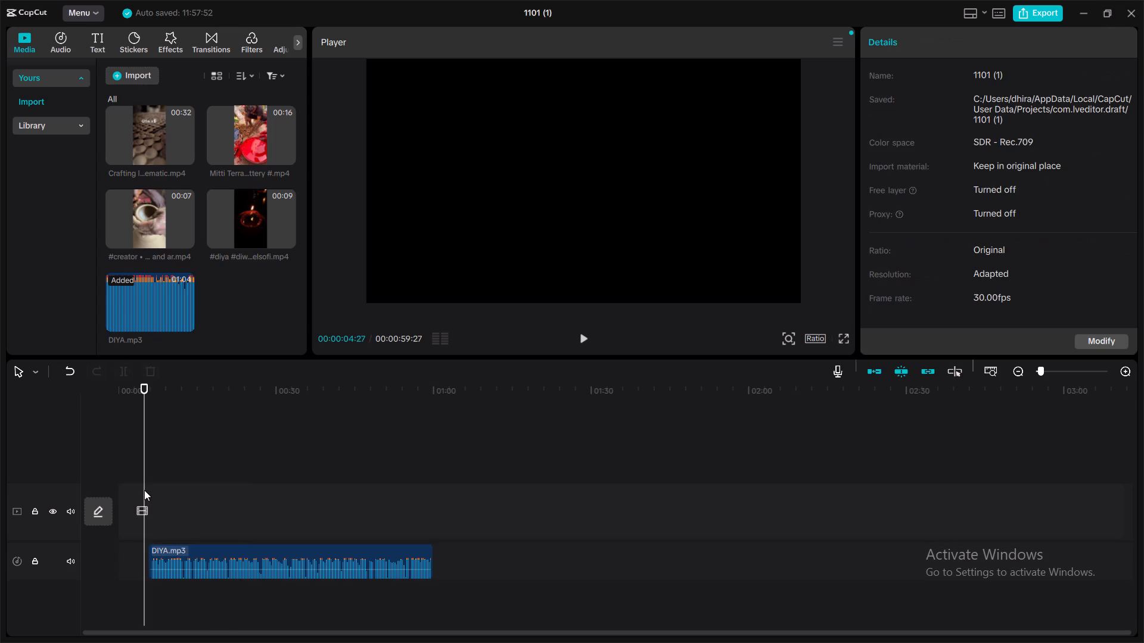
pyautogui.click(581, 336)
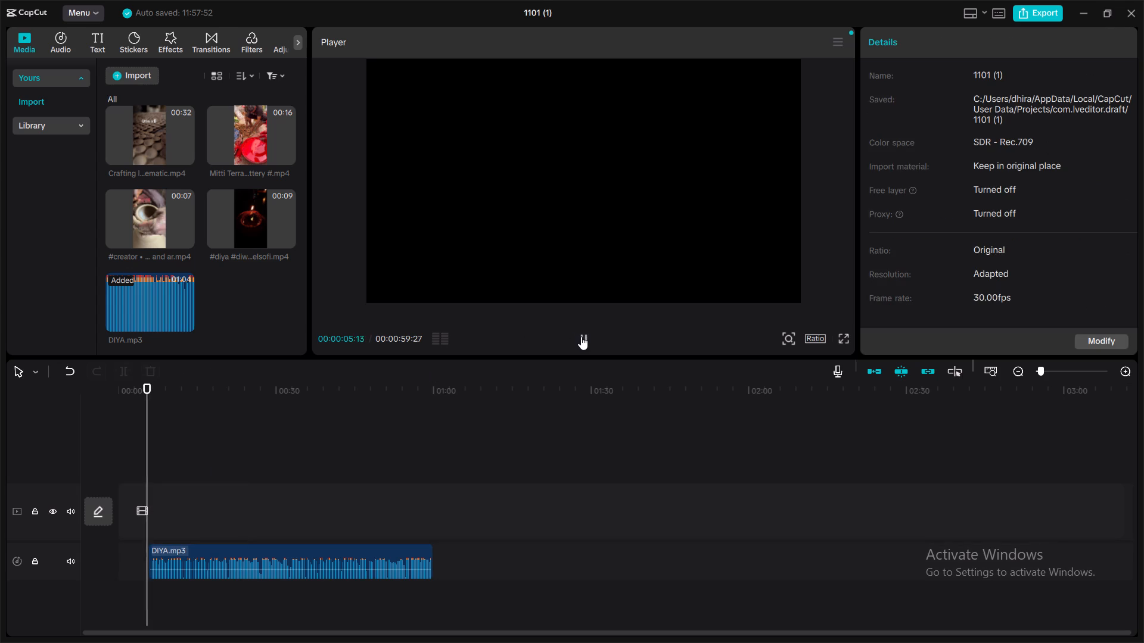
pyautogui.click(581, 336)
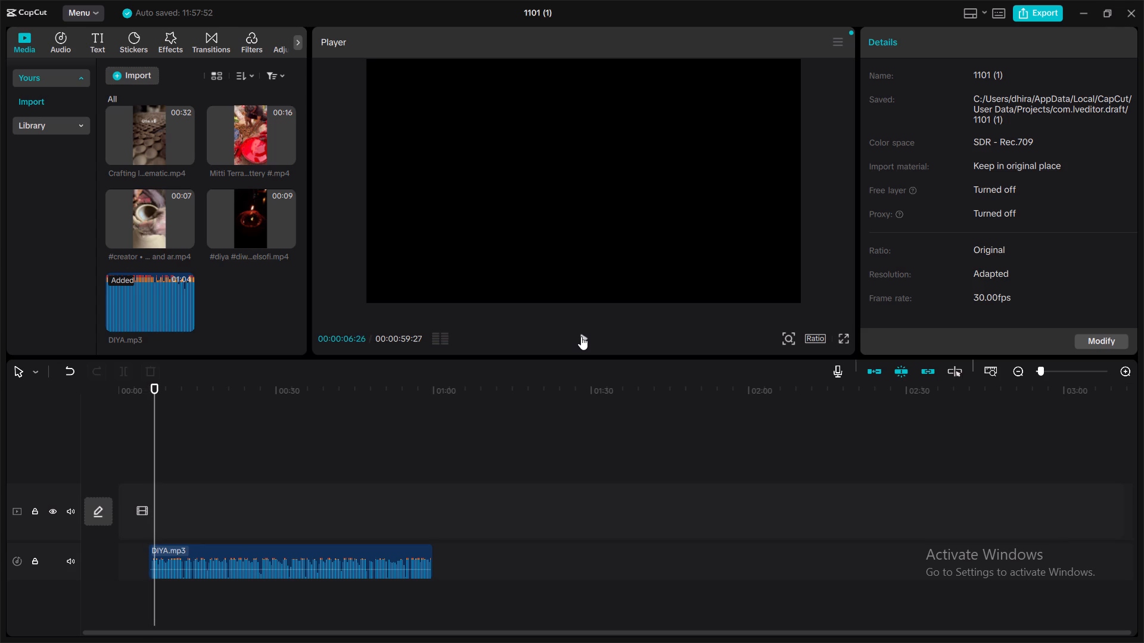
pyautogui.click(581, 336)
pyautogui.click(581, 336)
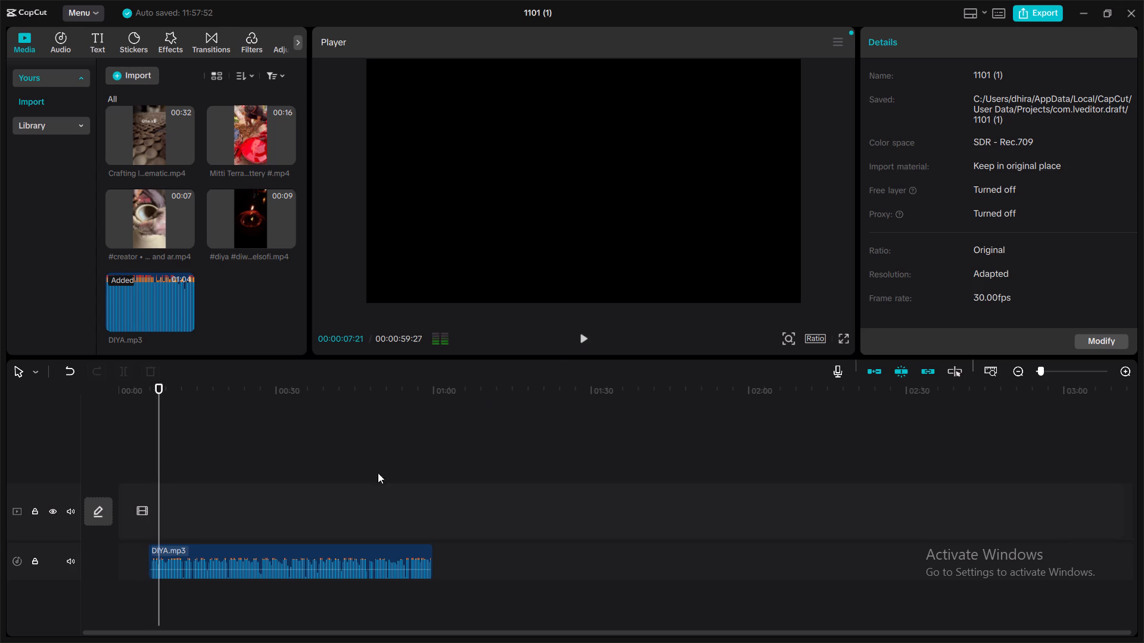
# Move the trimmed DIYA.mp3 clip to the beginning of the timeline at 00:00:00:00.
pyautogui.moveTo(249, 543); pyautogui.dragTo(174, 550)
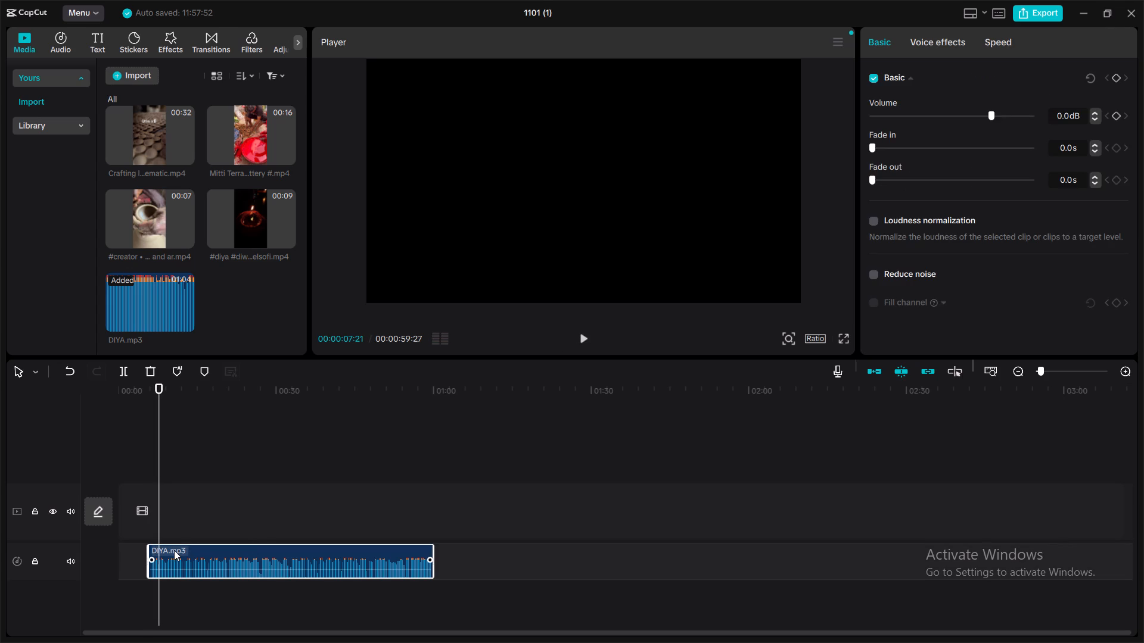
pyautogui.moveTo(208, 548); pyautogui.dragTo(175, 548)
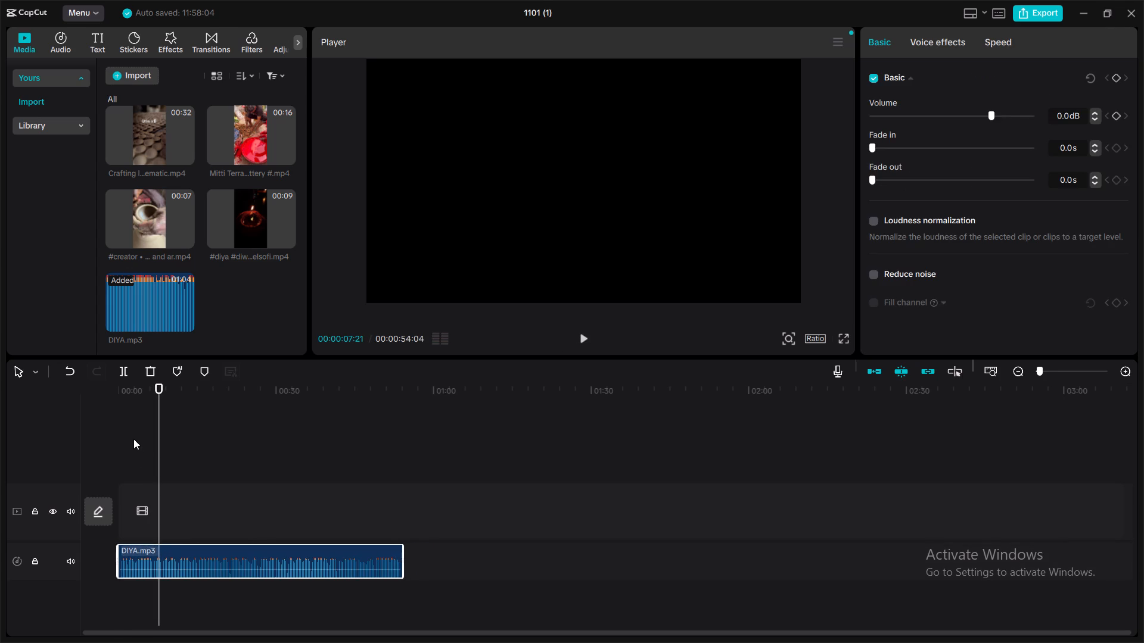
# Listen to the opening of DIYA.mp3 from 00:00:00:00 in short bursts to check the repositioned start.
pyautogui.click(133, 433)
pyautogui.moveTo(133, 433); pyautogui.dragTo(95, 434)
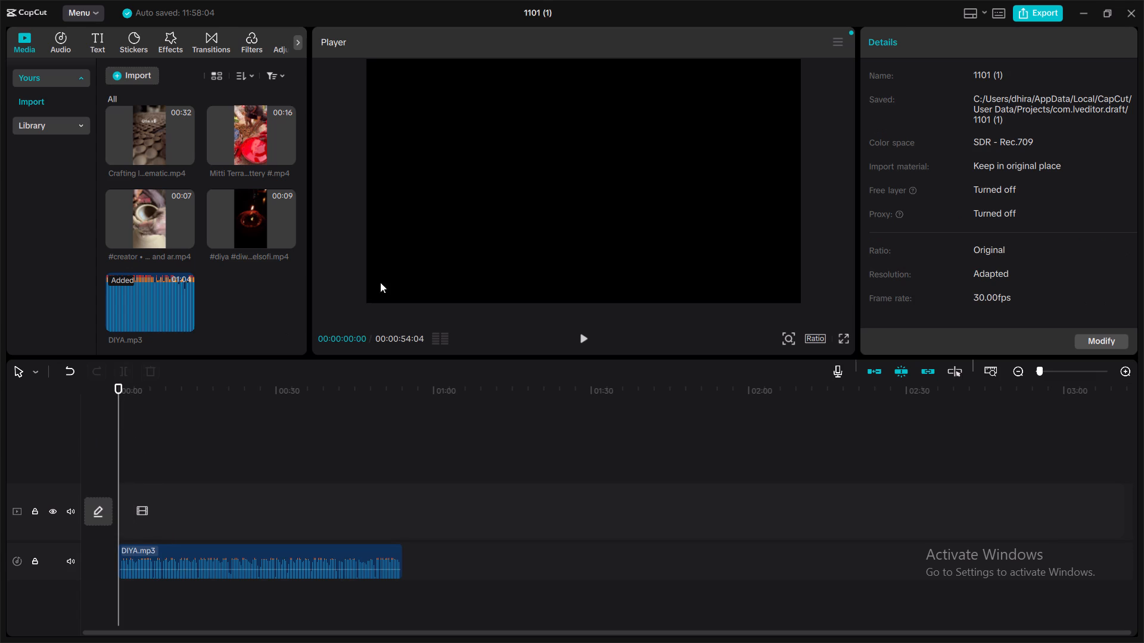
pyautogui.click(582, 335)
pyautogui.click(582, 335)
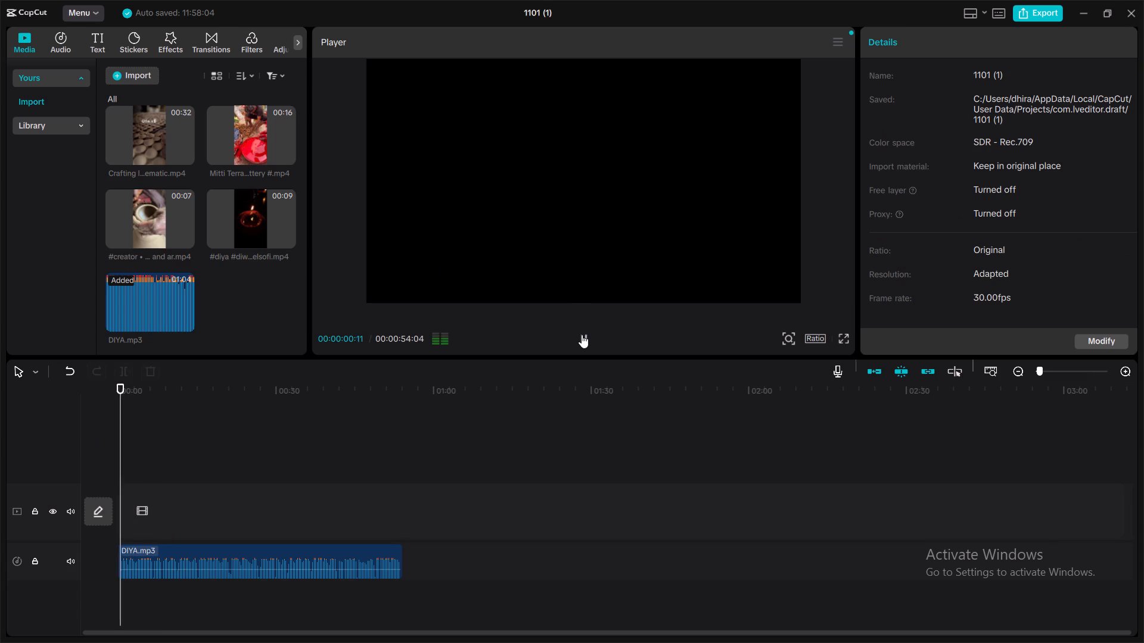
pyautogui.click(582, 335)
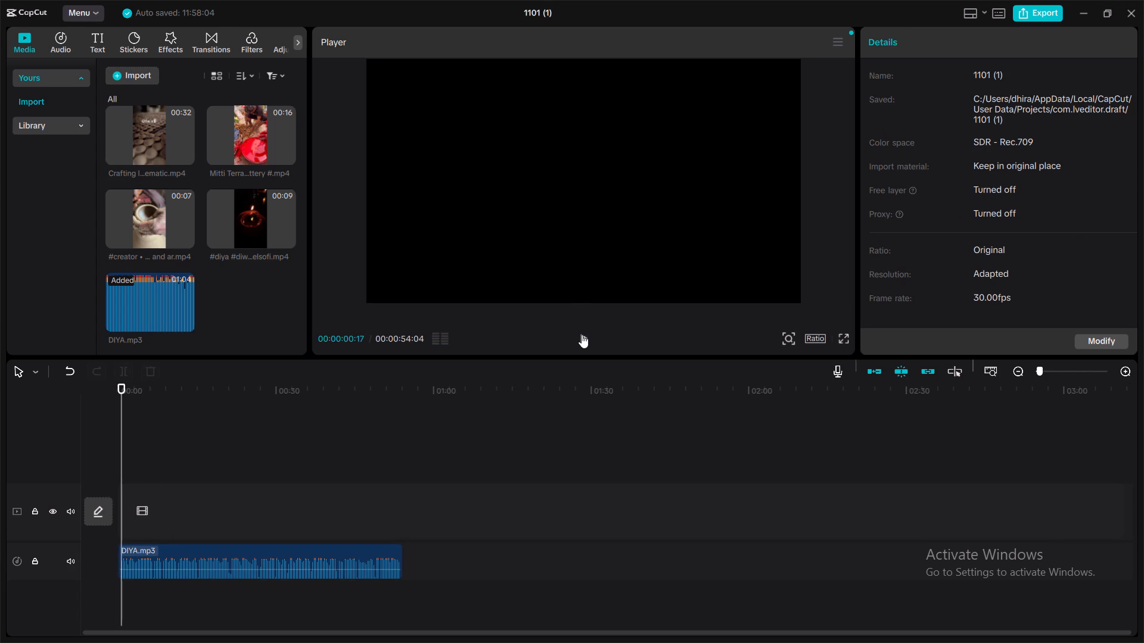
pyautogui.moveTo(582, 335); pyautogui.dragTo(347, 422)
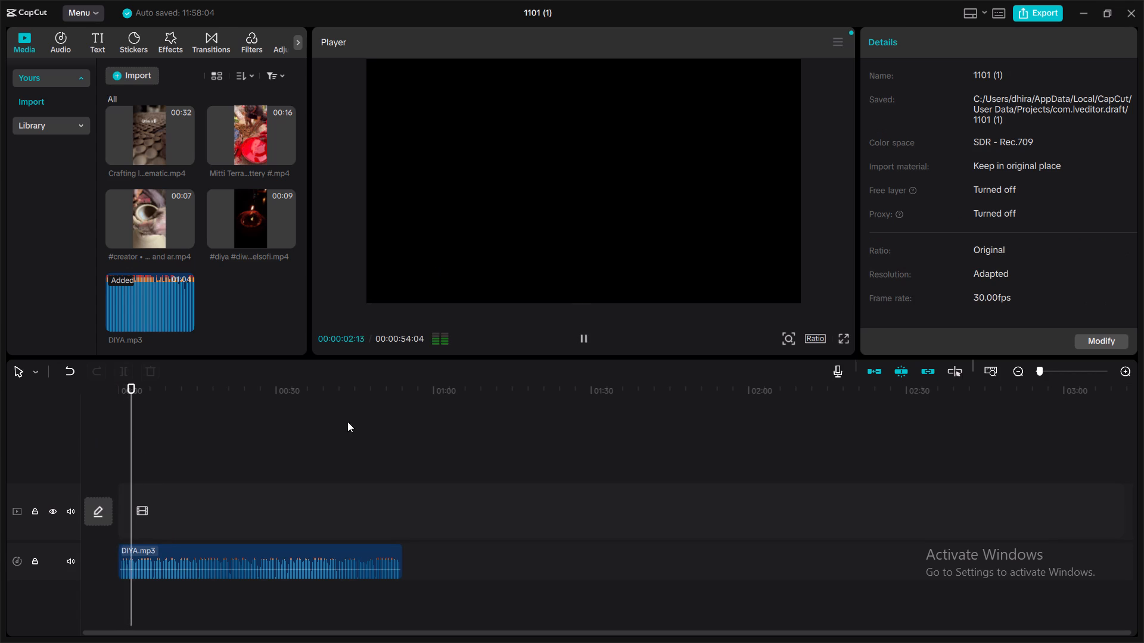
pyautogui.moveTo(347, 422); pyautogui.dragTo(135, 388)
pyautogui.moveTo(135, 388); pyautogui.dragTo(104, 394)
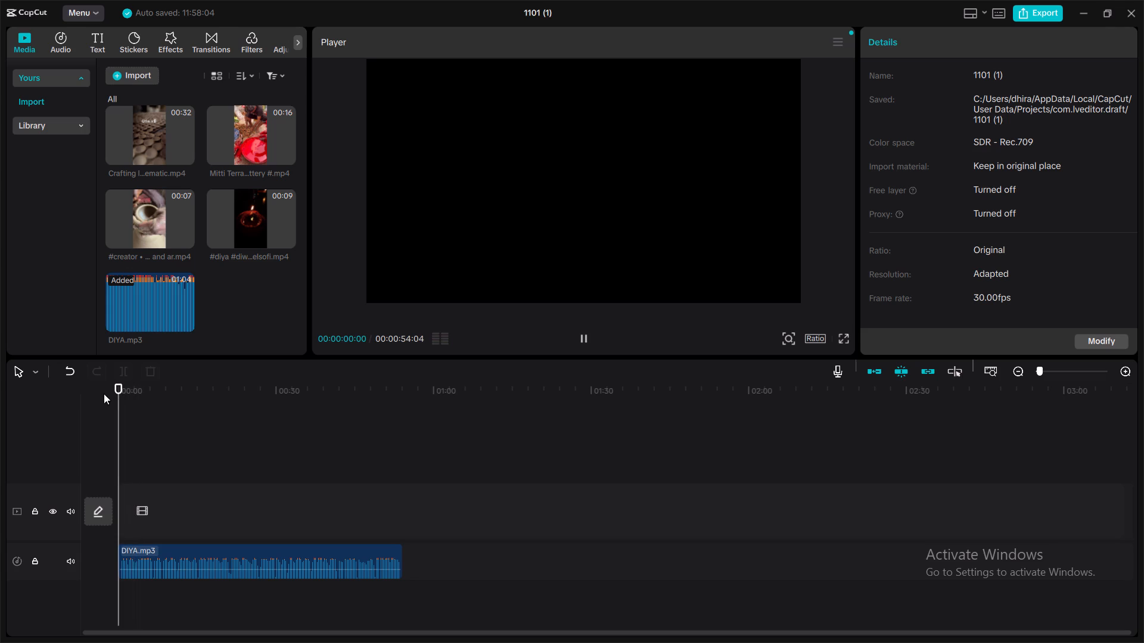
pyautogui.click(582, 334)
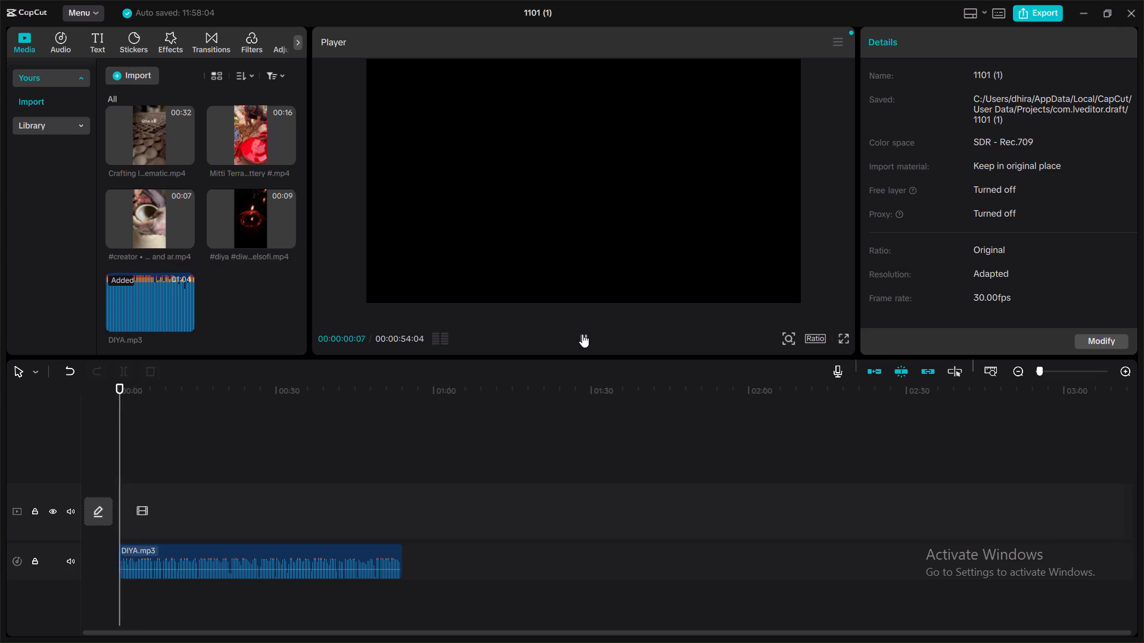
pyautogui.click(582, 334)
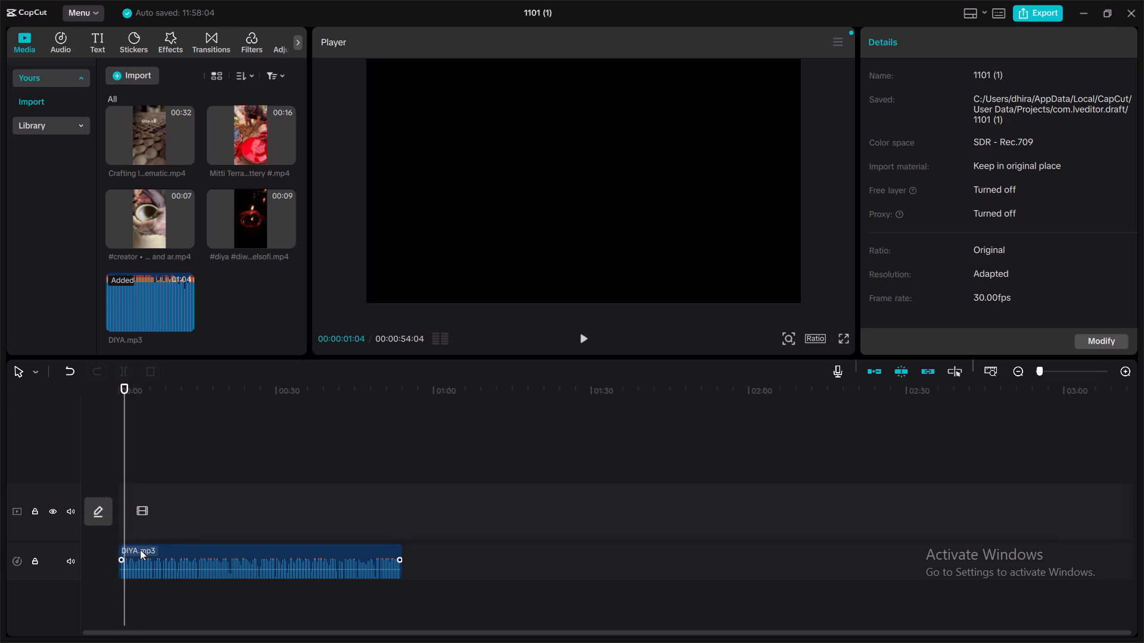
# Trim a tiny sliver off the start of DIYA.mp3 and play the opening to about 00:00:09:28.
pyautogui.click(181, 547)
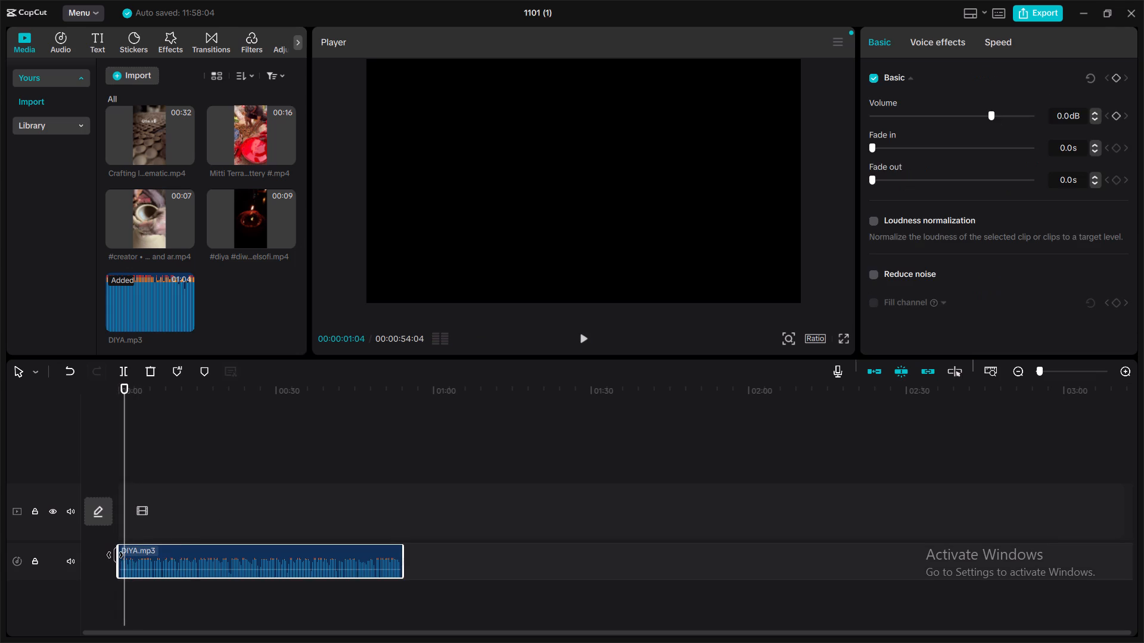
pyautogui.click(115, 555)
pyautogui.moveTo(122, 501); pyautogui.dragTo(116, 502)
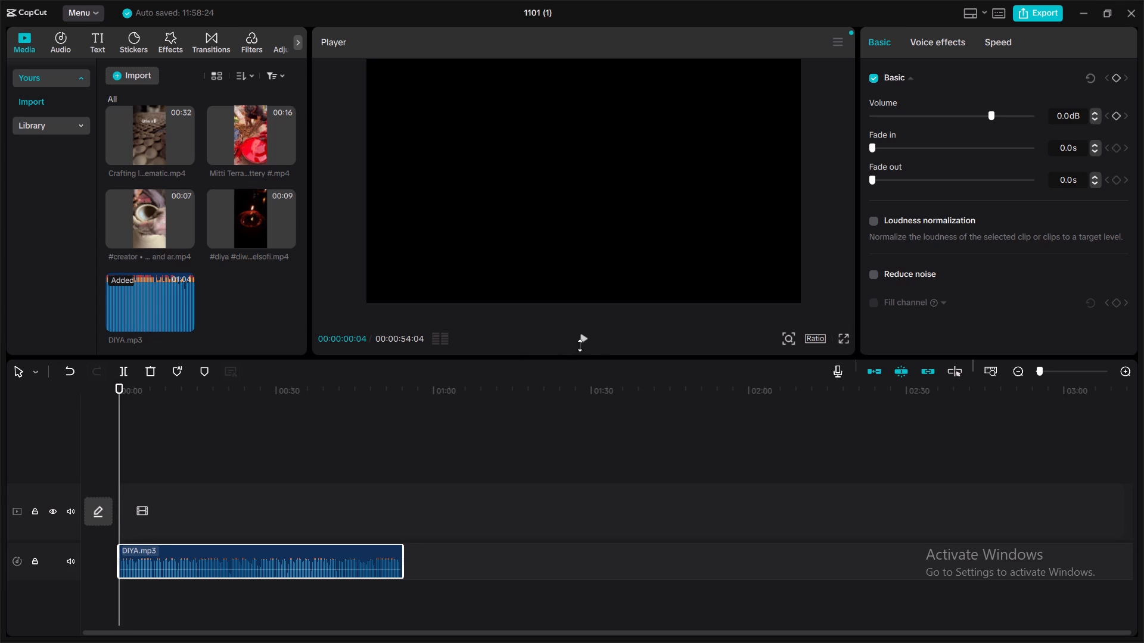
pyautogui.click(589, 336)
pyautogui.click(589, 336)
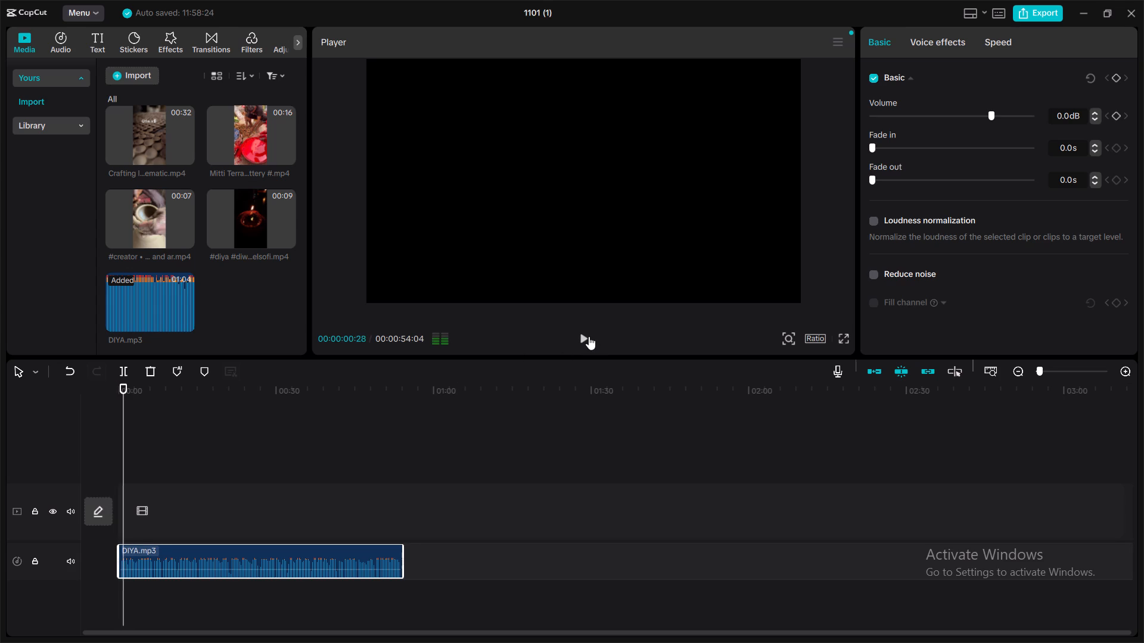
pyautogui.click(589, 336)
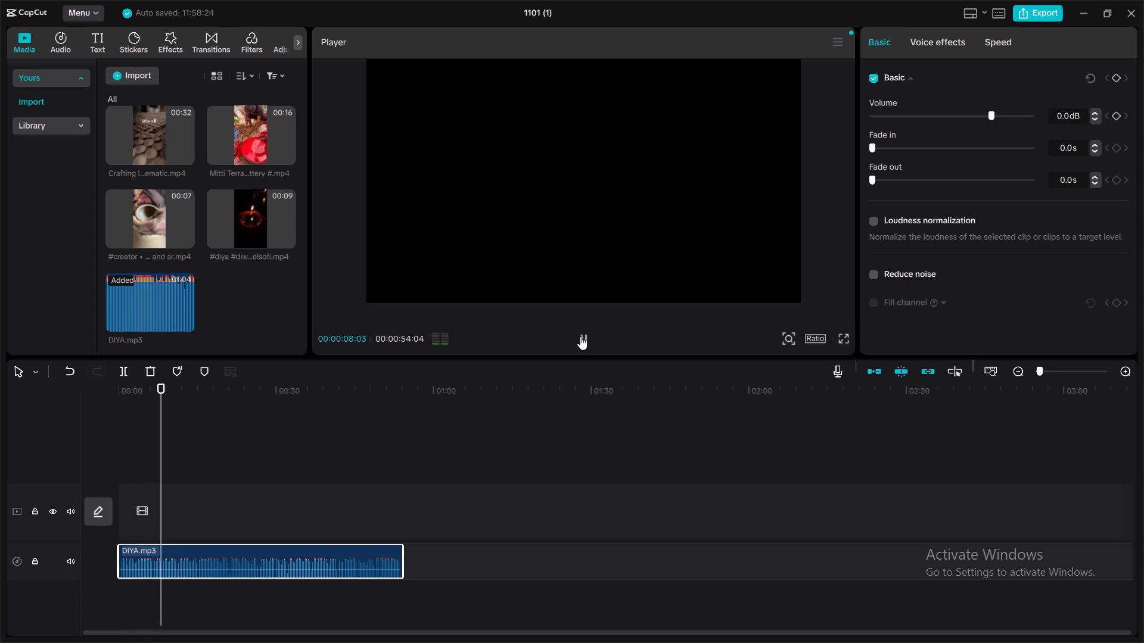
pyautogui.click(580, 336)
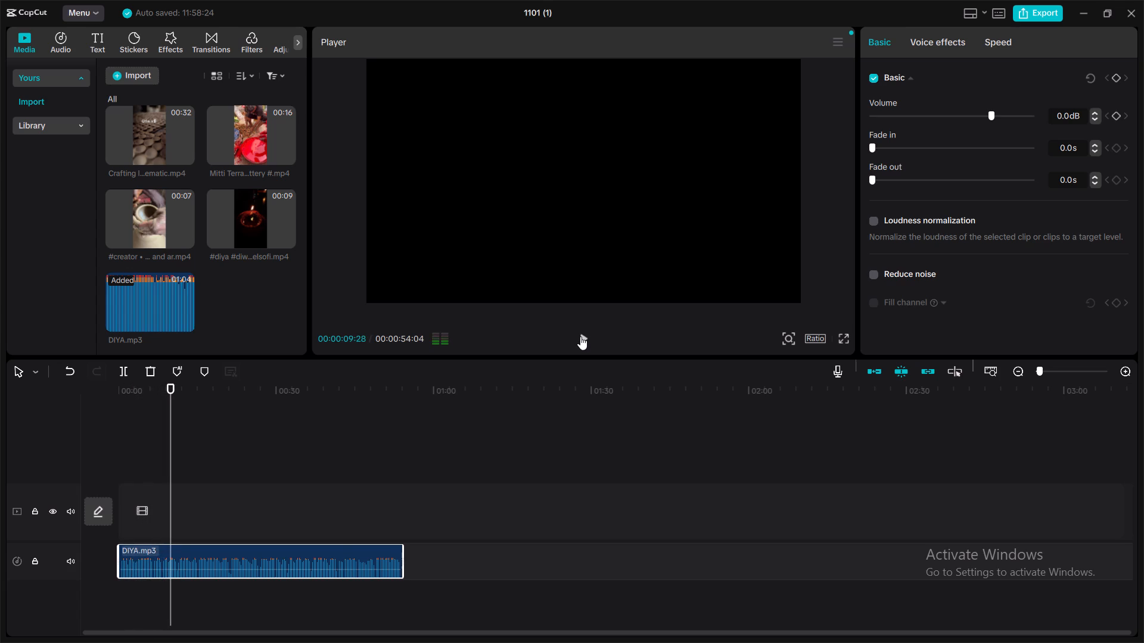
# Return the playhead to 00:00:00:00.
pyautogui.moveTo(169, 385); pyautogui.dragTo(88, 412)
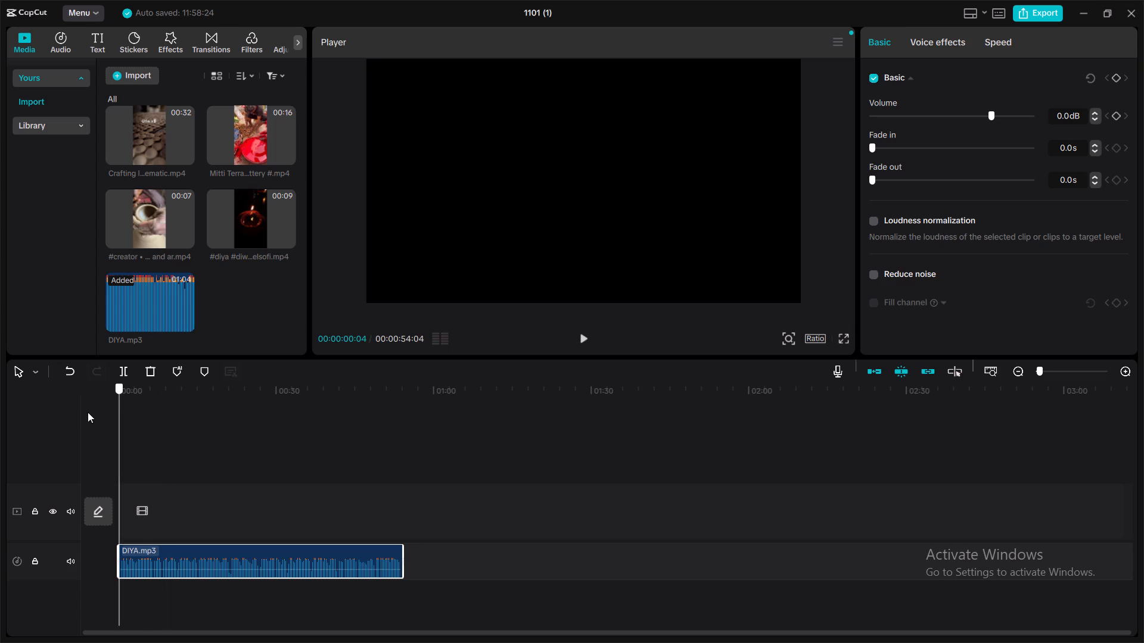
pyautogui.moveTo(88, 412); pyautogui.dragTo(77, 418)
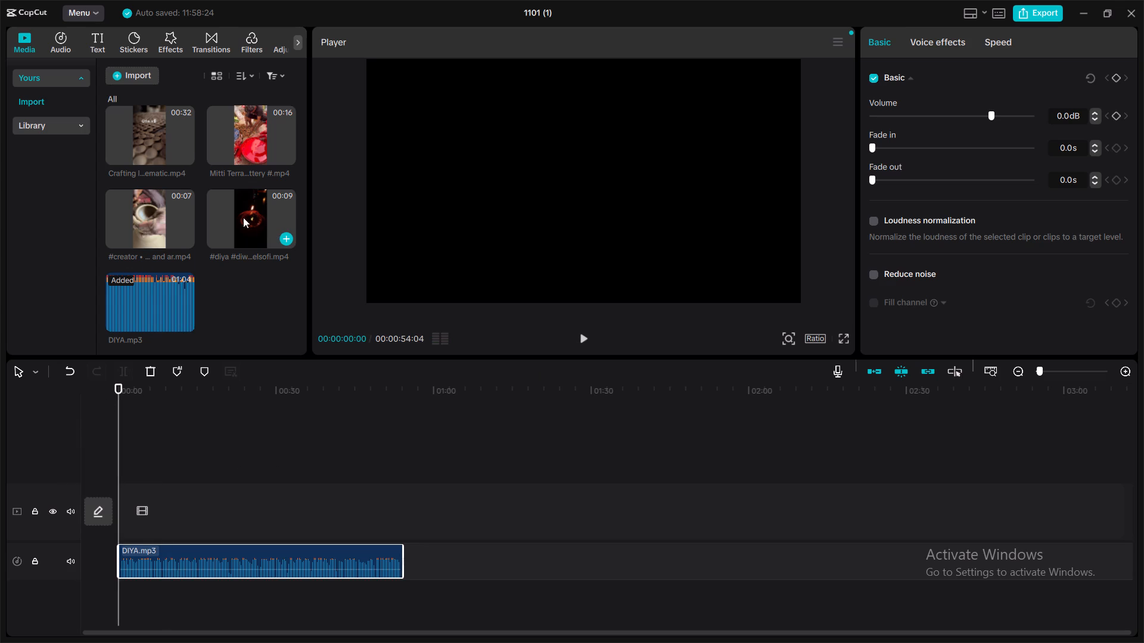
# Place the #diya candle clip on the main video track at 00:00:00:00 and briefly play its opening.
pyautogui.moveTo(238, 216); pyautogui.dragTo(180, 505)
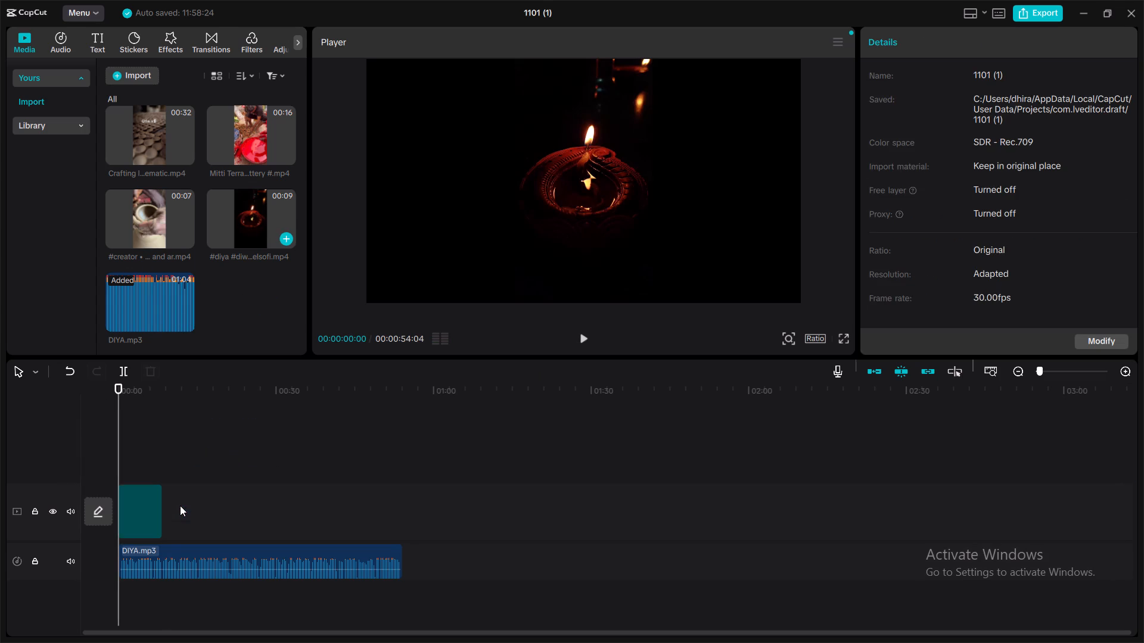
pyautogui.click(580, 336)
pyautogui.click(583, 332)
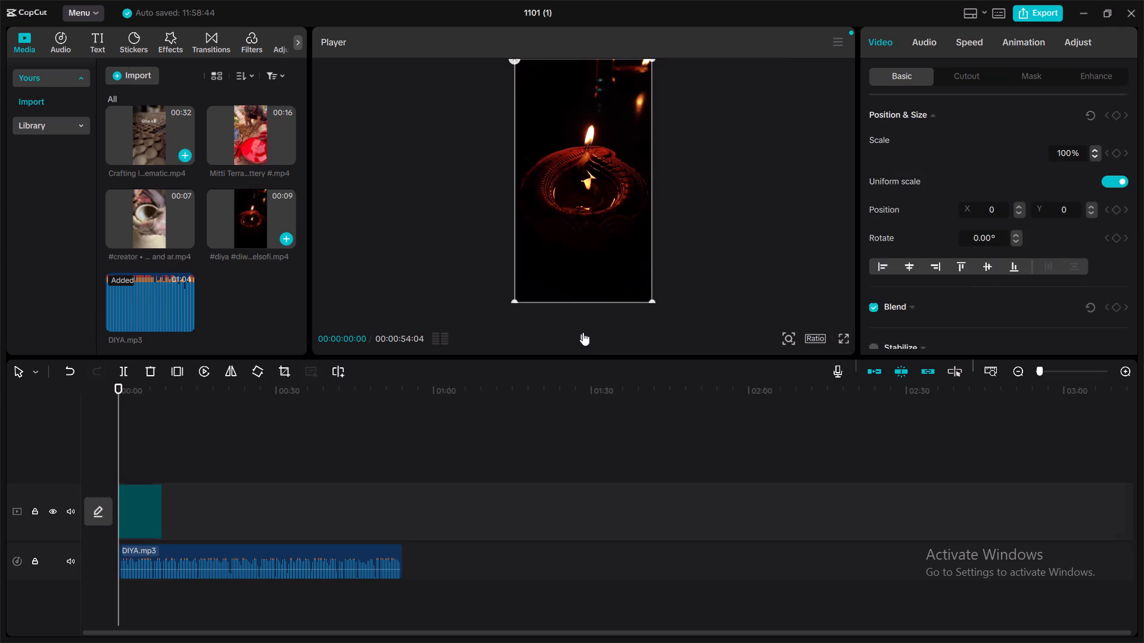
# Mute the main video track and play the opening to about 00:00:03:21.
pyautogui.click(67, 511)
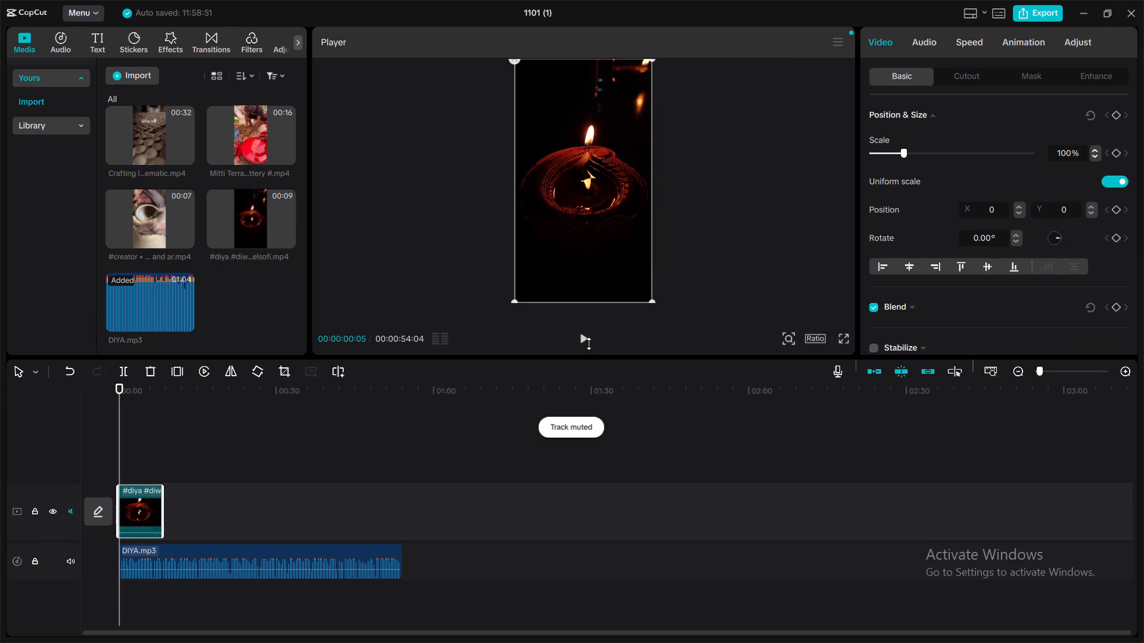
pyautogui.click(580, 334)
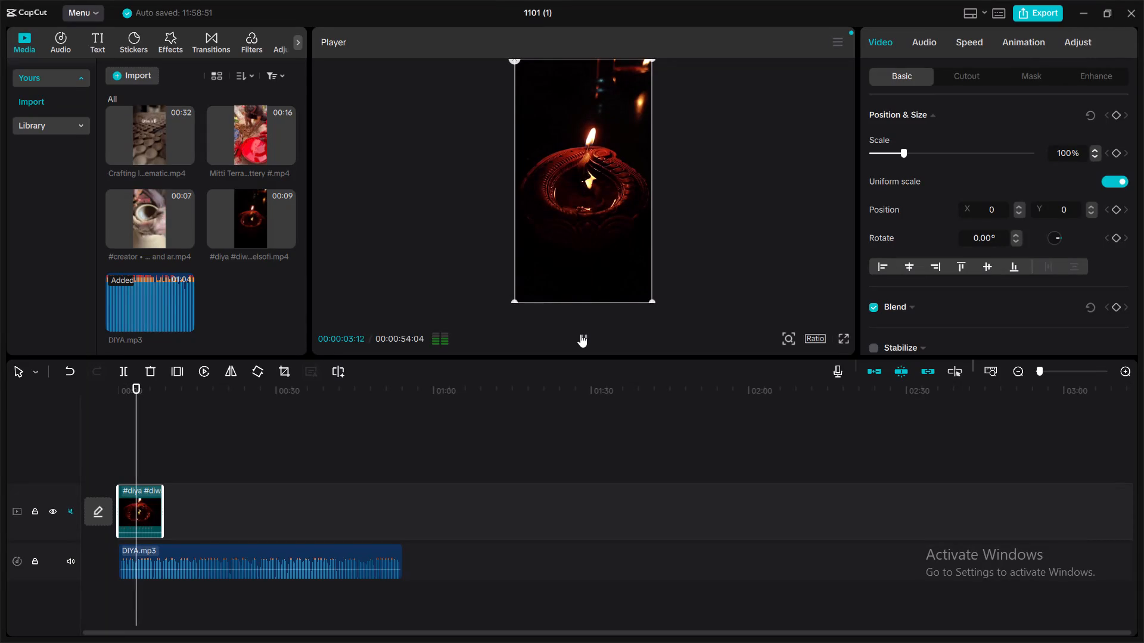
pyautogui.click(580, 334)
# Move the #diya clip onto a new video track above the main track, starting at about 00:40.
pyautogui.moveTo(145, 490); pyautogui.dragTo(229, 472)
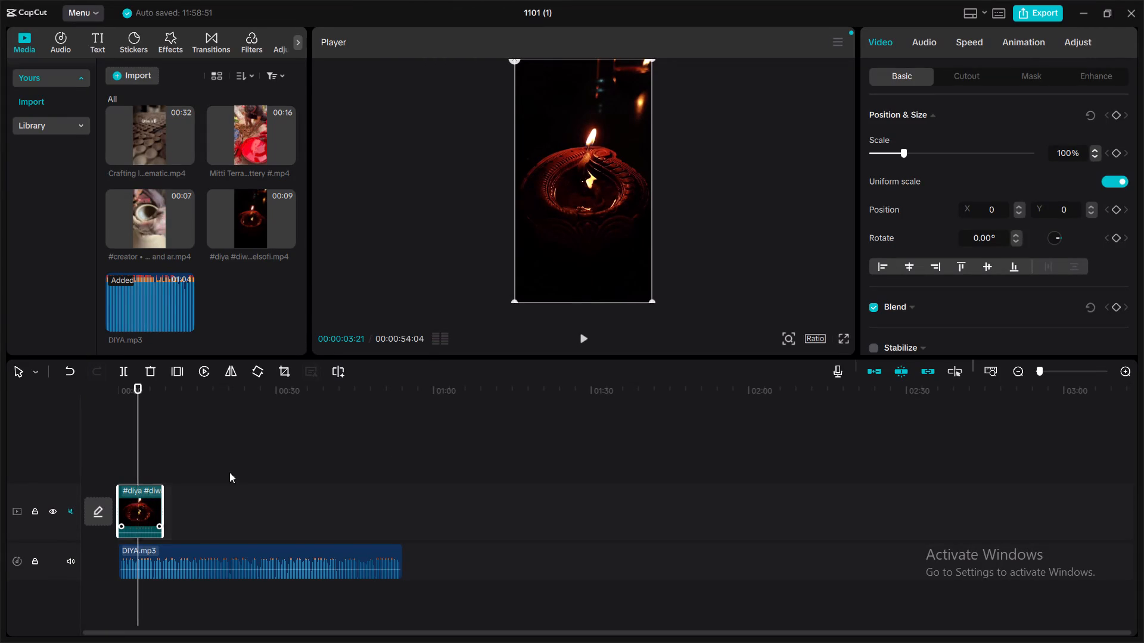
pyautogui.moveTo(229, 472); pyautogui.dragTo(357, 449)
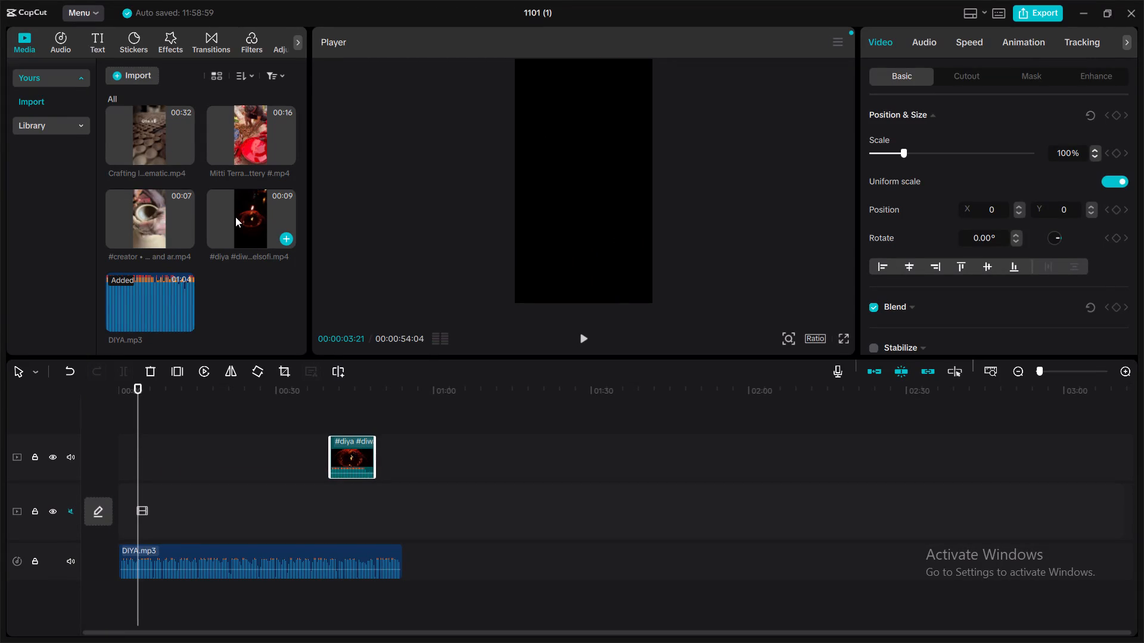
# Add the Hindi-titled SVK Handmade clip ending in (1).mp4 on a new track above the #diya clip, starting at about 01:20.
pyautogui.scroll(2, 235, 217)
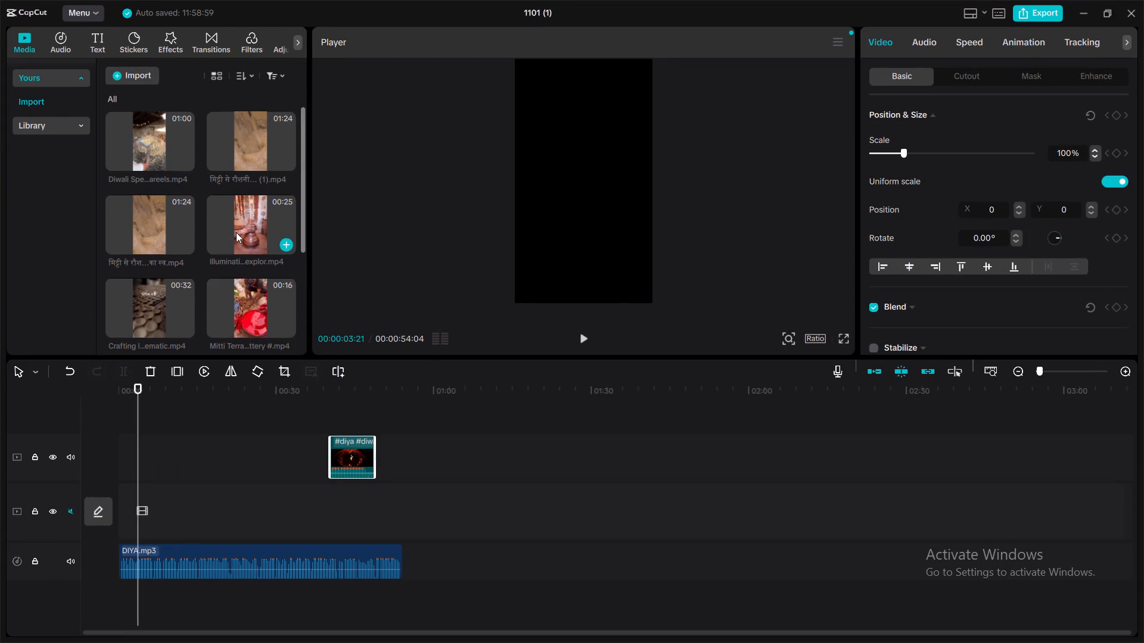
pyautogui.scroll(1, 236, 232)
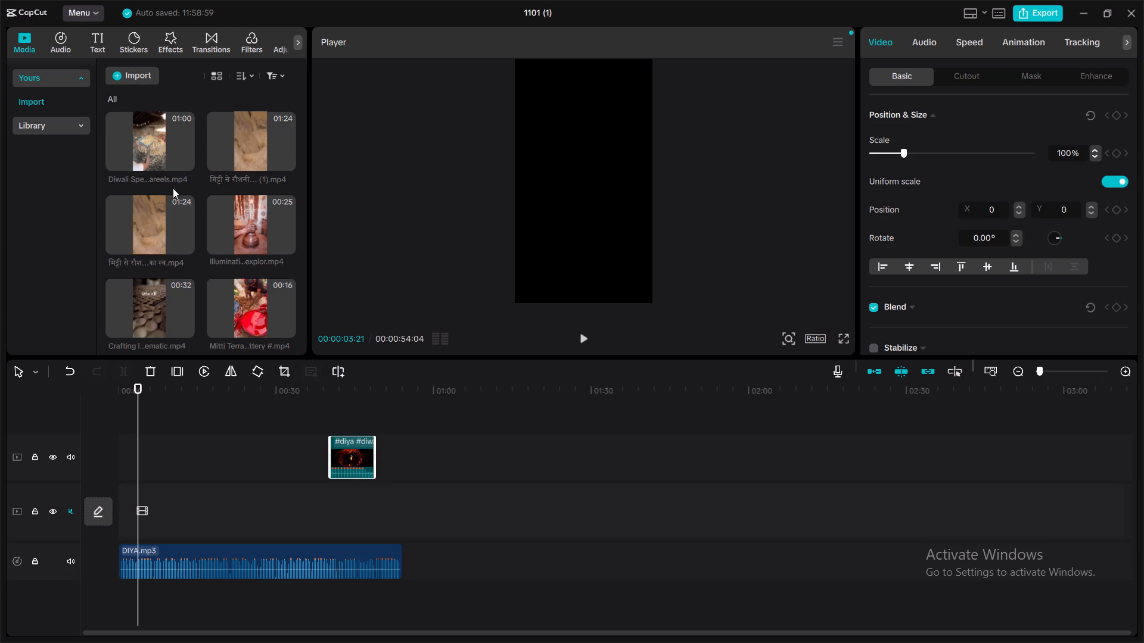
pyautogui.moveTo(244, 140); pyautogui.dragTo(348, 216)
pyautogui.moveTo(348, 216); pyautogui.dragTo(537, 426)
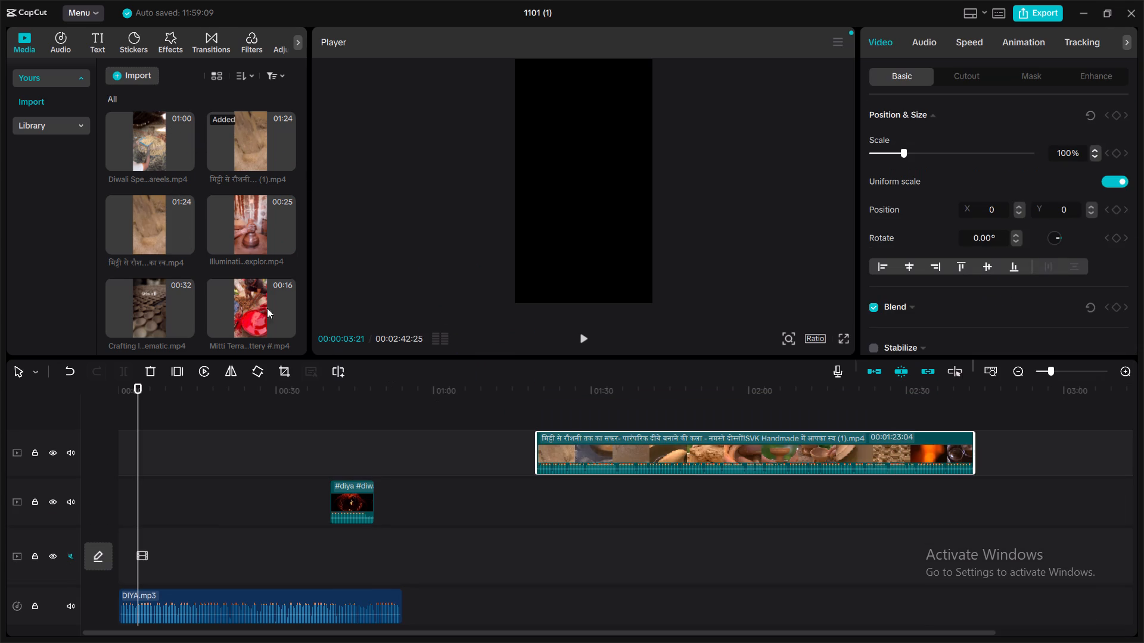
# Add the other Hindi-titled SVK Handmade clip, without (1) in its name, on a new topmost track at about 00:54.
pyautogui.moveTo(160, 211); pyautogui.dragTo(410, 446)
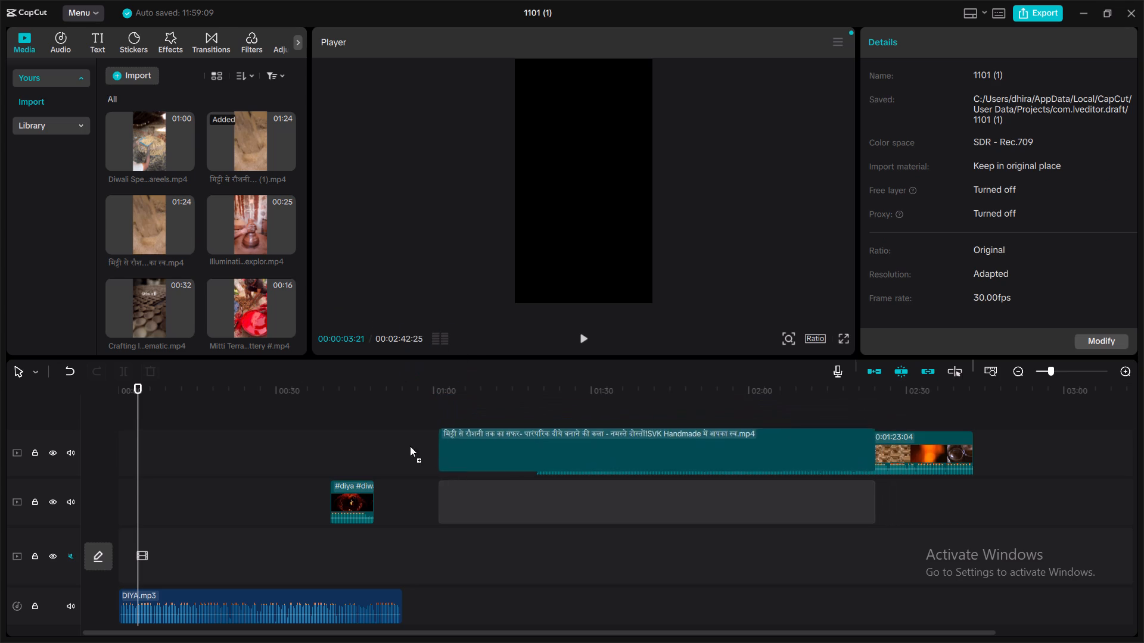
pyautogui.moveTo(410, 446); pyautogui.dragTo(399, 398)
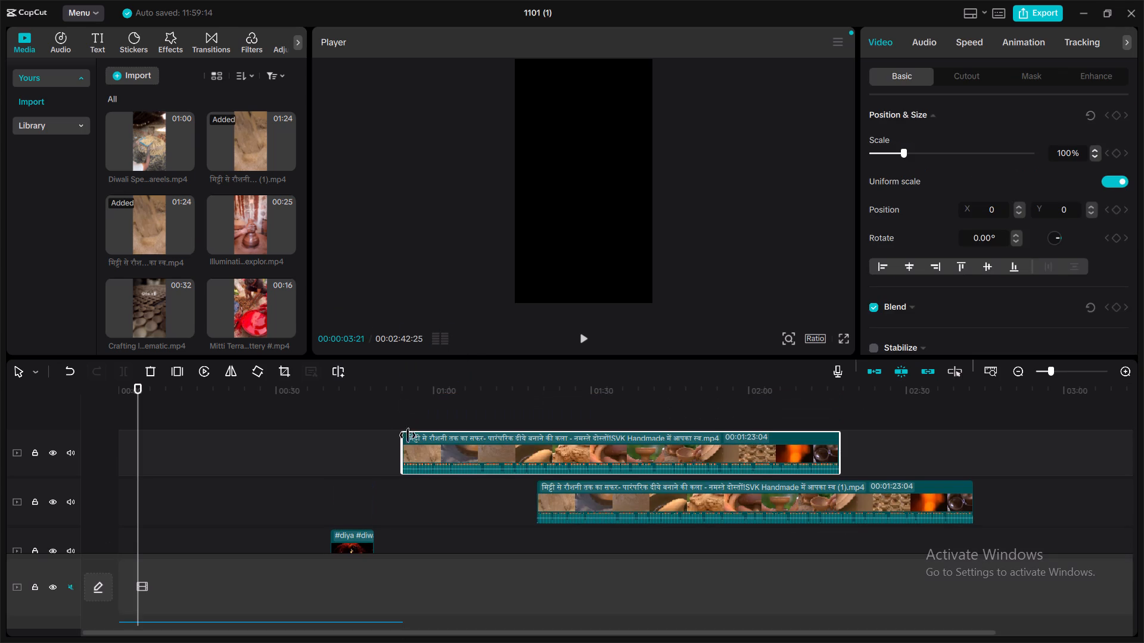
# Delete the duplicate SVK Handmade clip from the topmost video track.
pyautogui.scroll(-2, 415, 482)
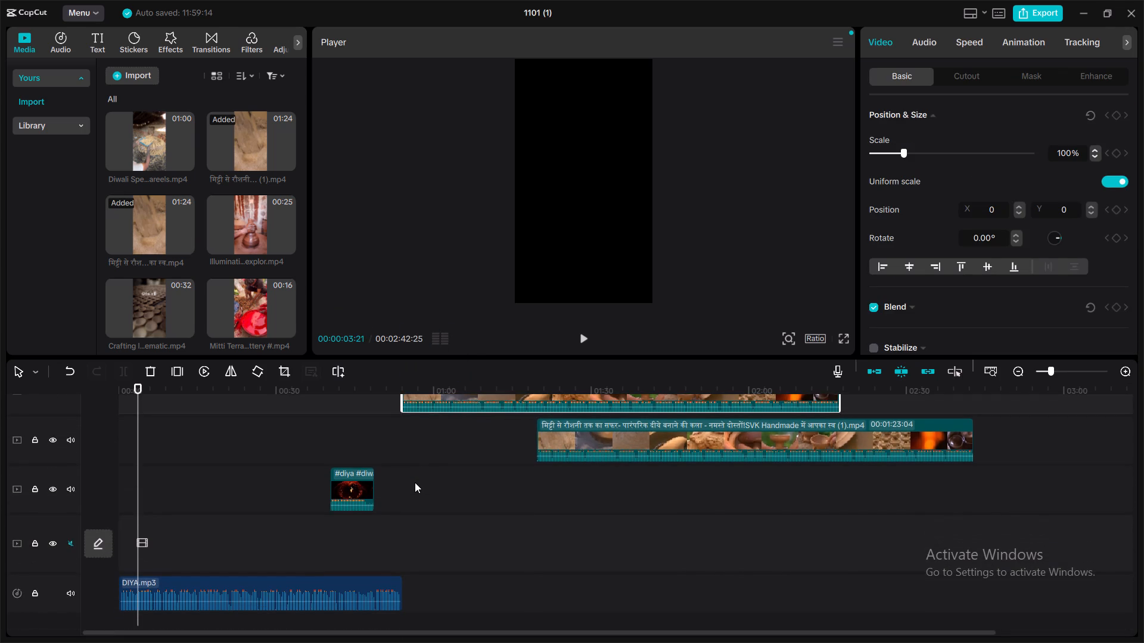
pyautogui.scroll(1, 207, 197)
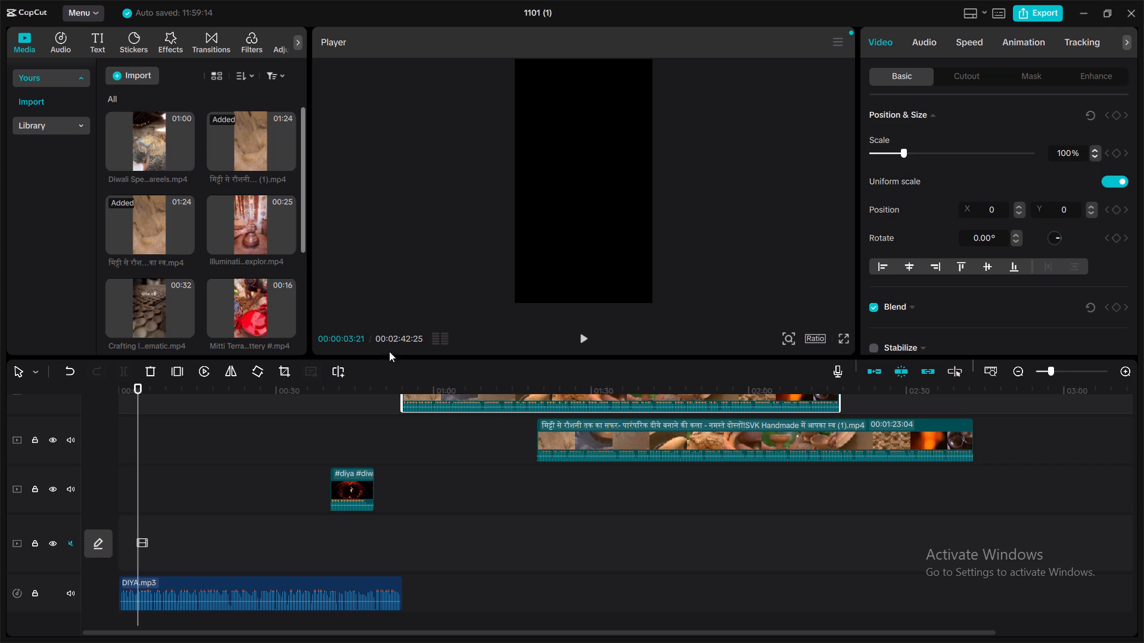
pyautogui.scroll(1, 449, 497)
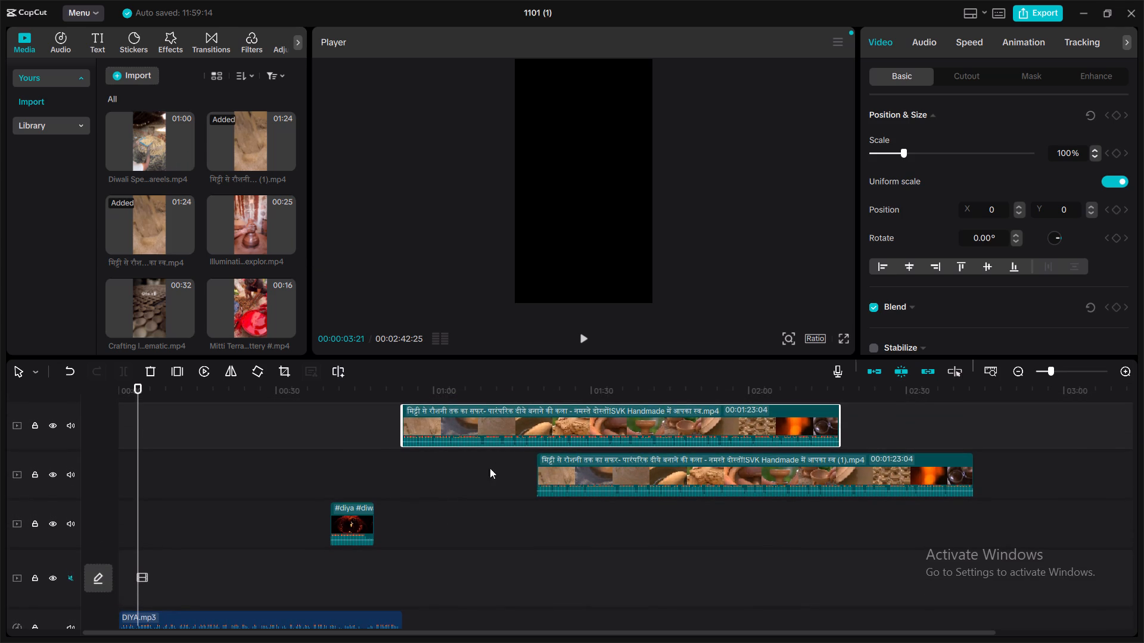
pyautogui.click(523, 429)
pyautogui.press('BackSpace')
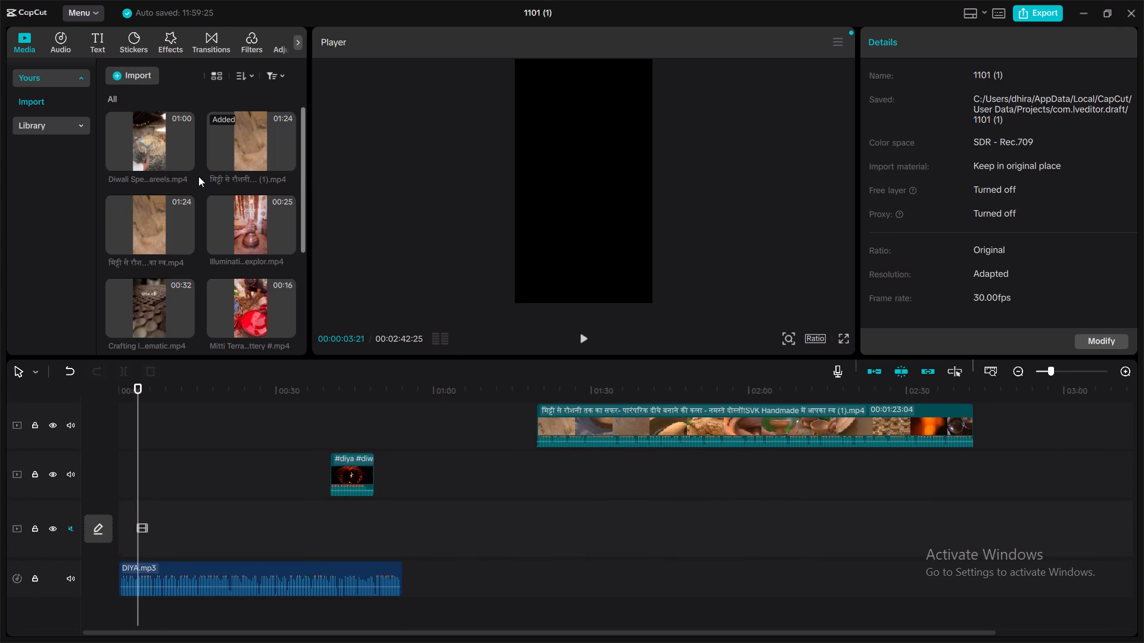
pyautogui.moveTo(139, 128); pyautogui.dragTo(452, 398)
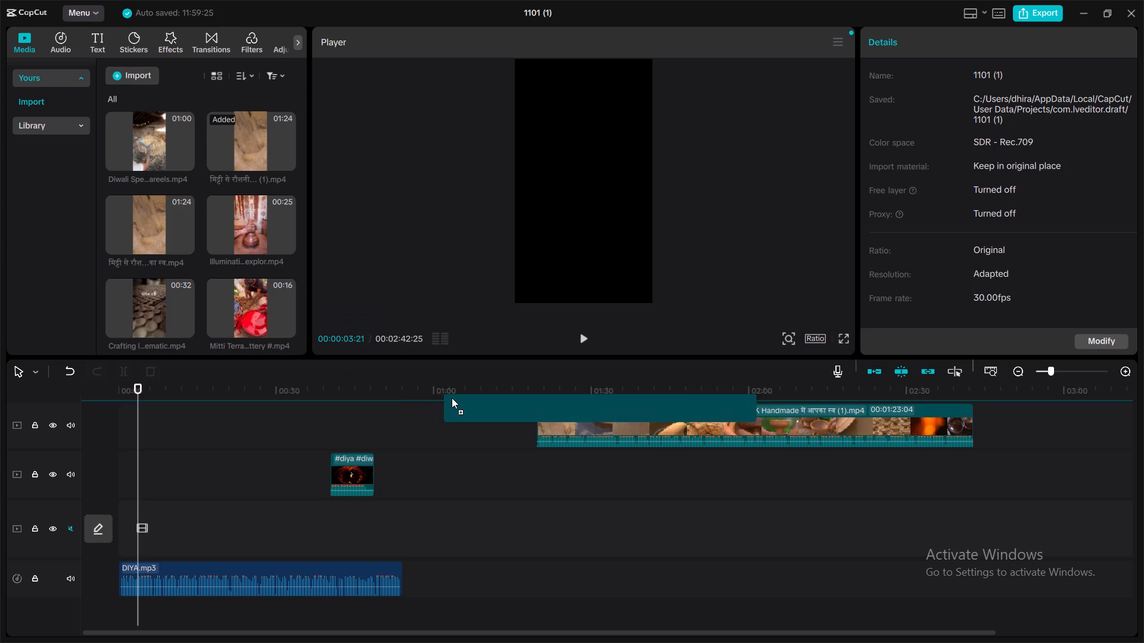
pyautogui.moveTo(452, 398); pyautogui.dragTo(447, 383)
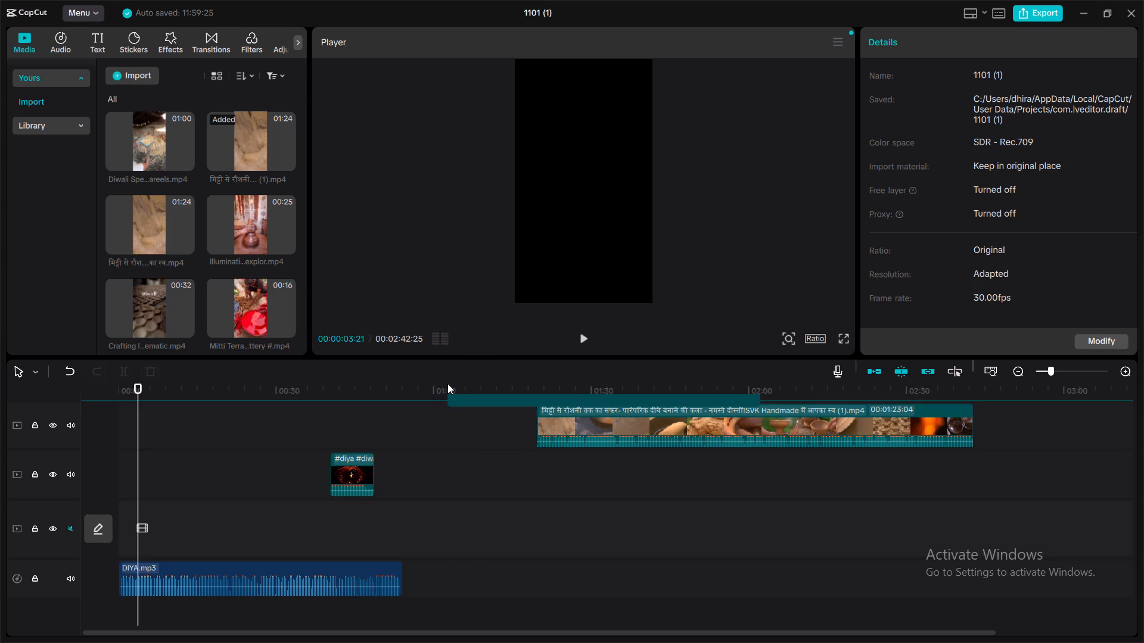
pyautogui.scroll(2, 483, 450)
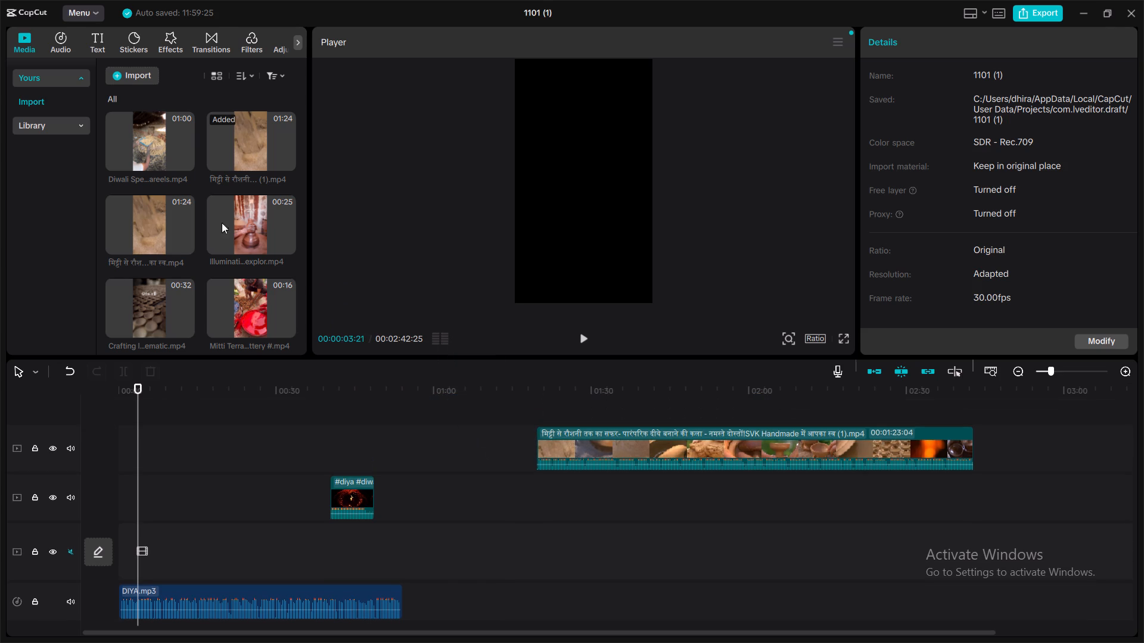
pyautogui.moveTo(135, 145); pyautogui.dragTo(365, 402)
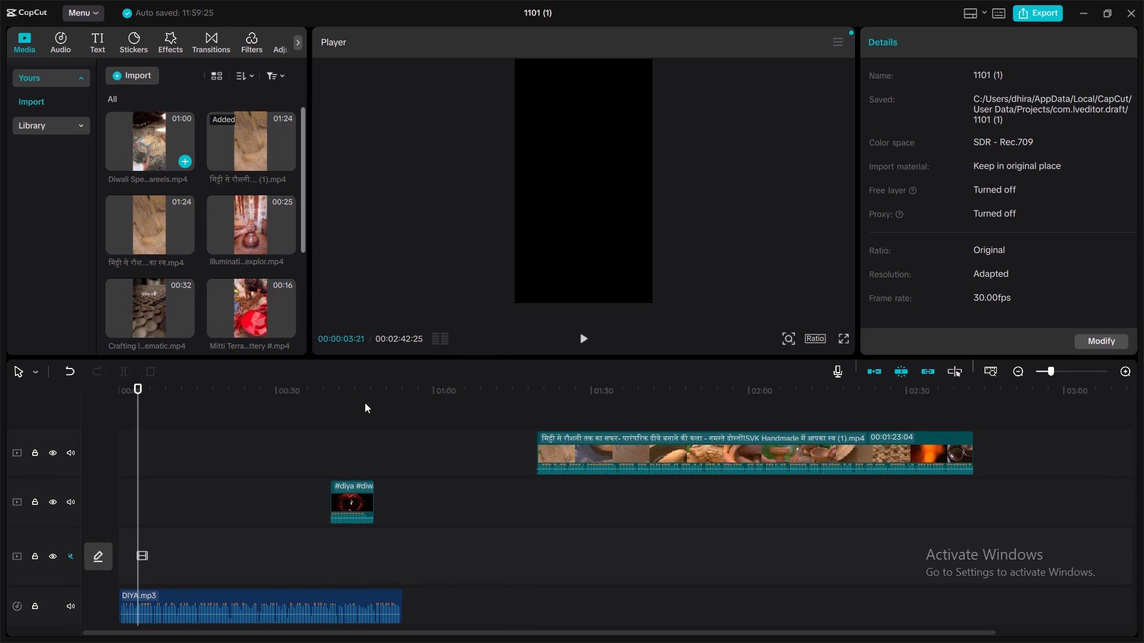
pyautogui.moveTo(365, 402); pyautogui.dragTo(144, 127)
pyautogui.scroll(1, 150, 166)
# Add Diwali Special Diya Making Process #instareels.mp4 after the #diya clip on the same track, starting at about 00:54.
pyautogui.moveTo(150, 147); pyautogui.dragTo(400, 459)
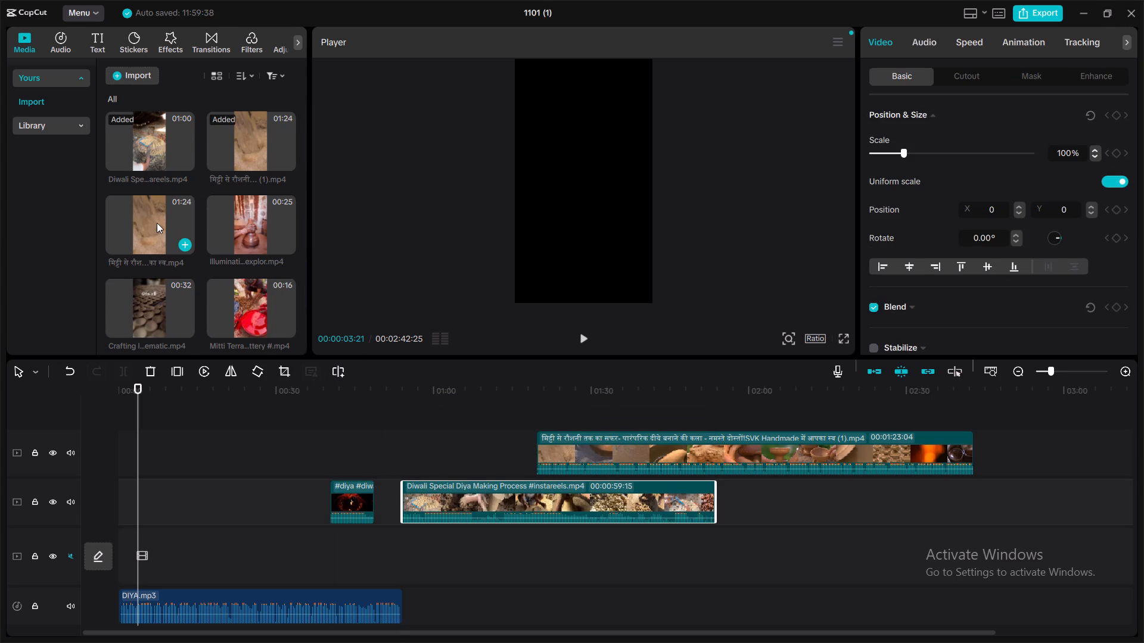
# Add the Illuminating traditions clip before the SVK Handmade clip on the same track, starting at about 00:44.
pyautogui.scroll(-1, 157, 223)
pyautogui.moveTo(248, 114); pyautogui.dragTo(428, 363)
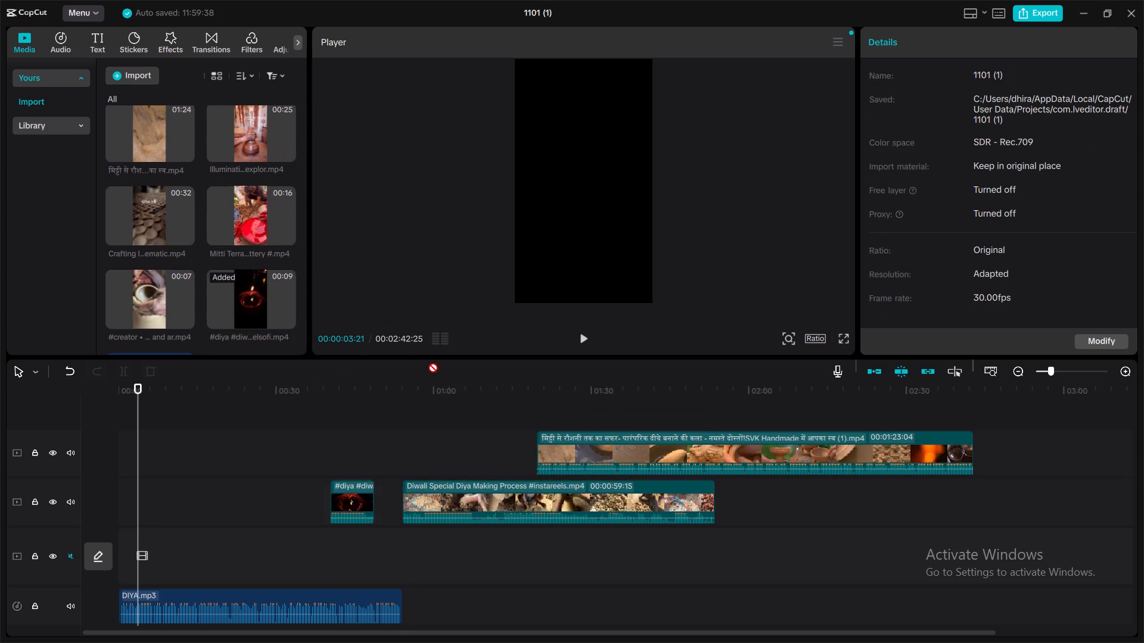
pyautogui.moveTo(428, 363); pyautogui.dragTo(348, 448)
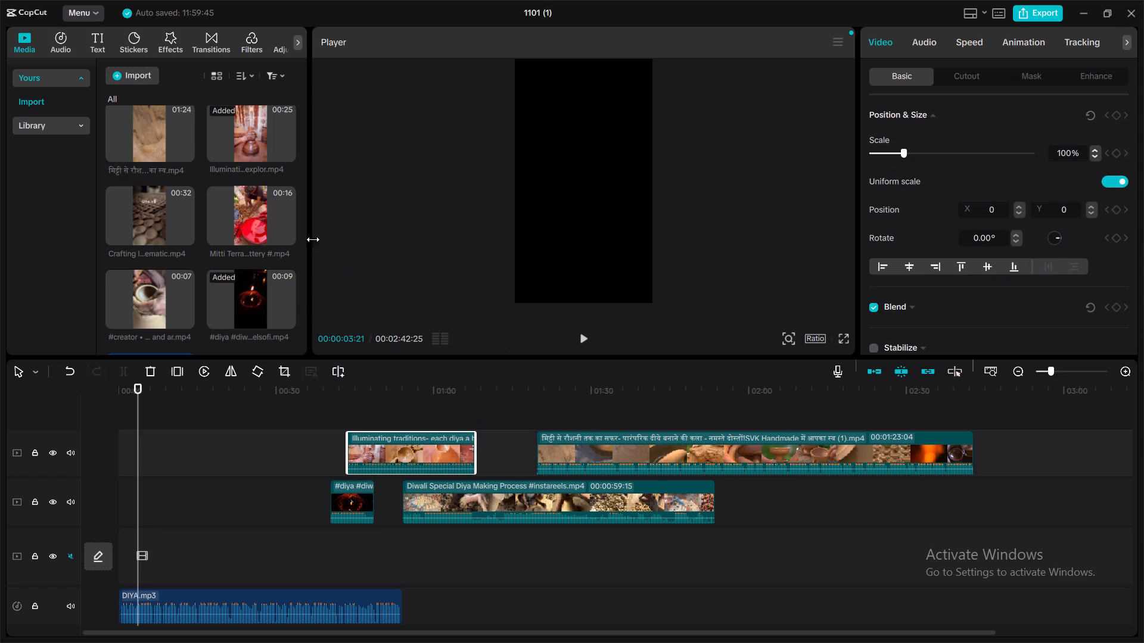
# Add the Crafting love for diwali clip after the Diwali Special clip on the same track, starting at about 01:58.
pyautogui.moveTo(132, 220); pyautogui.dragTo(341, 313)
pyautogui.moveTo(341, 313); pyautogui.dragTo(737, 504)
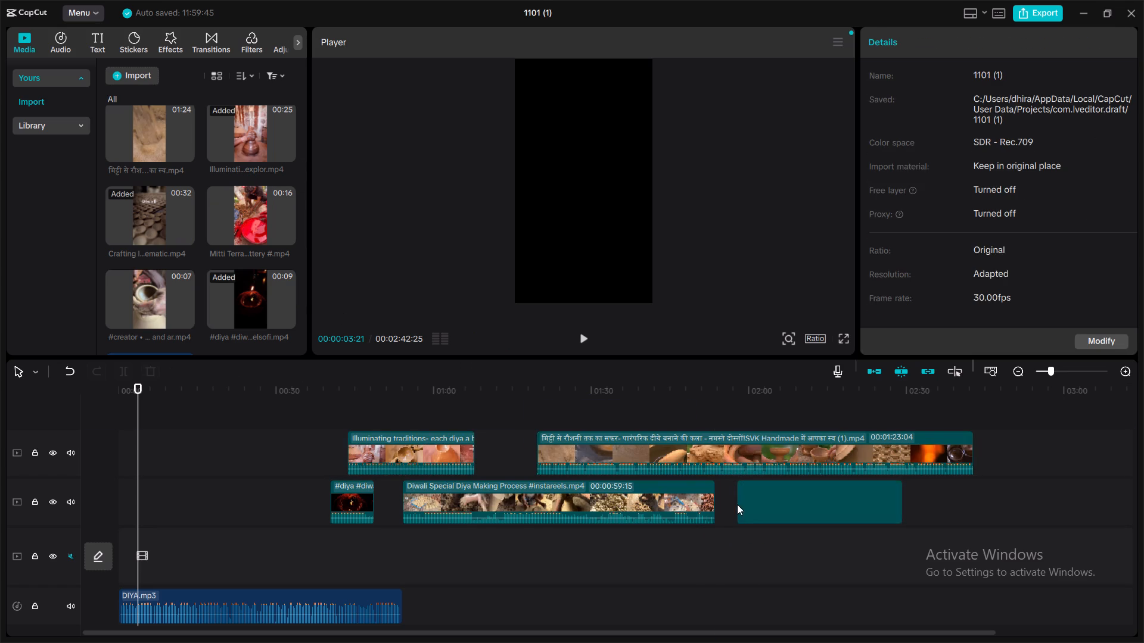
# Add the Mitti Terracotta diya clip on a new topmost video track, starting at about 01:04.
pyautogui.scroll(-1, 247, 226)
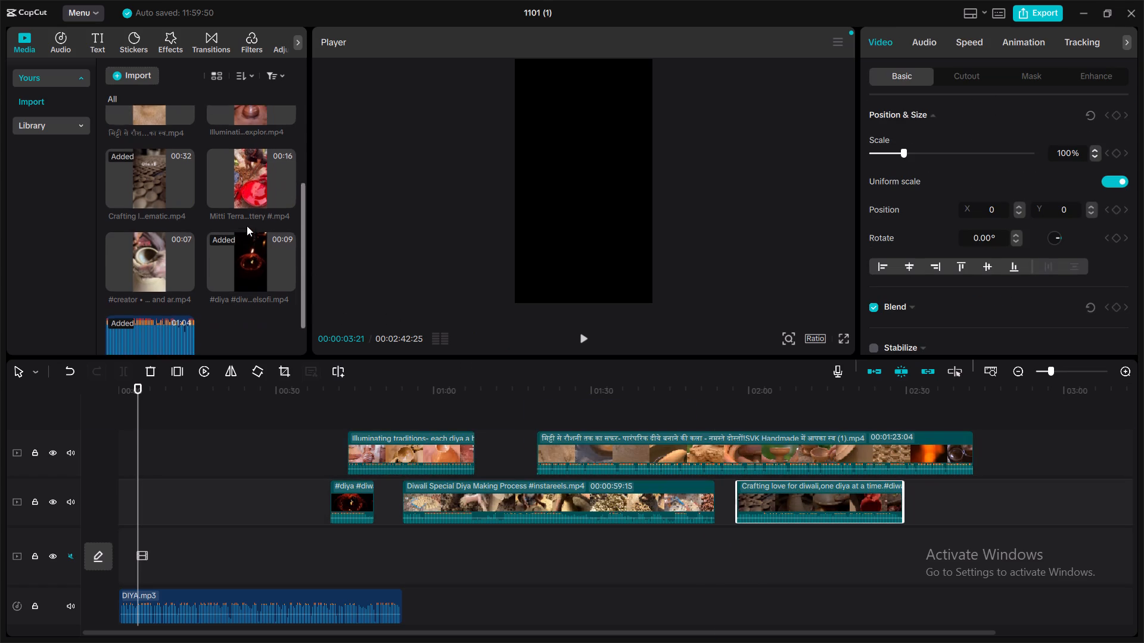
pyautogui.scroll(-1, 247, 226)
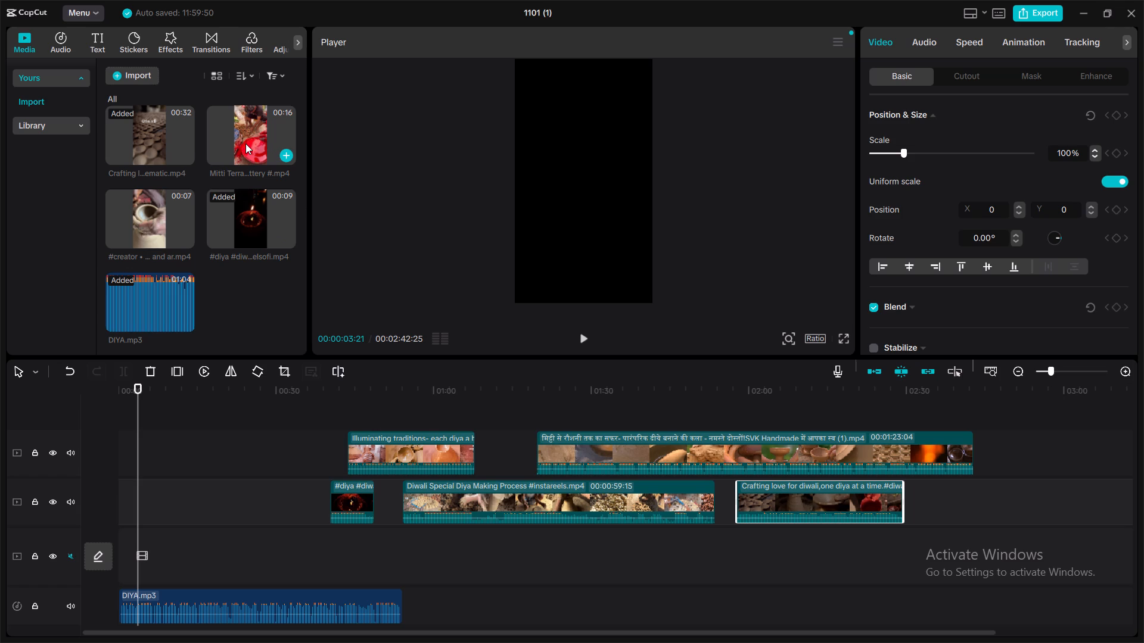
pyautogui.moveTo(245, 143); pyautogui.dragTo(358, 443)
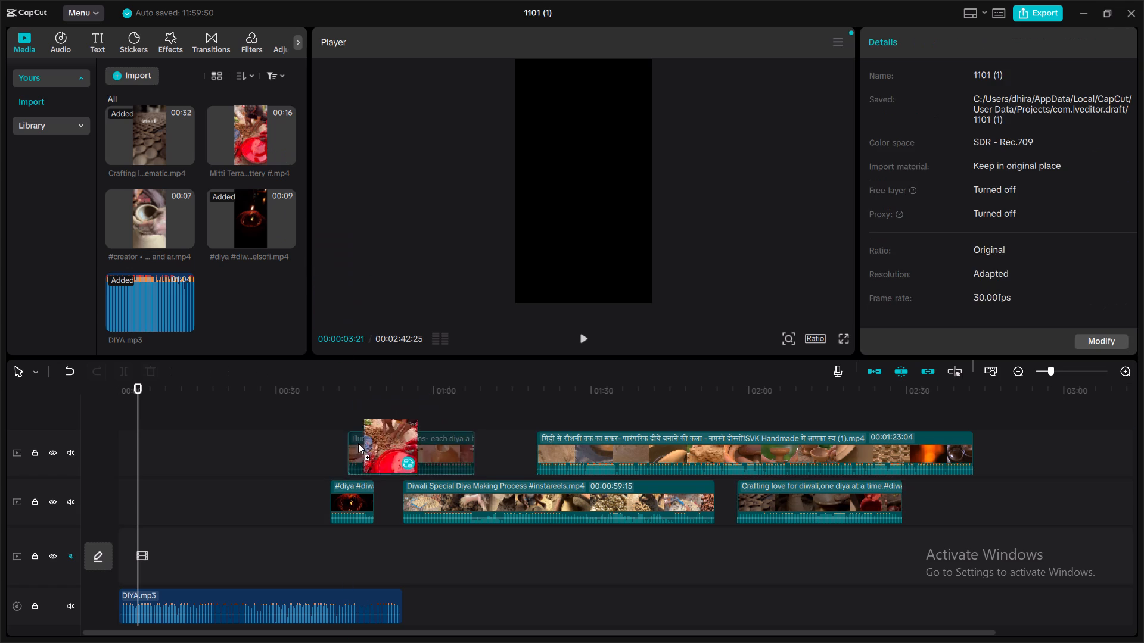
pyautogui.moveTo(358, 443); pyautogui.dragTo(541, 396)
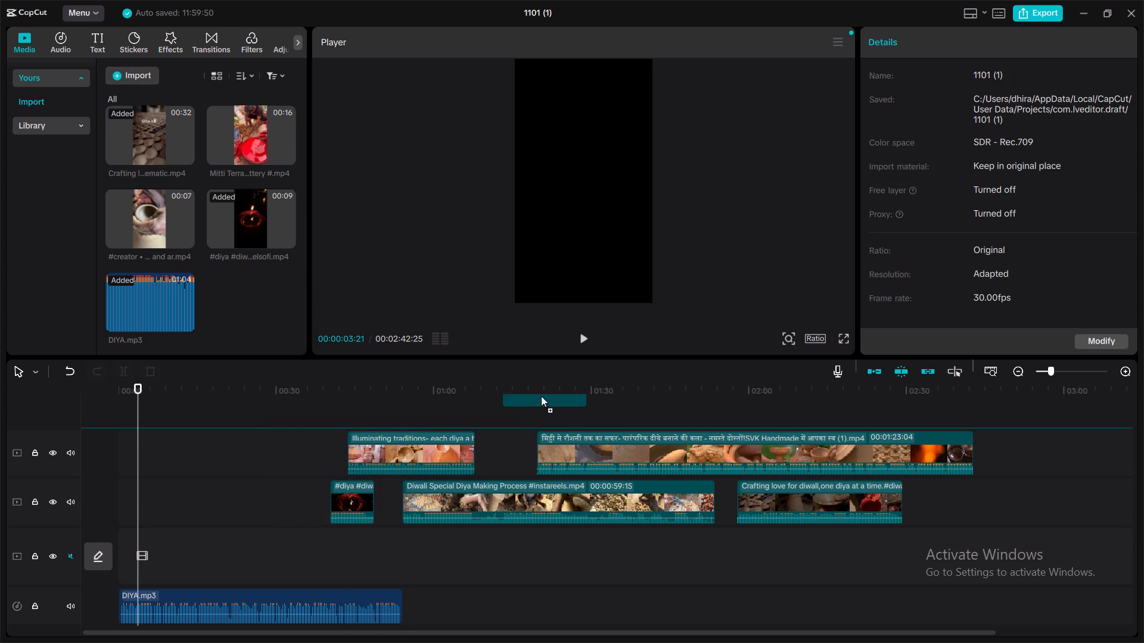
pyautogui.moveTo(541, 396); pyautogui.dragTo(458, 410)
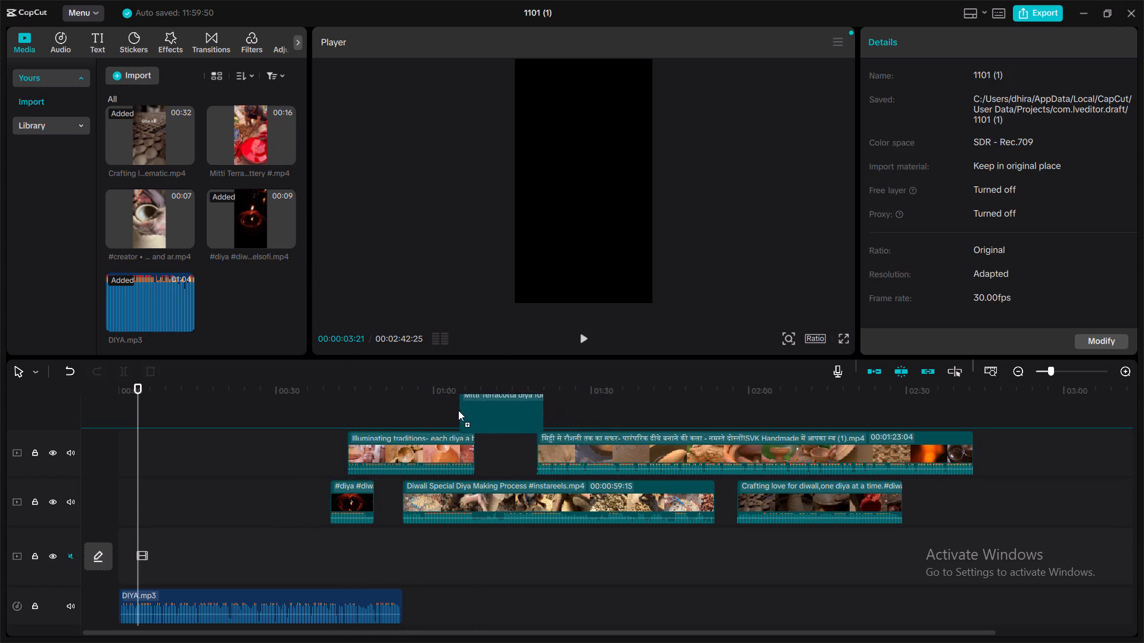
pyautogui.moveTo(458, 410); pyautogui.dragTo(450, 407)
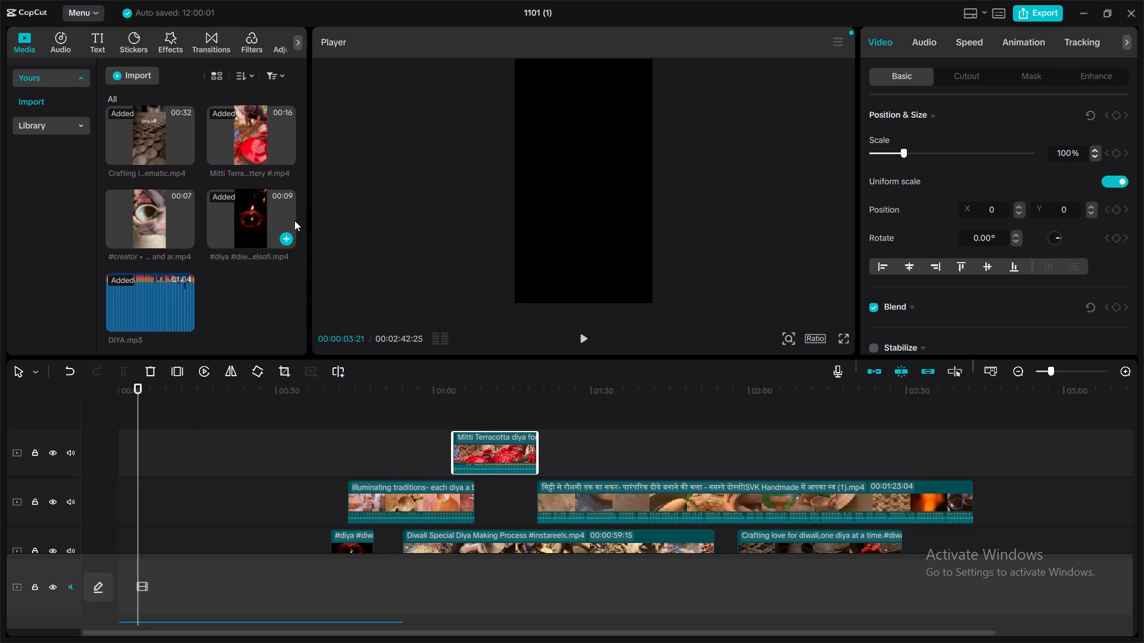
# Add the #creator clip before the Mitti Terracotta clip on the topmost track, starting at about 00:44.
pyautogui.moveTo(156, 221); pyautogui.dragTo(344, 464)
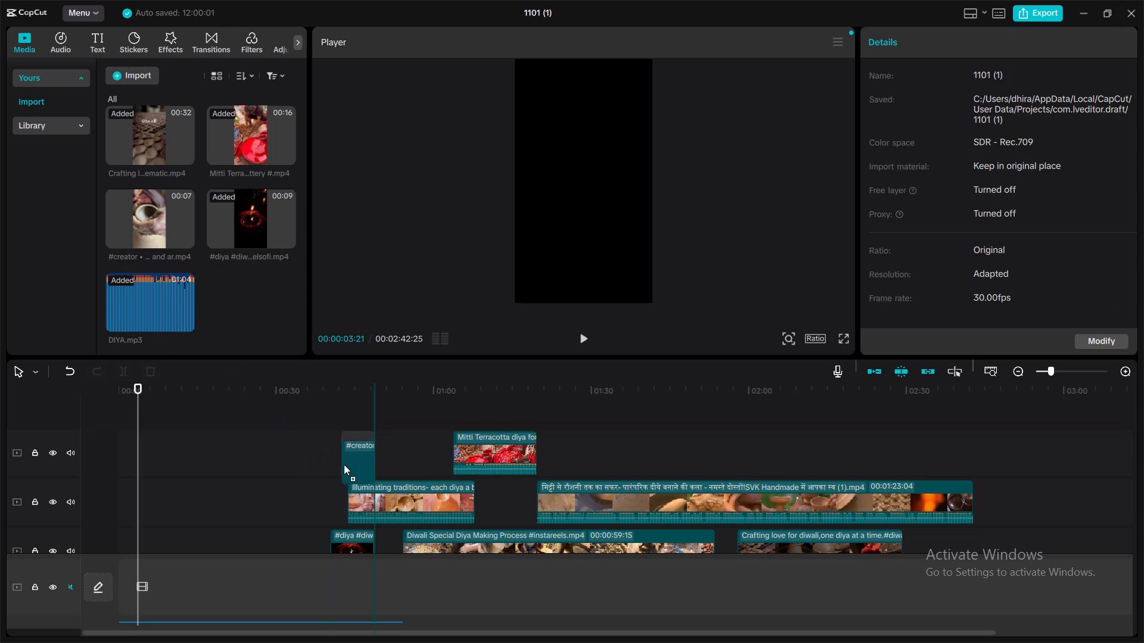
pyautogui.moveTo(344, 464); pyautogui.dragTo(347, 464)
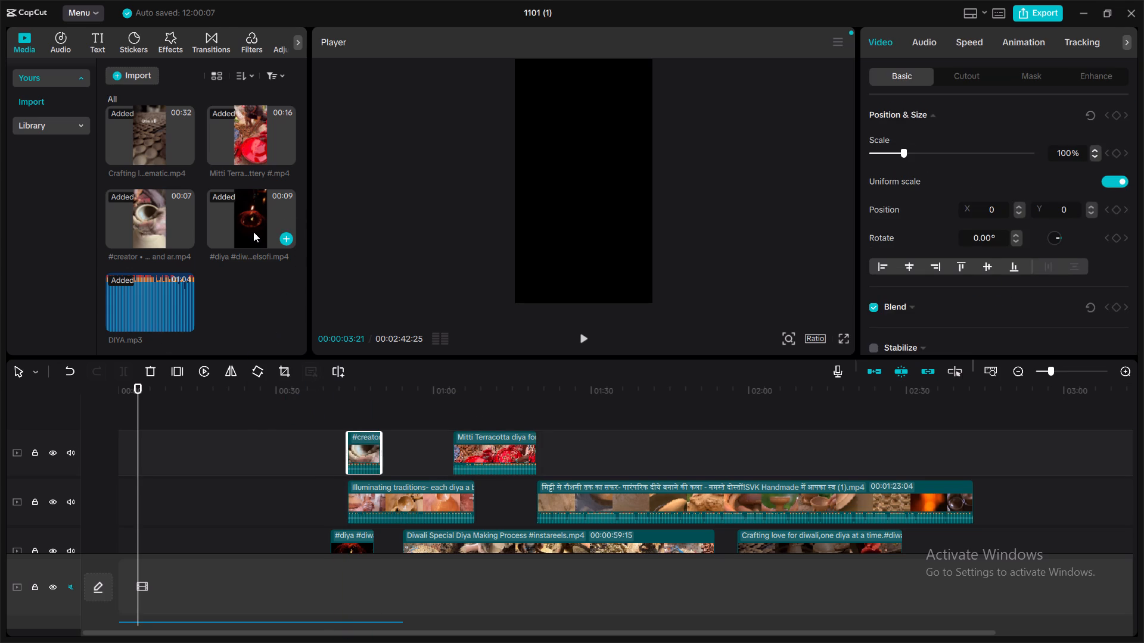
# Move the #diya clip earlier on its track so it starts at about 00:21.
pyautogui.scroll(-5, 262, 425)
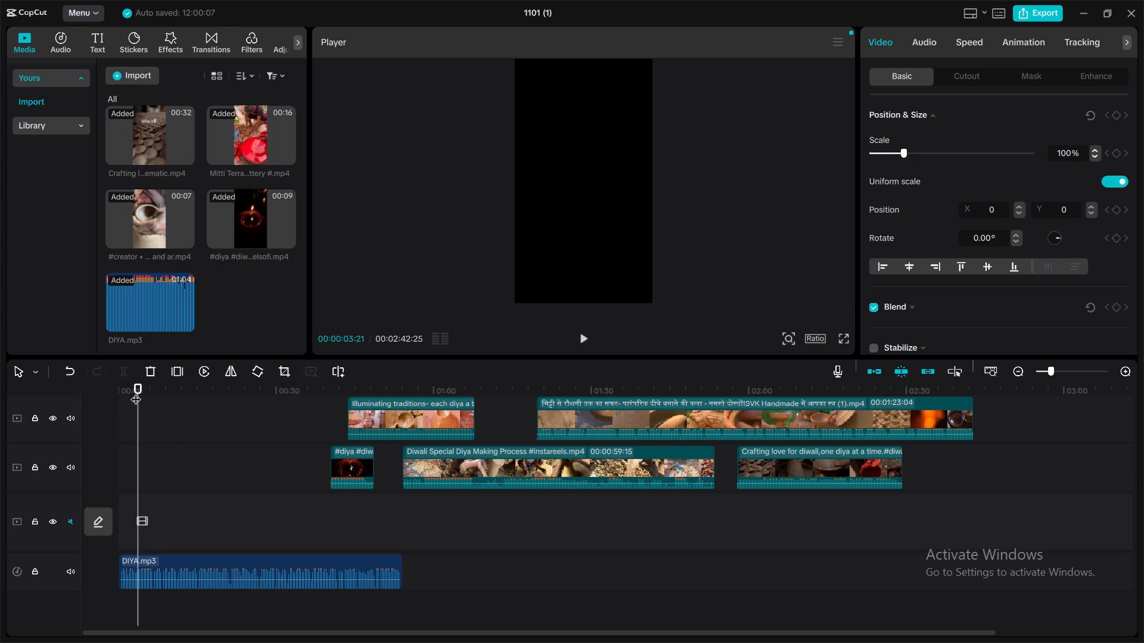
pyautogui.moveTo(136, 392); pyautogui.dragTo(94, 397)
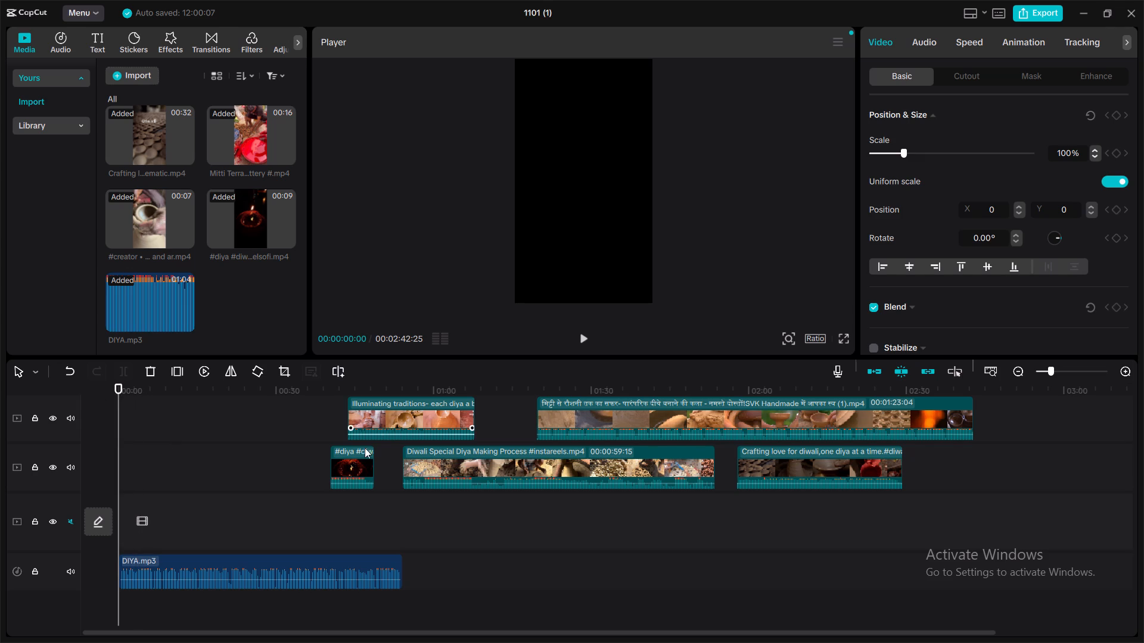
pyautogui.moveTo(355, 453); pyautogui.dragTo(256, 448)
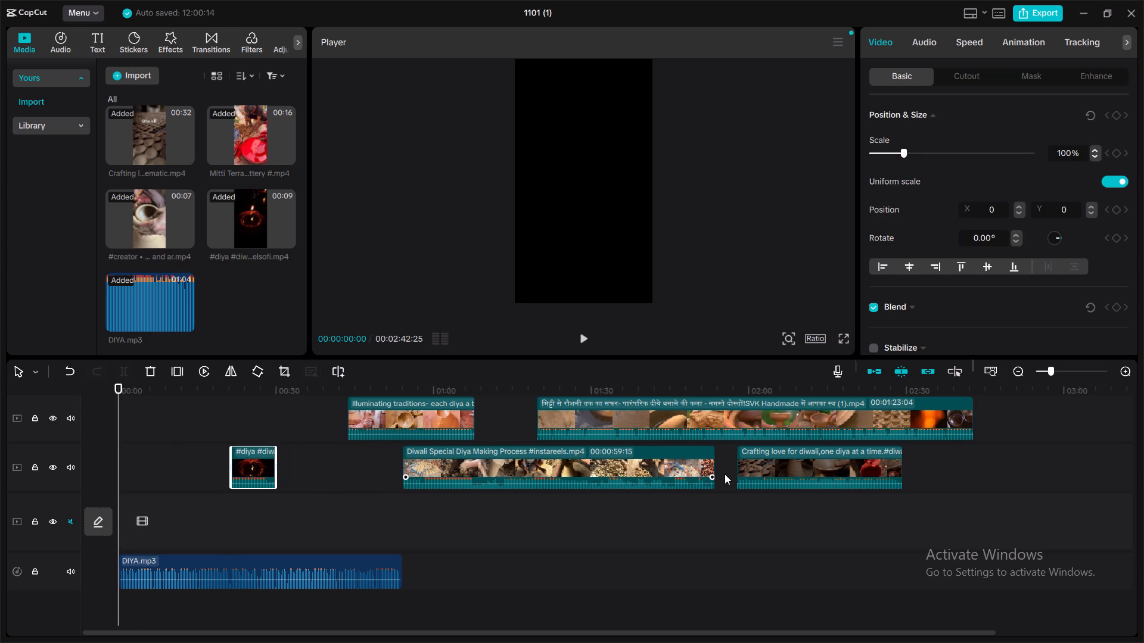
# Scrub through the timeline to its end to review the footage in the clips placed on the upper tracks.
pyautogui.scroll(1, 526, 484)
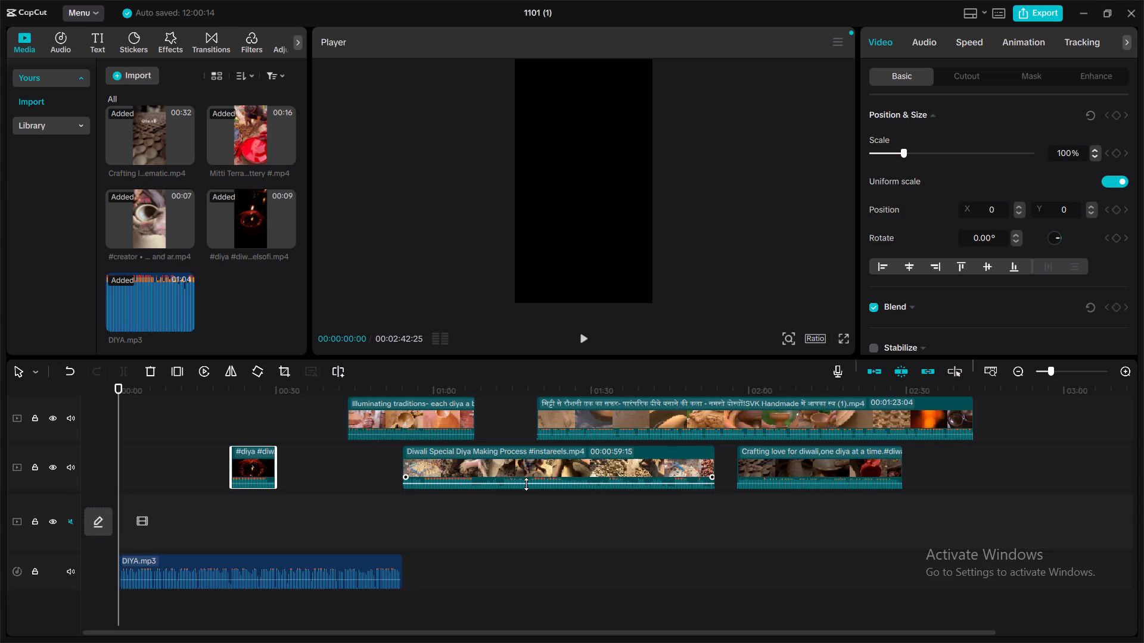
pyautogui.scroll(1, 526, 484)
pyautogui.click(366, 401)
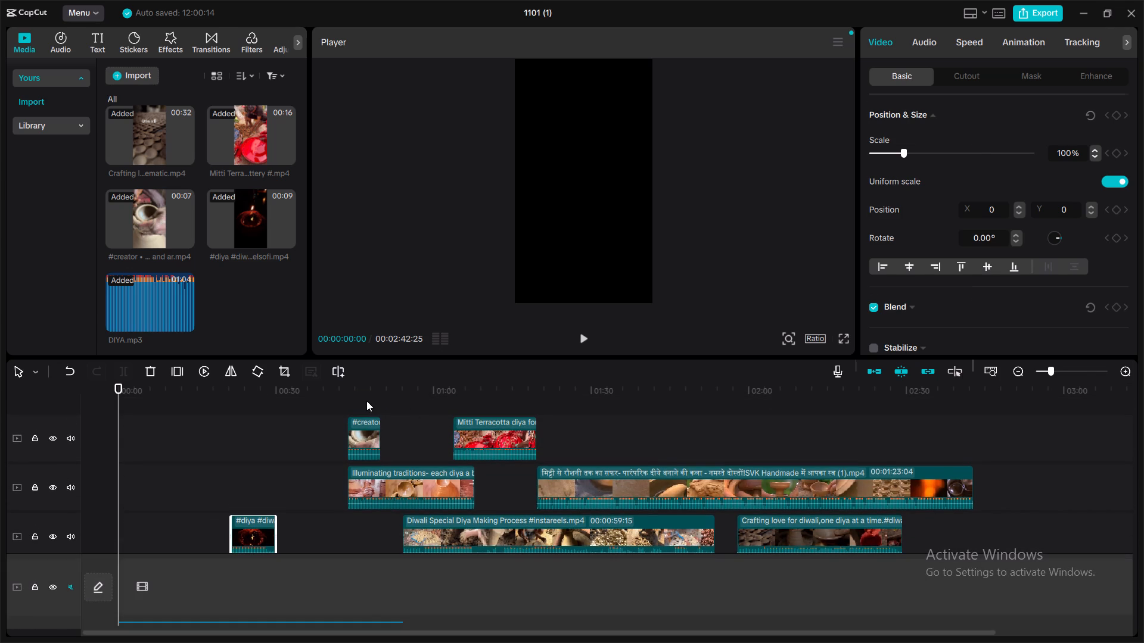
pyautogui.moveTo(366, 401); pyautogui.dragTo(289, 404)
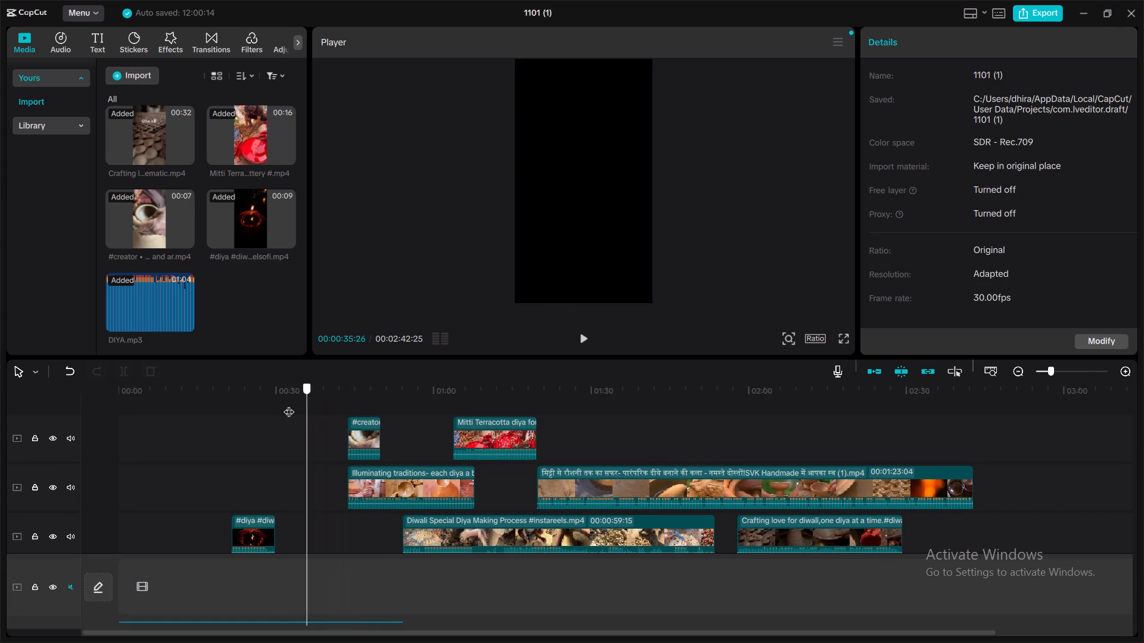
pyautogui.moveTo(289, 404); pyautogui.dragTo(259, 404)
pyautogui.click(185, 411)
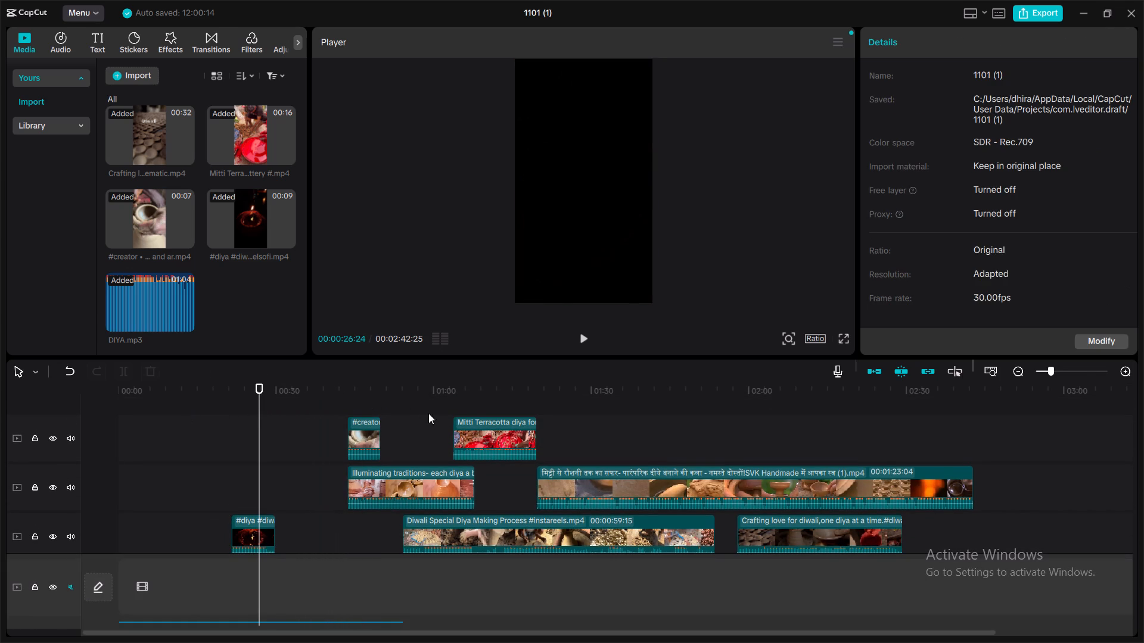
pyautogui.click(468, 402)
pyautogui.moveTo(468, 402); pyautogui.dragTo(473, 402)
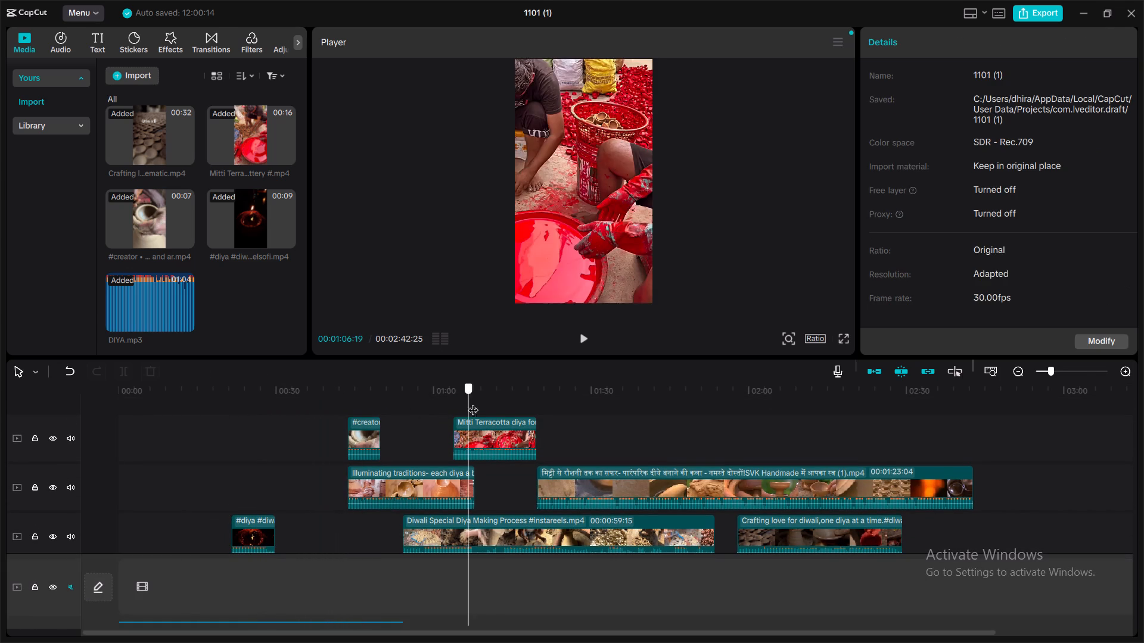
pyautogui.moveTo(473, 402); pyautogui.dragTo(495, 407)
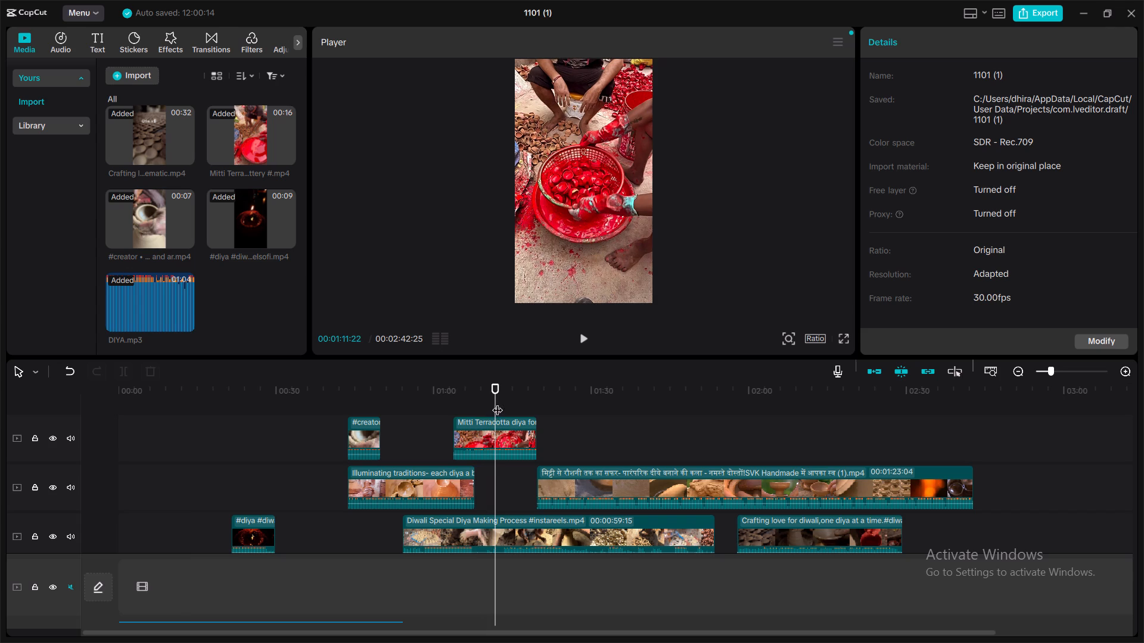
pyautogui.moveTo(496, 401); pyautogui.dragTo(577, 433)
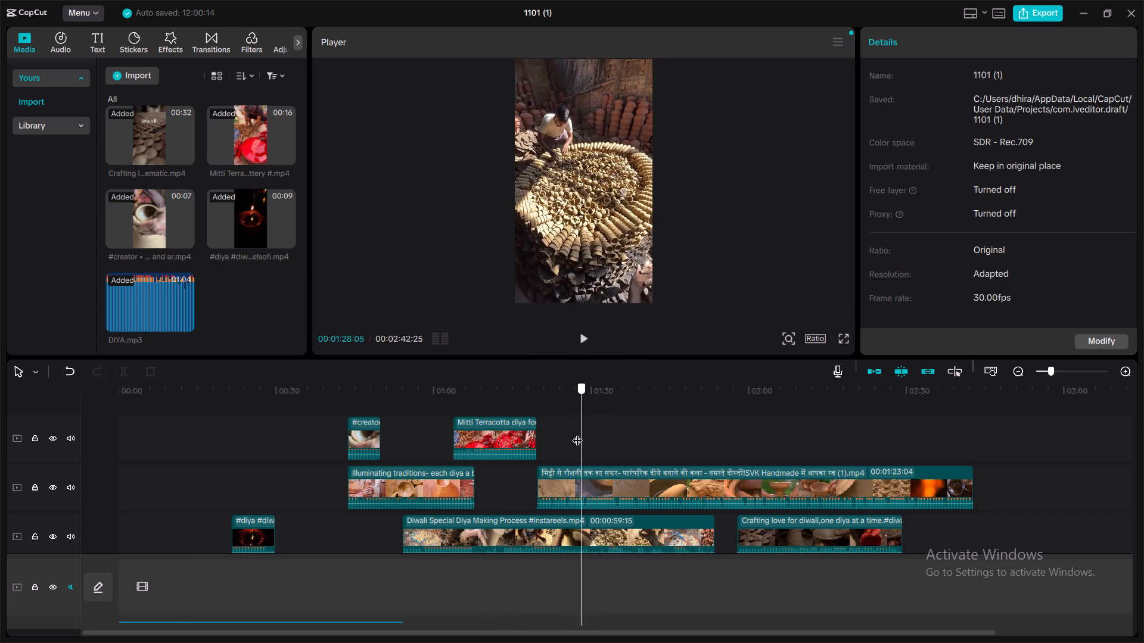
pyautogui.moveTo(577, 433); pyautogui.dragTo(542, 453)
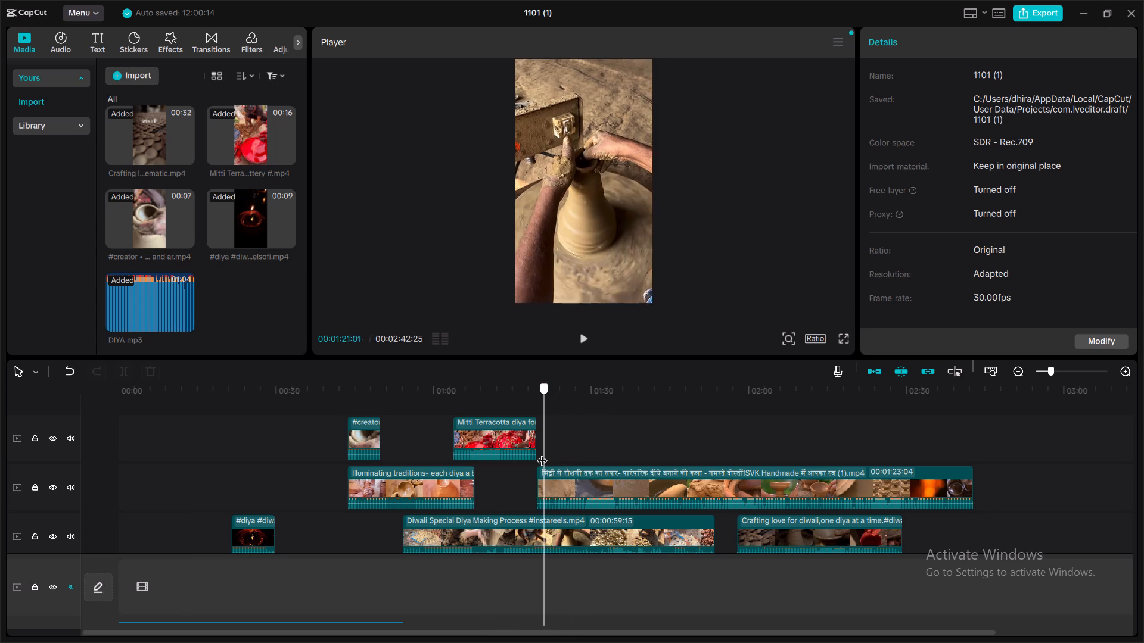
pyautogui.moveTo(542, 453); pyautogui.dragTo(656, 462)
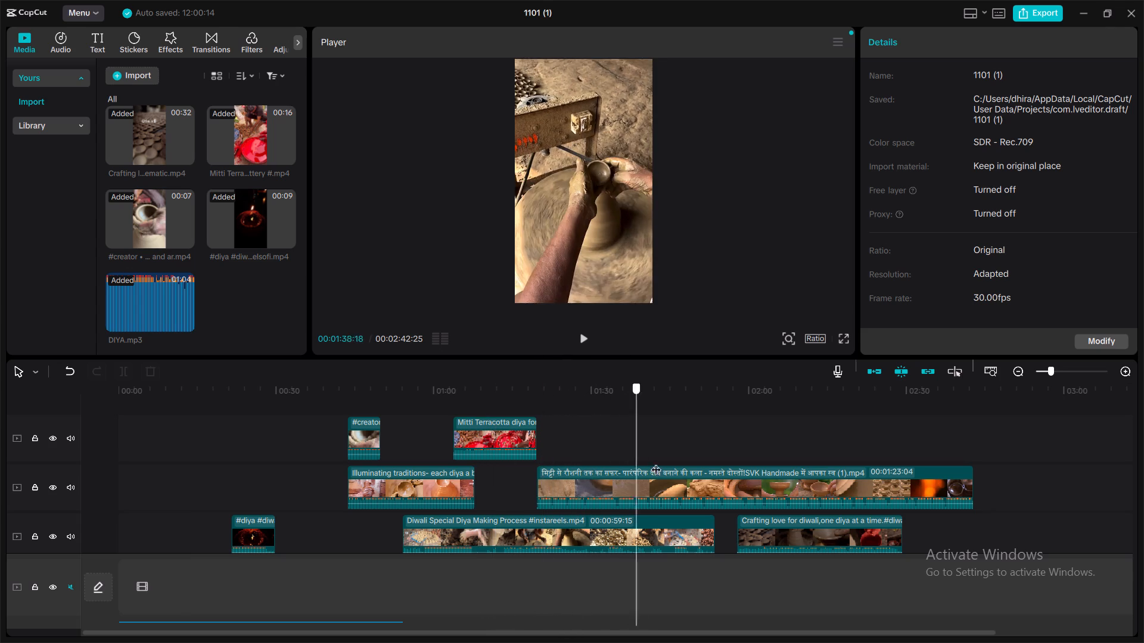
pyautogui.moveTo(656, 462); pyautogui.dragTo(808, 482)
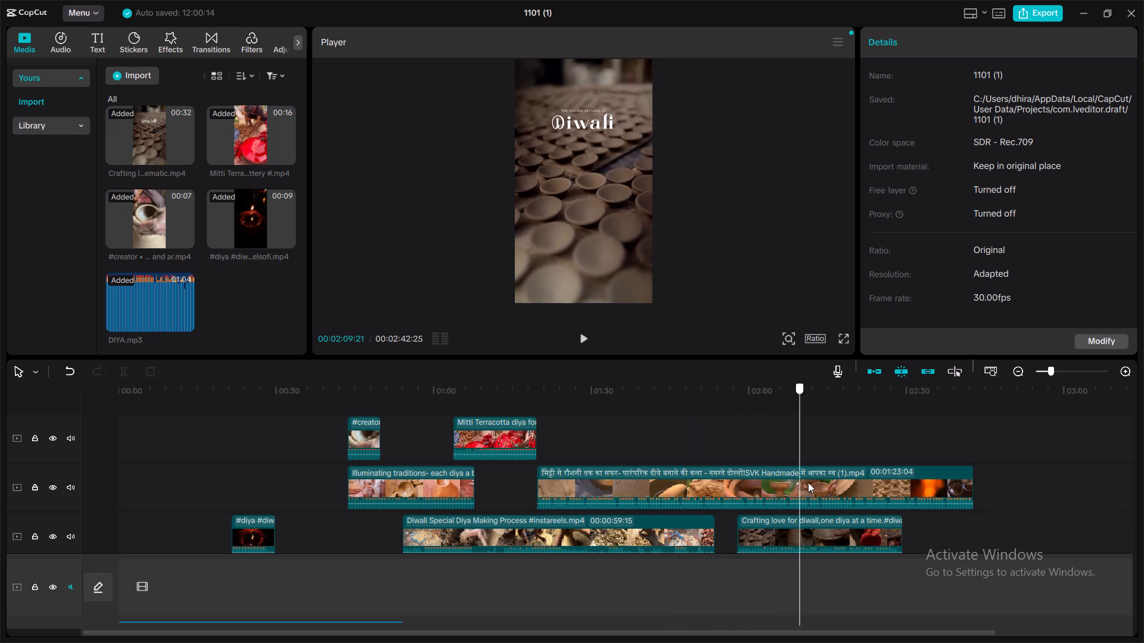
pyautogui.moveTo(808, 482); pyautogui.dragTo(931, 529)
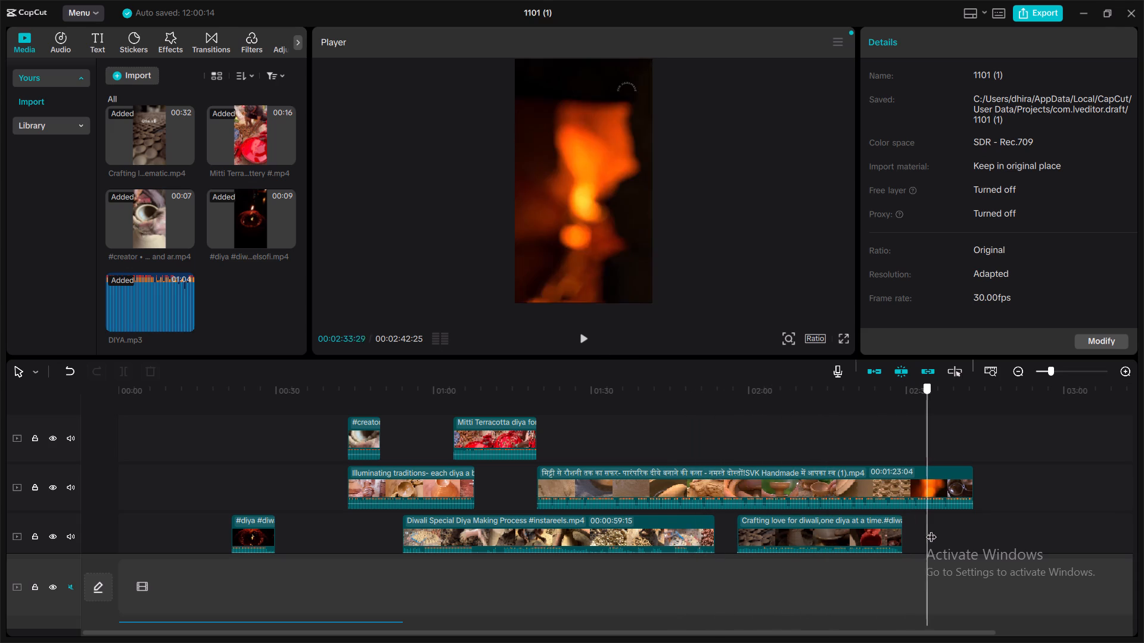
pyautogui.moveTo(931, 529); pyautogui.dragTo(986, 535)
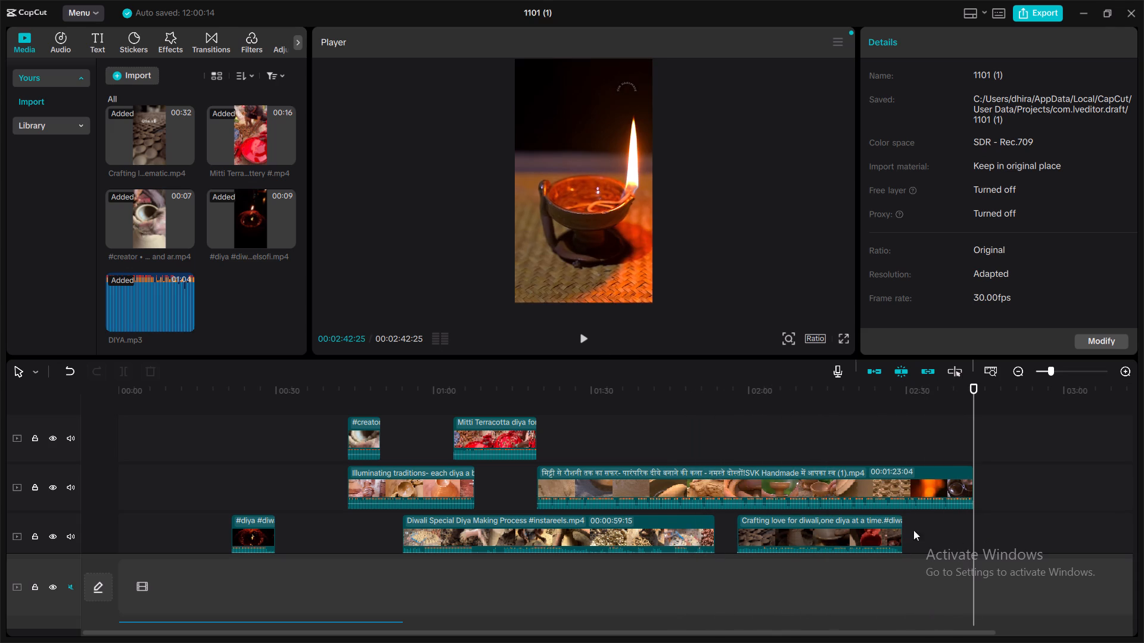
# Move the SVK Handmade clip from its upper track down to the main video track, starting at 00:00.
pyautogui.moveTo(617, 476); pyautogui.dragTo(536, 553)
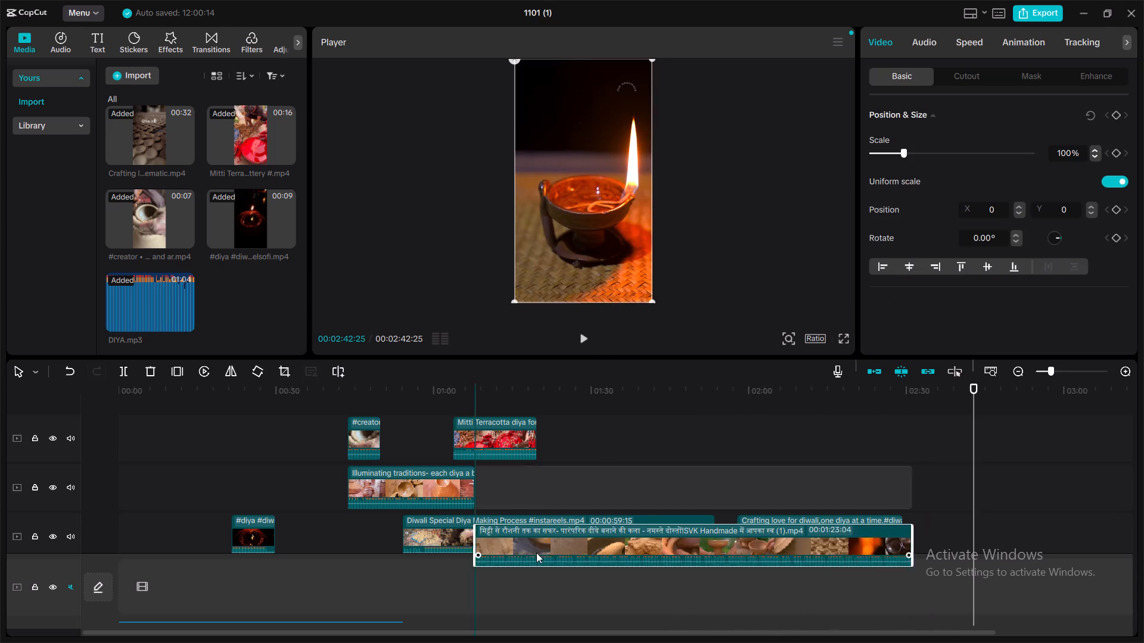
pyautogui.moveTo(536, 553); pyautogui.dragTo(507, 580)
pyautogui.scroll(-2, 513, 508)
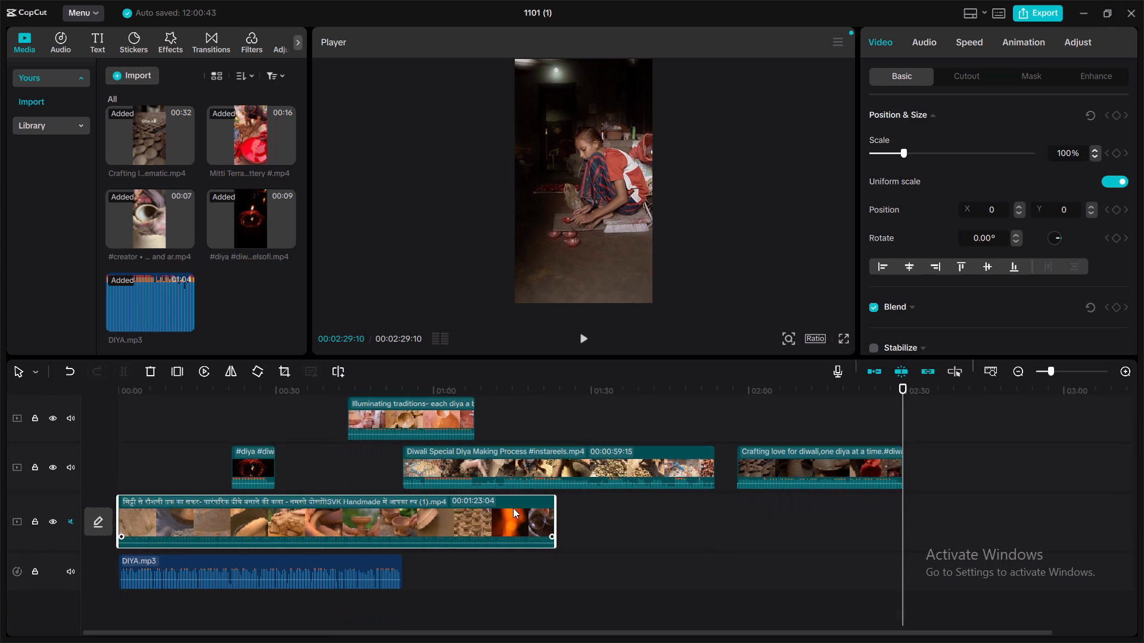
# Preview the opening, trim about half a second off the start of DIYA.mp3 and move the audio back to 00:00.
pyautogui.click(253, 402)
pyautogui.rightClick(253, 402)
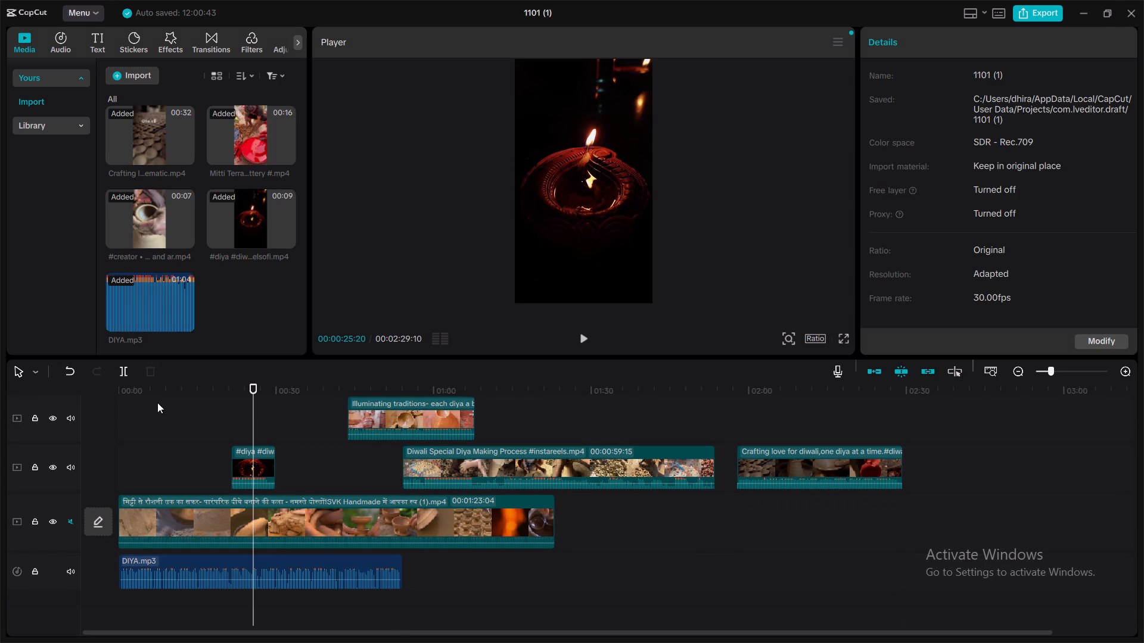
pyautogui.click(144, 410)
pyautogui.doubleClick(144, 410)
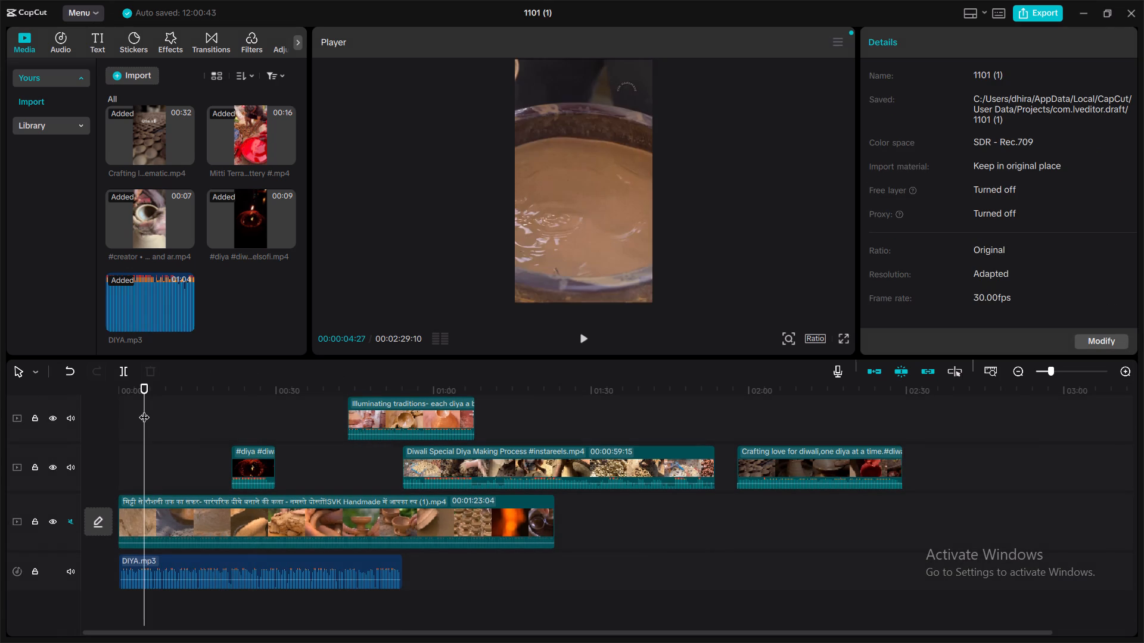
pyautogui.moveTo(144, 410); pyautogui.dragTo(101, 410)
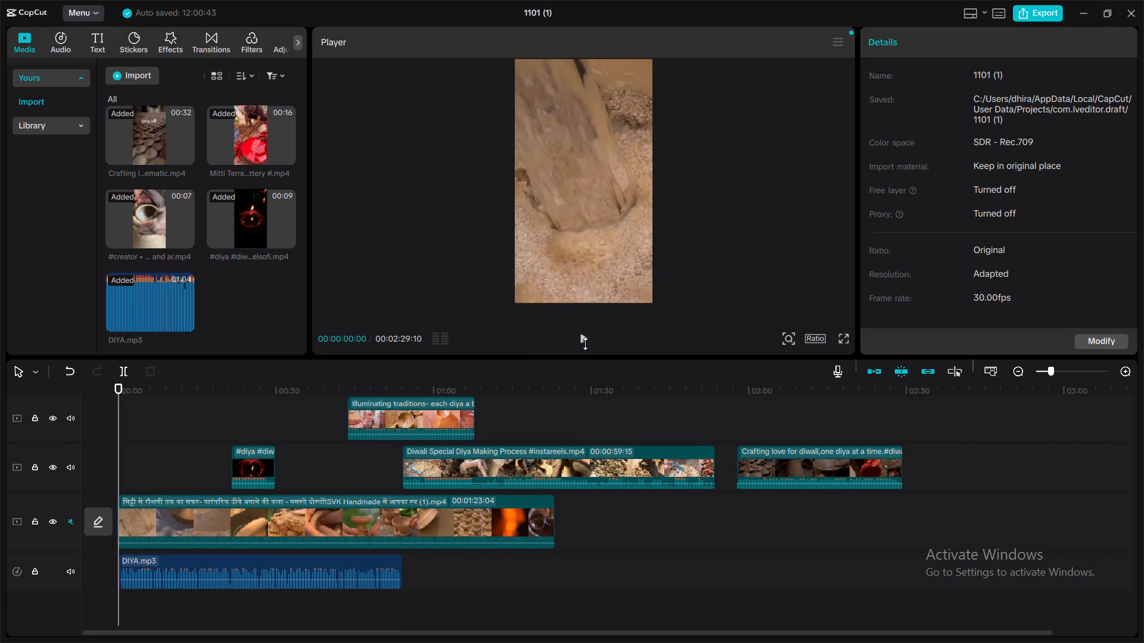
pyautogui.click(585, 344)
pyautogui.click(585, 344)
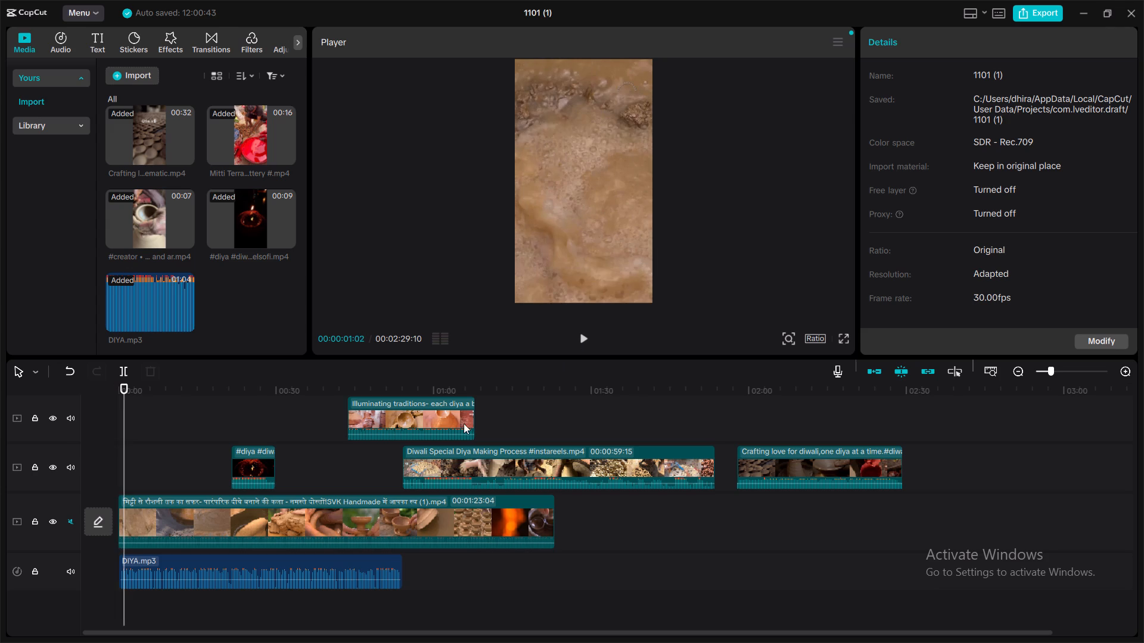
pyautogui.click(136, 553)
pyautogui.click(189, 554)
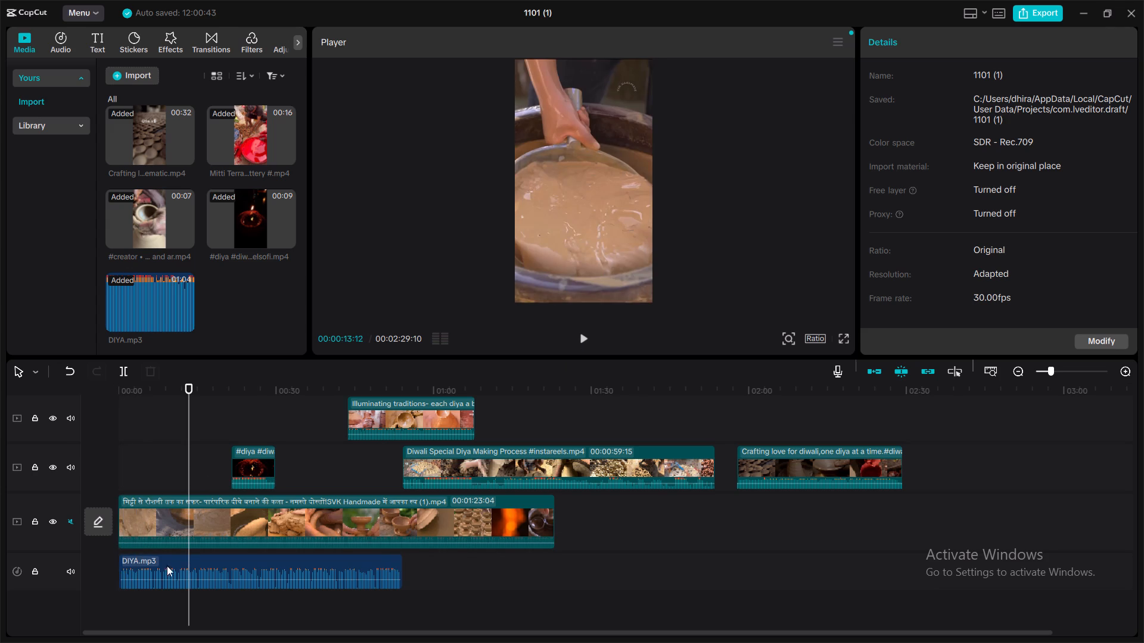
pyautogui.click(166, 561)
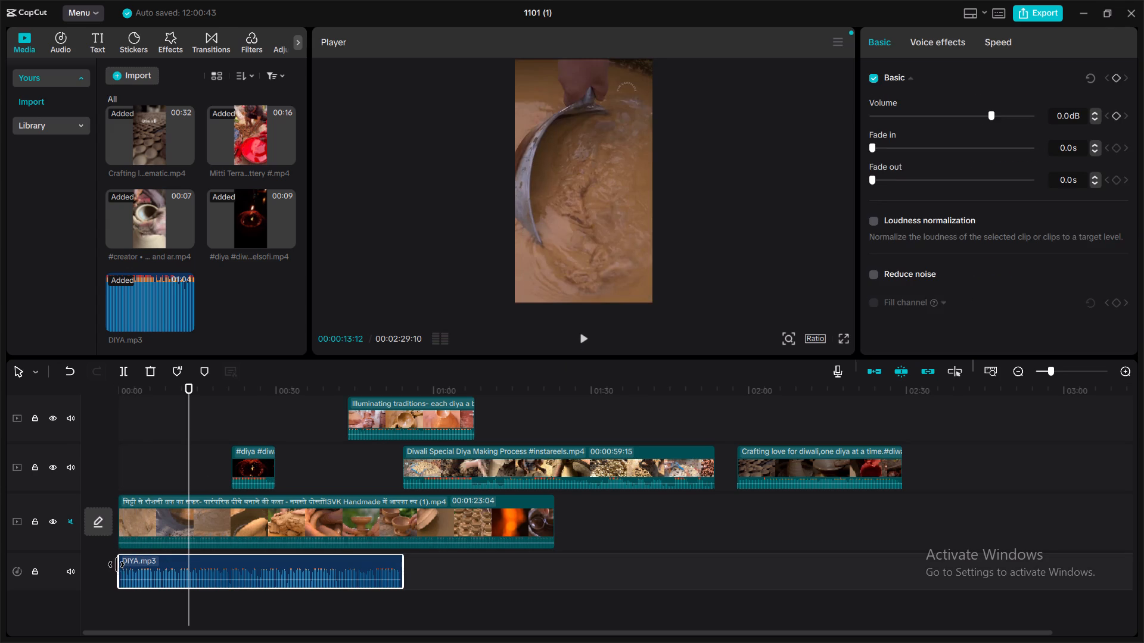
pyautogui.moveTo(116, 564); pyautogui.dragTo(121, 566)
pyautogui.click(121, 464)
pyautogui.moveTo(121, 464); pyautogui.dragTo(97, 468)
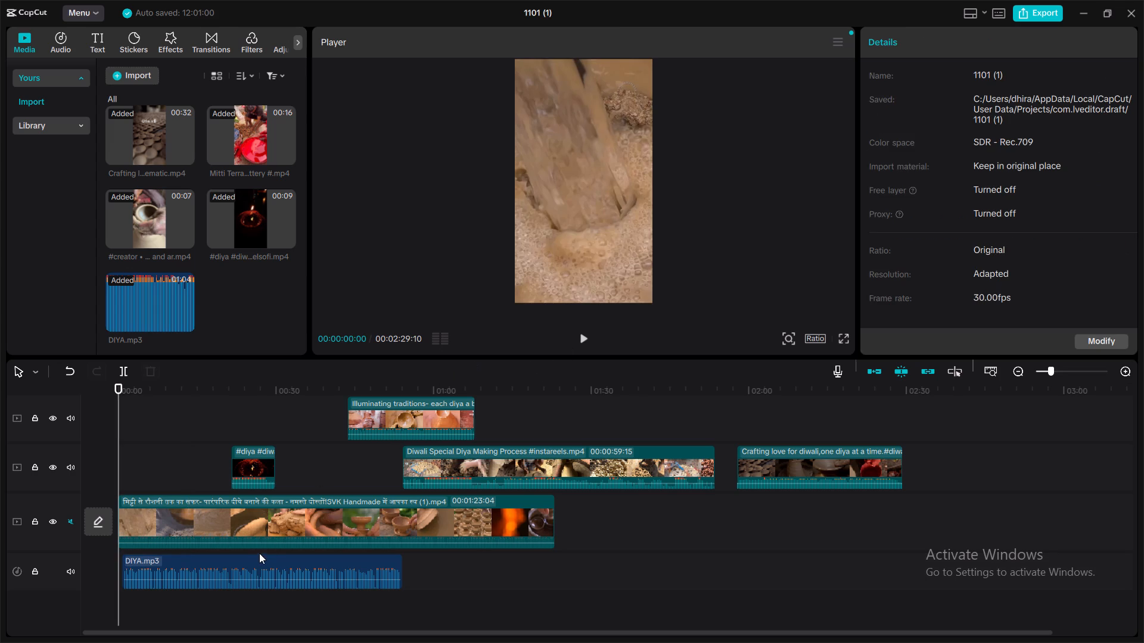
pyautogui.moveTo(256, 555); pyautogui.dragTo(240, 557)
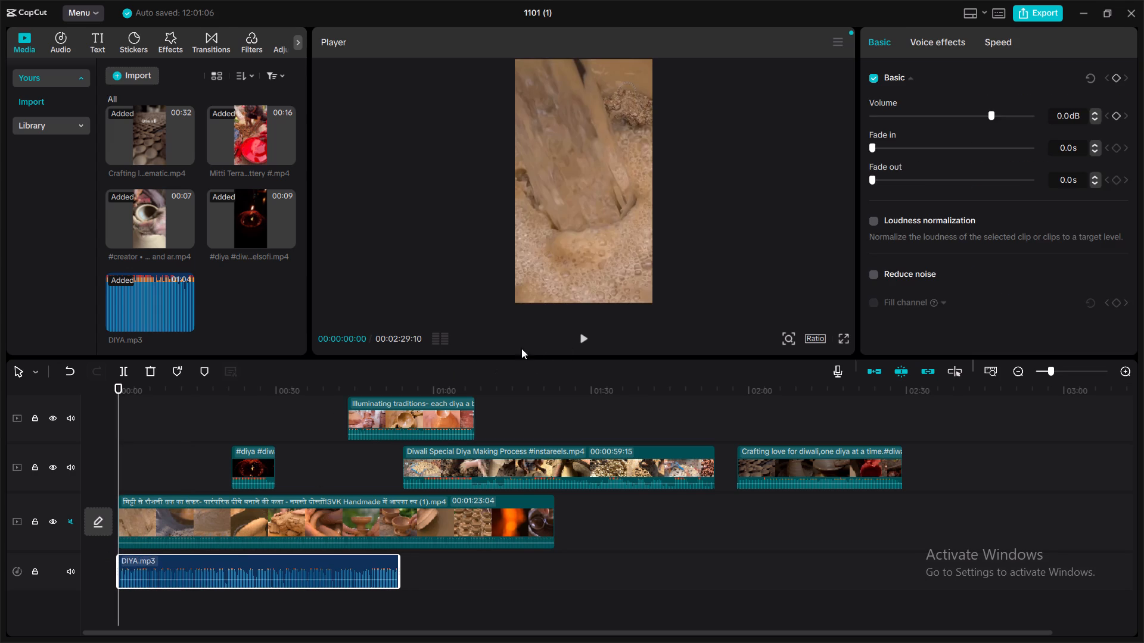
# Shift DIYA.mp3 to start at about 00:04 and extend its beginning back to 00:00 to restore the trimmed audio.
pyautogui.click(586, 335)
pyautogui.click(586, 335)
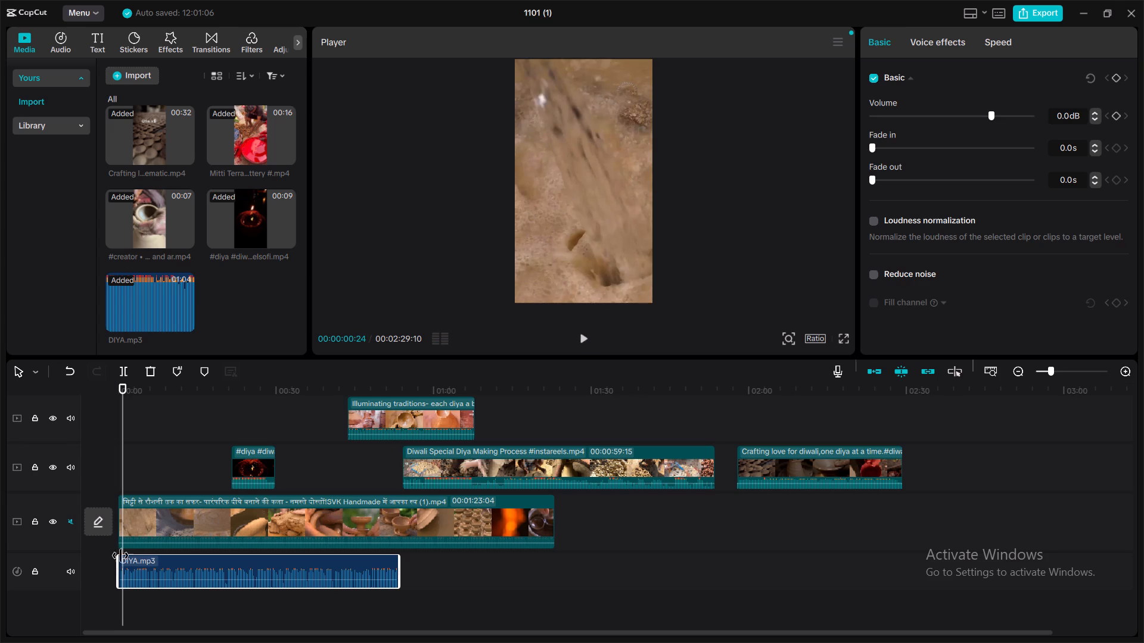
pyautogui.moveTo(117, 558); pyautogui.dragTo(113, 560)
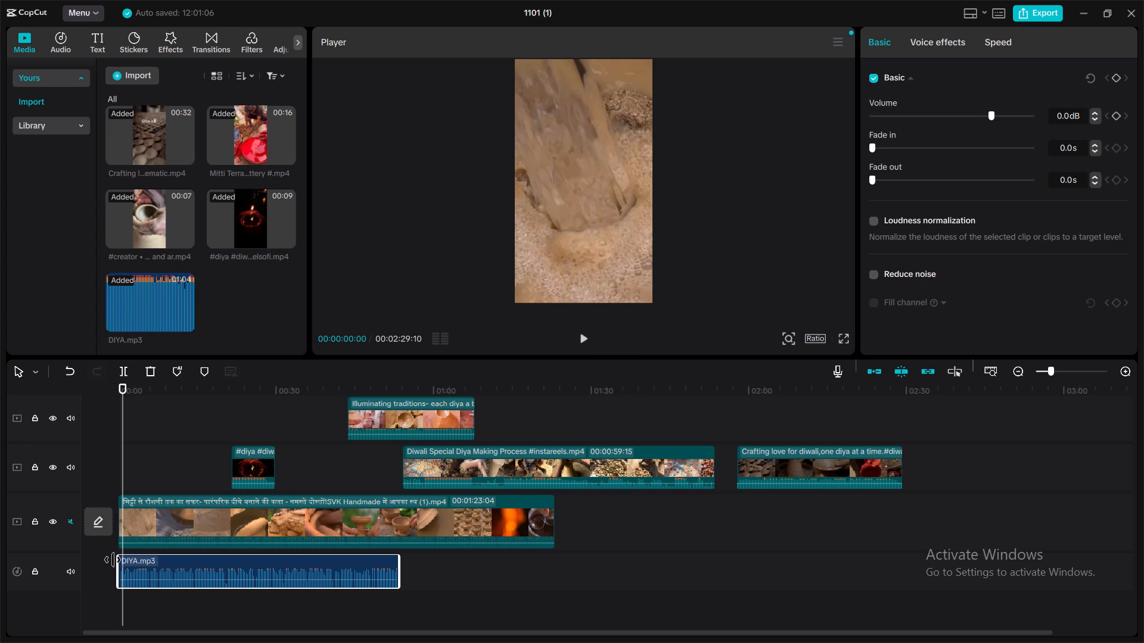
pyautogui.moveTo(113, 560); pyautogui.dragTo(104, 560)
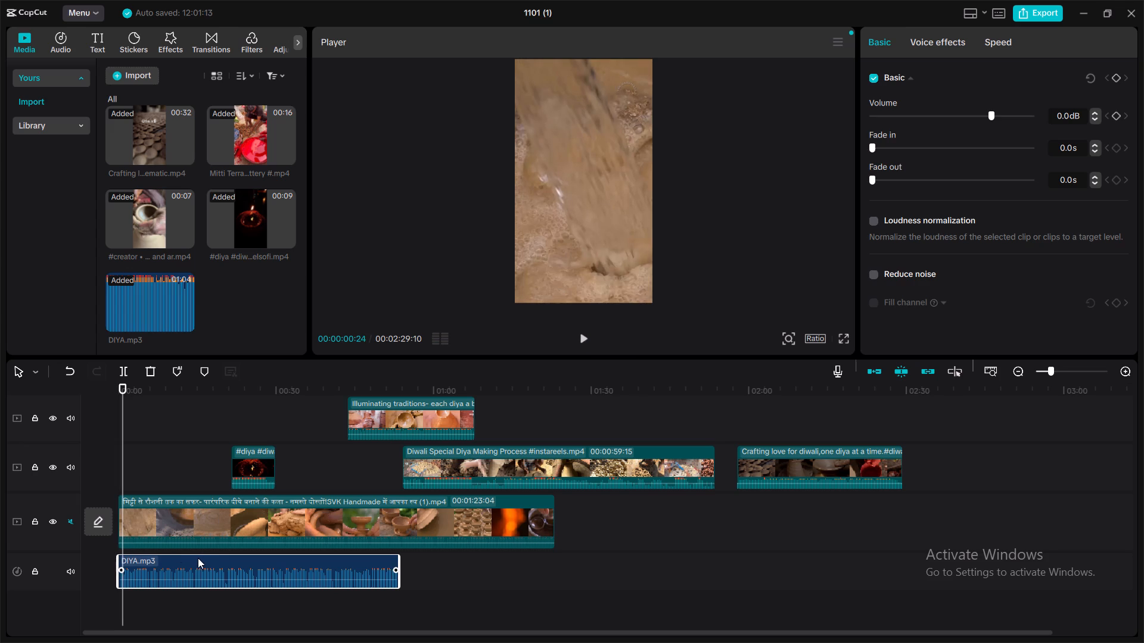
pyautogui.moveTo(197, 558); pyautogui.dragTo(221, 558)
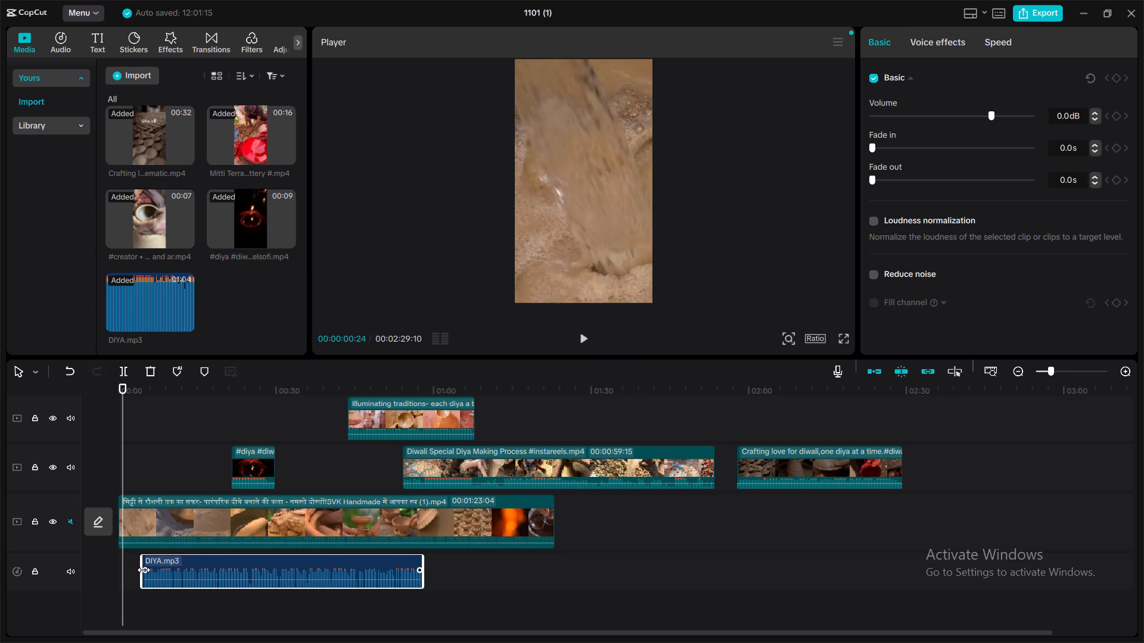
pyautogui.moveTo(138, 570); pyautogui.dragTo(114, 576)
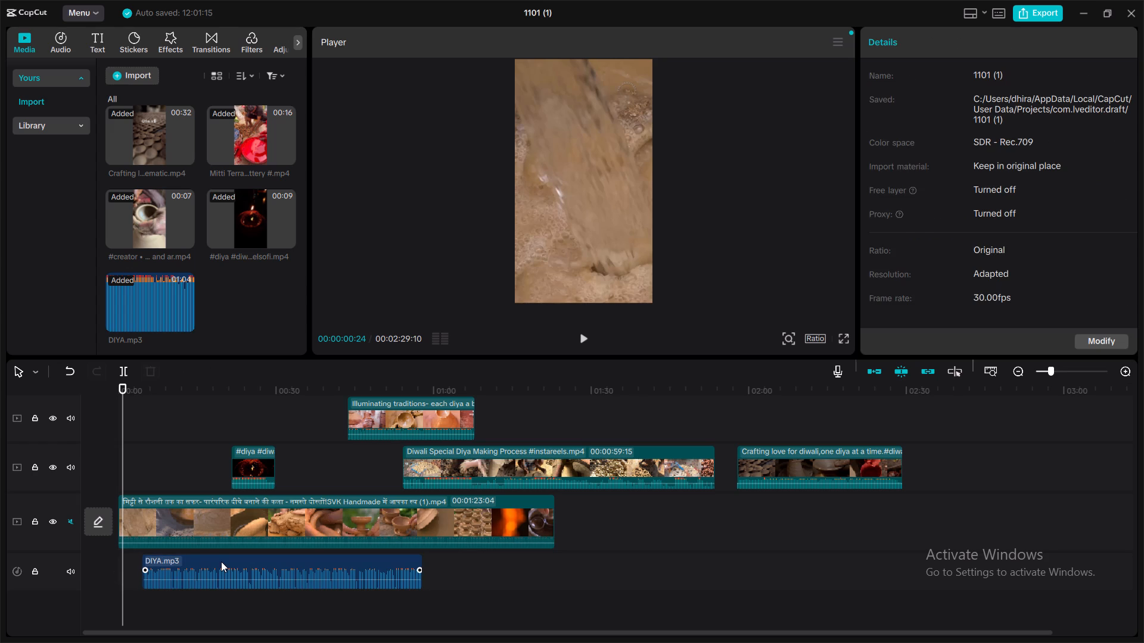
pyautogui.click(221, 561)
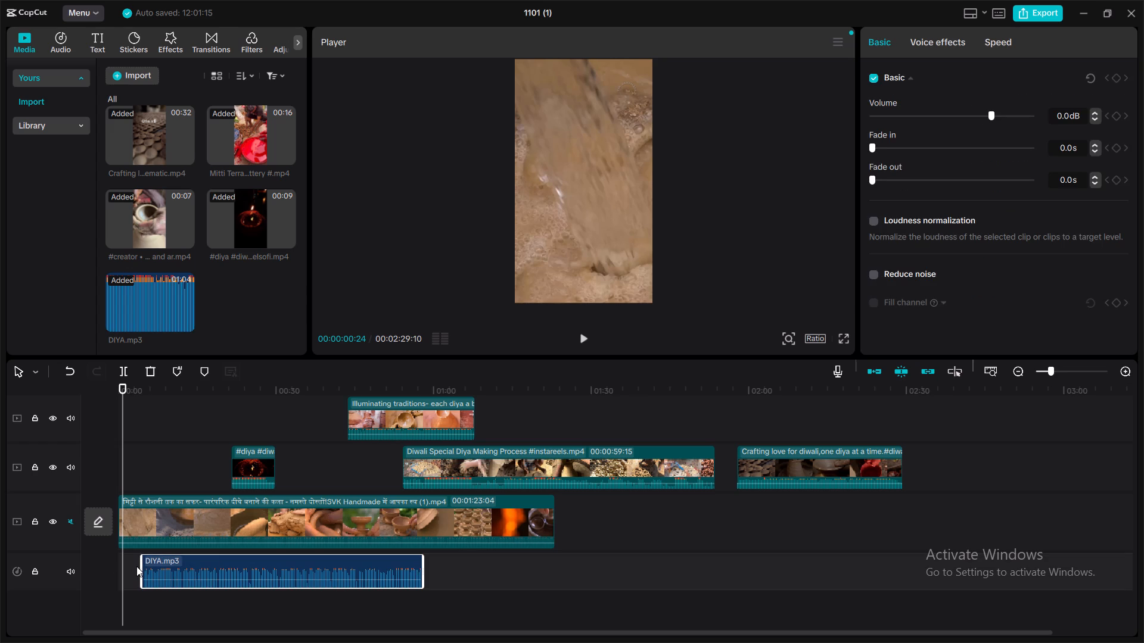
pyautogui.moveTo(141, 563); pyautogui.dragTo(94, 568)
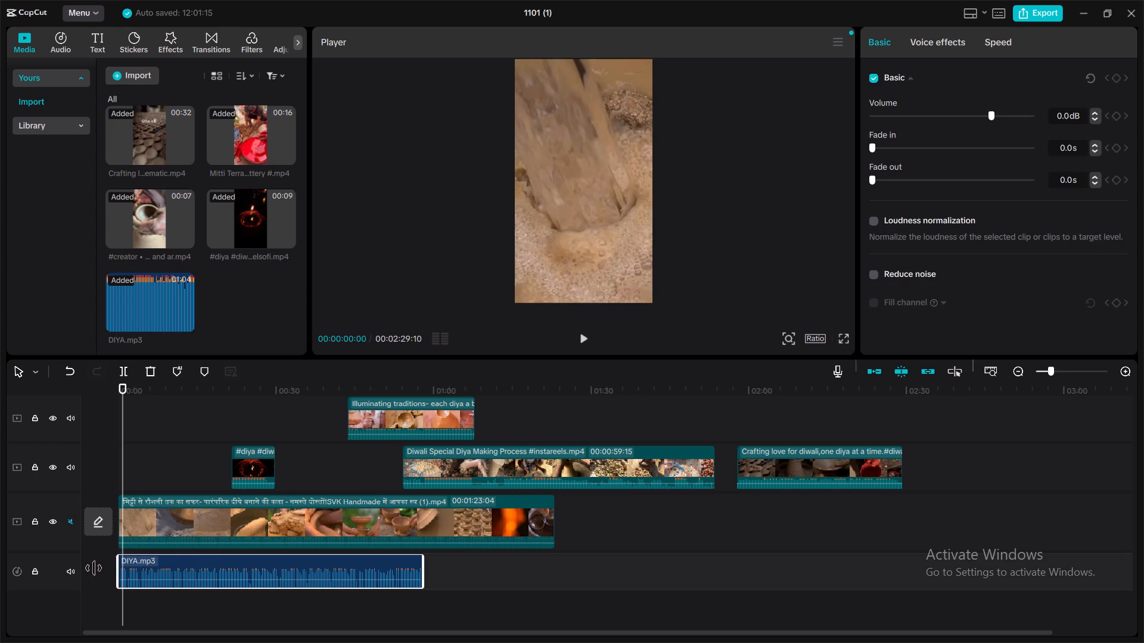
pyautogui.moveTo(94, 568); pyautogui.dragTo(85, 568)
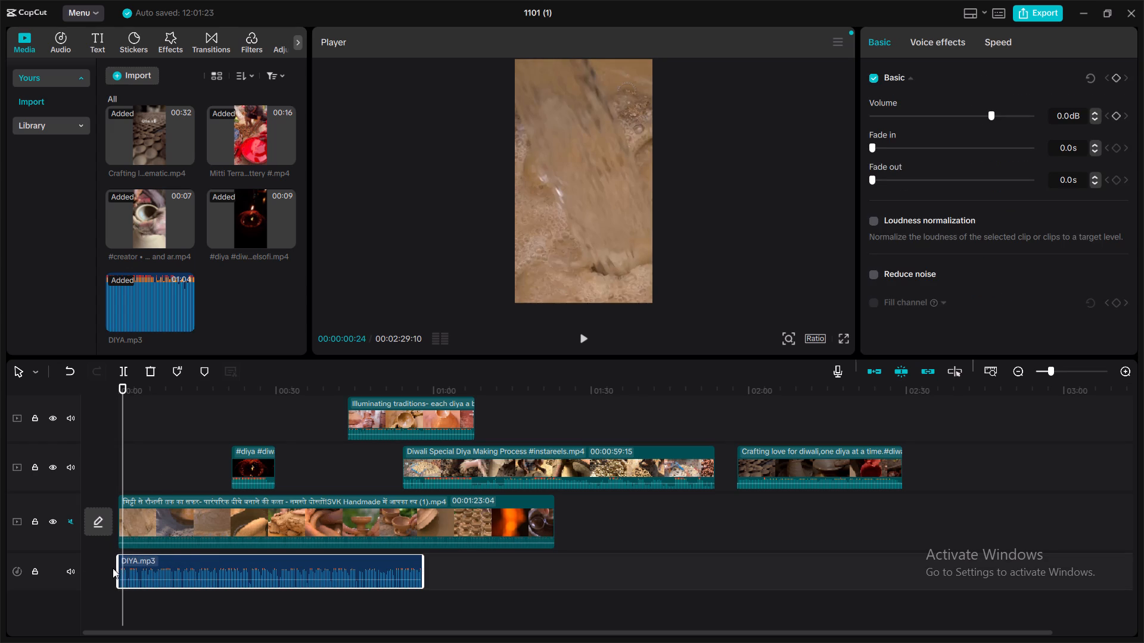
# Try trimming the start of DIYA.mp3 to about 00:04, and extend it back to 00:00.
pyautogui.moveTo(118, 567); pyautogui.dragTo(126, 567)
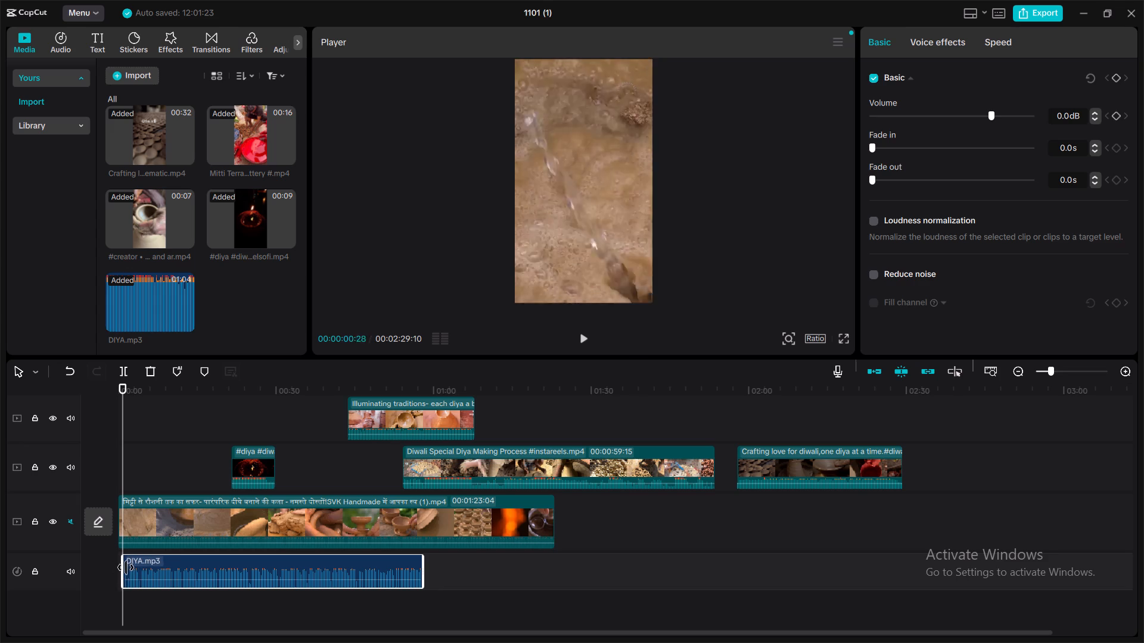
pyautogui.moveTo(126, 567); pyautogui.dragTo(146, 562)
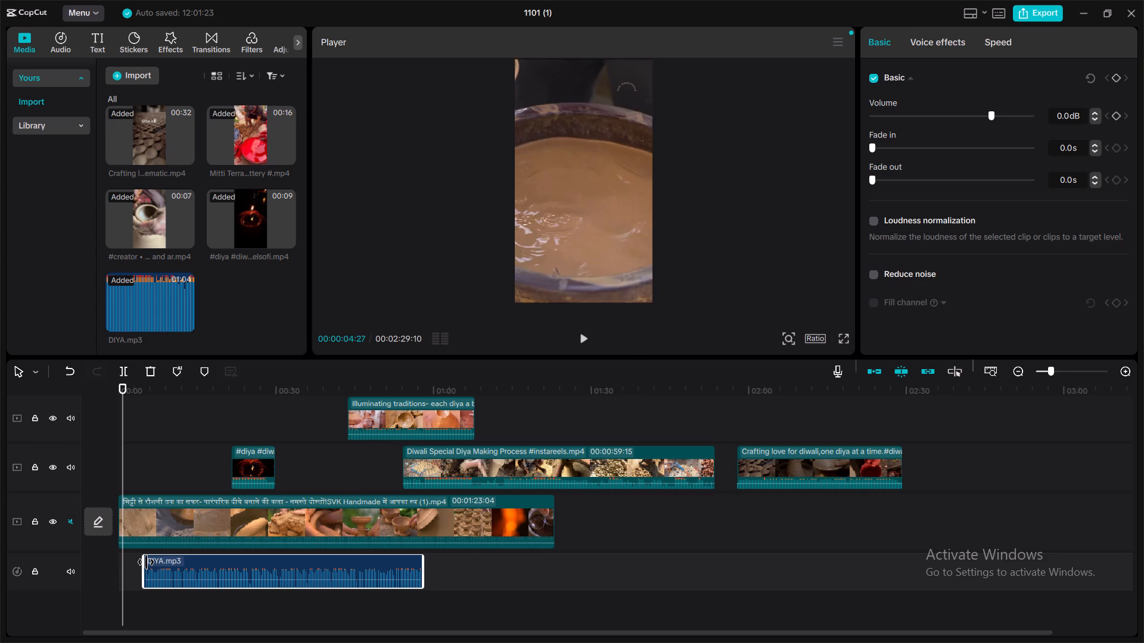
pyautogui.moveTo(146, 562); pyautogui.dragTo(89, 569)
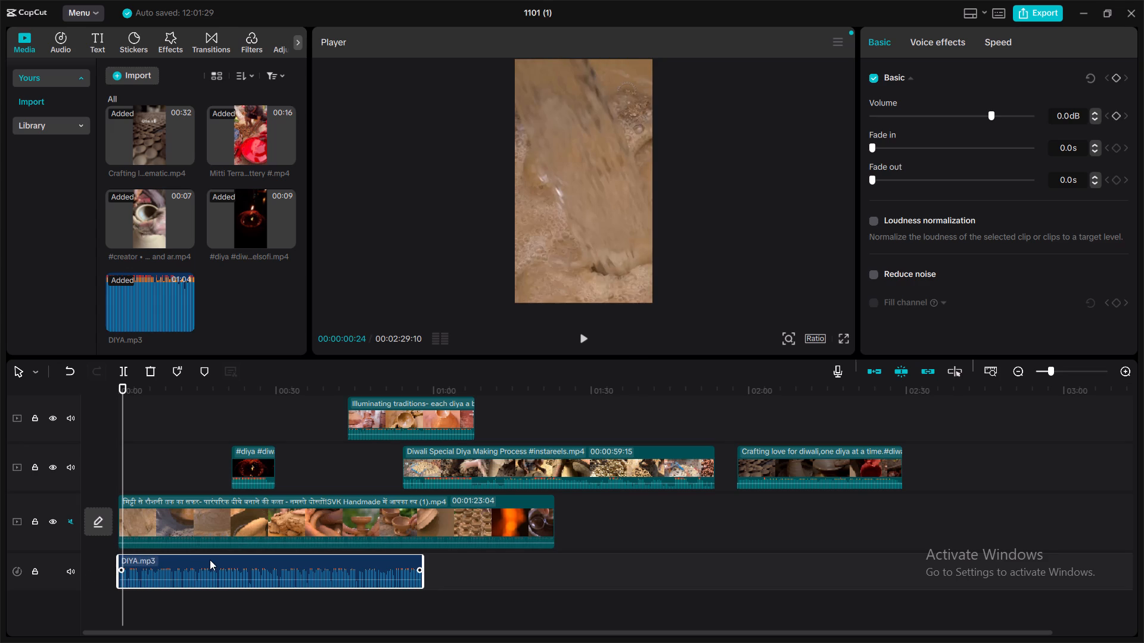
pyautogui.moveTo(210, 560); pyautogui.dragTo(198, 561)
# Play the opening up to about 00:10 in short bursts to check DIYA.mp3 against the footage.
pyautogui.click(585, 343)
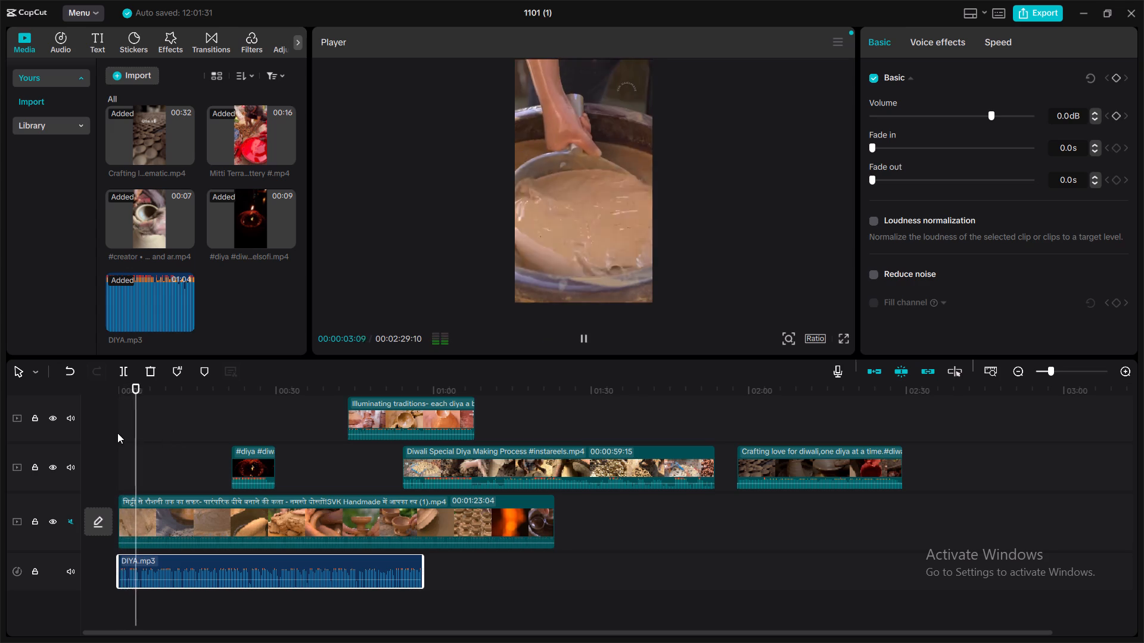
pyautogui.click(163, 420)
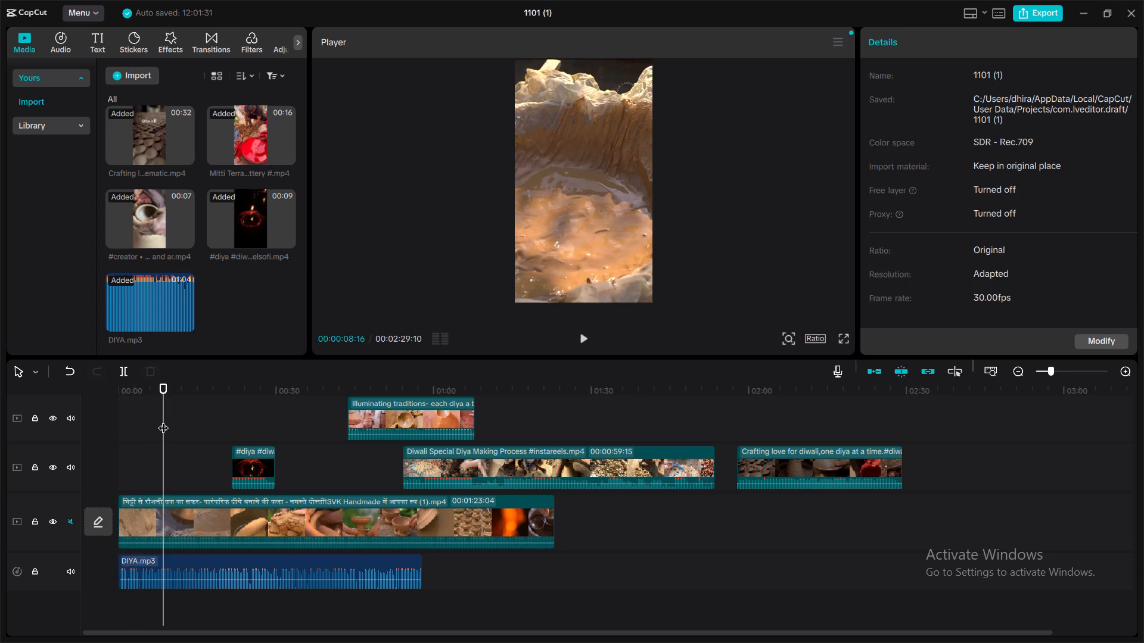
pyautogui.click(163, 420)
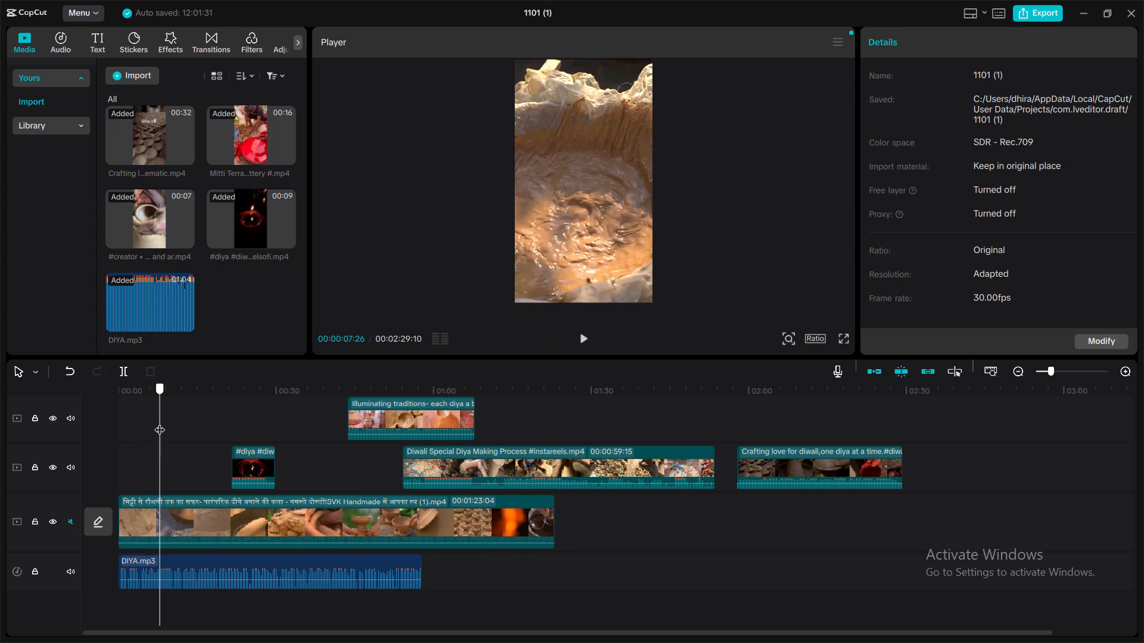
pyautogui.click(583, 344)
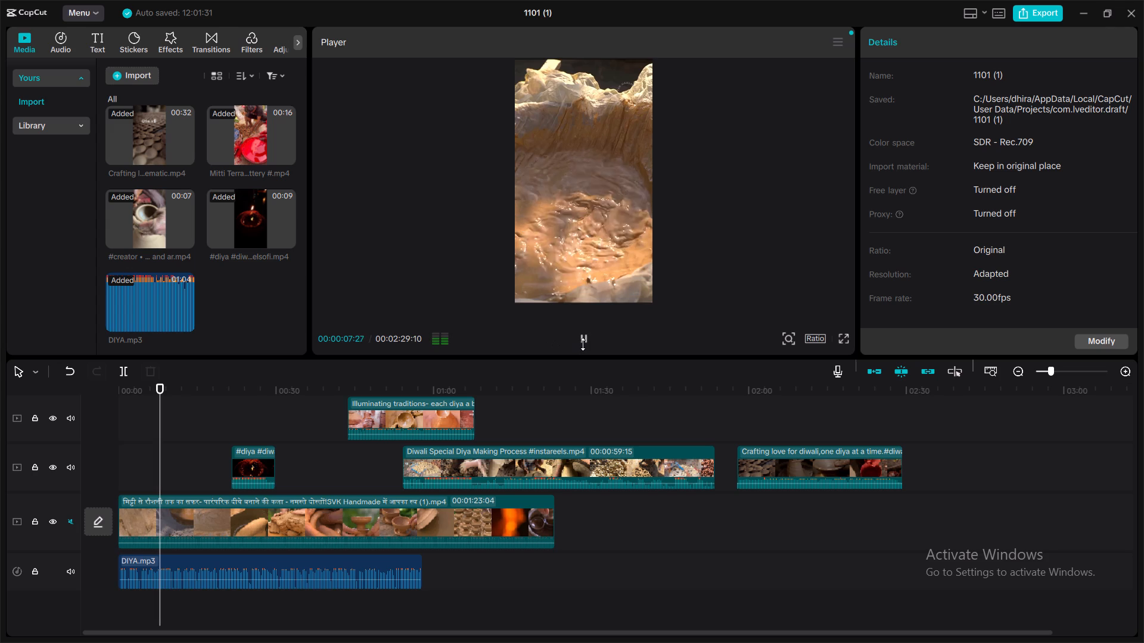
pyautogui.click(583, 344)
pyautogui.click(583, 344)
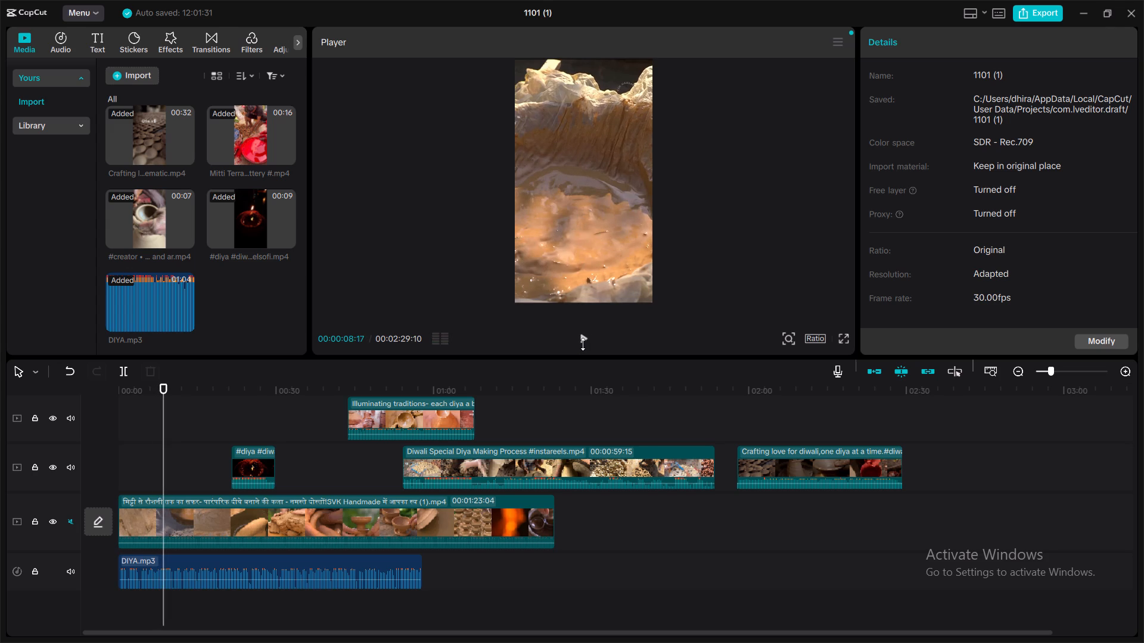
pyautogui.click(583, 344)
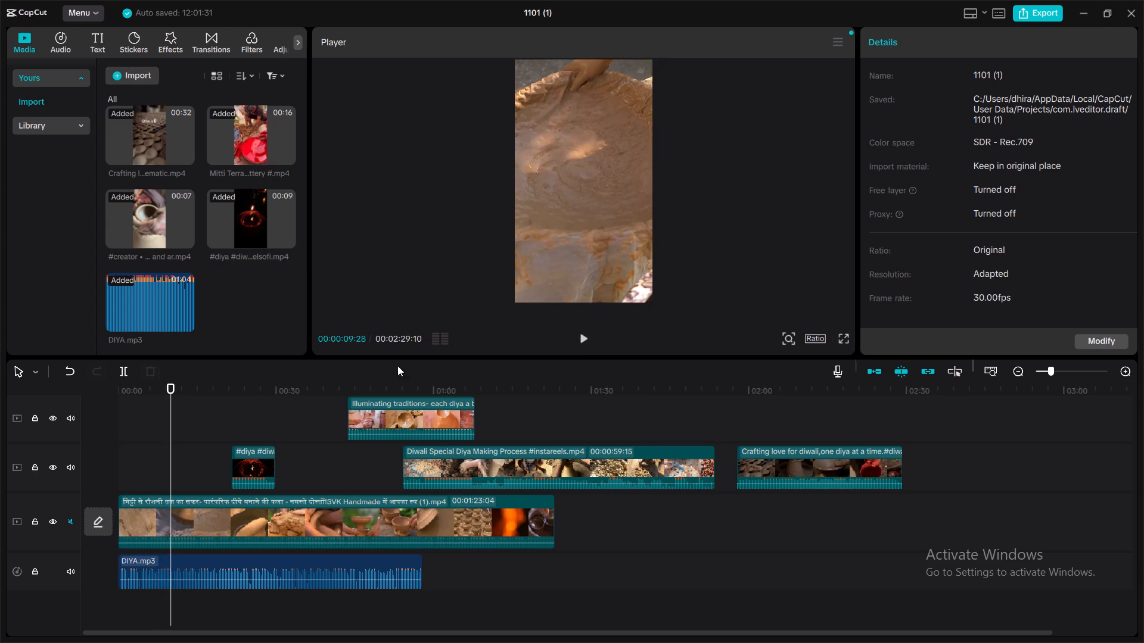
pyautogui.click(151, 404)
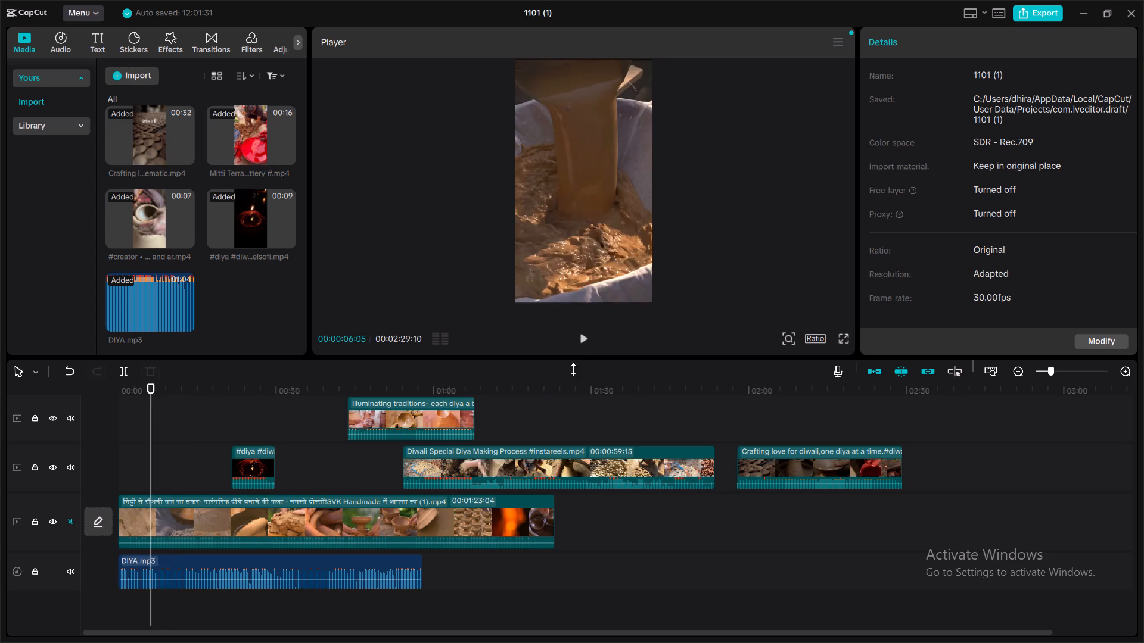
pyautogui.click(589, 344)
pyautogui.click(589, 344)
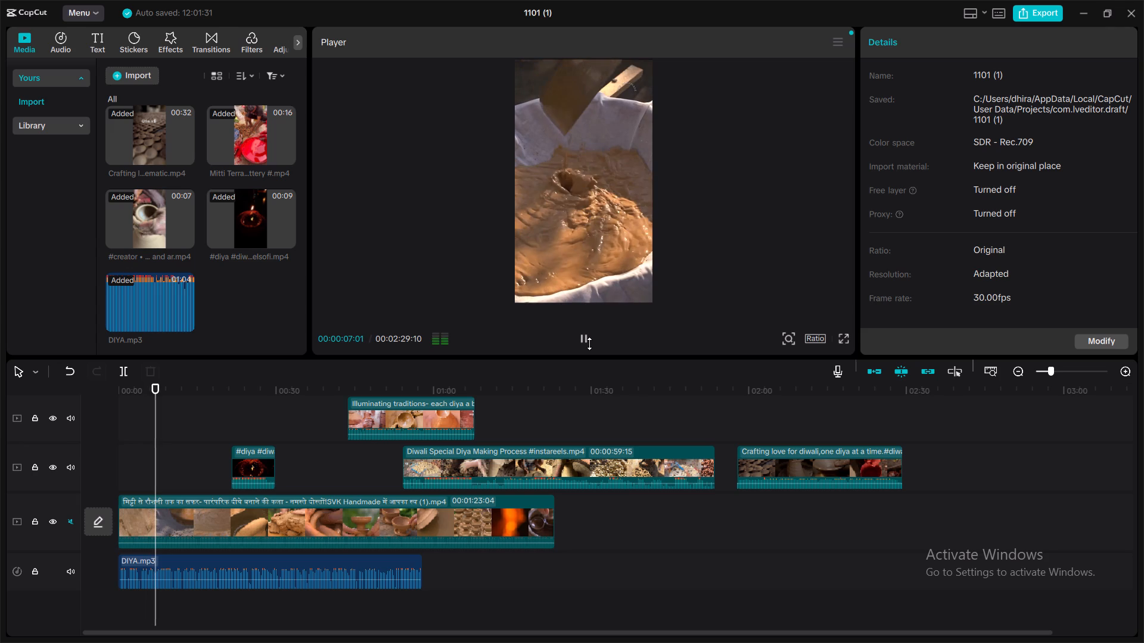
# Replay the stretch between about 00:01 and 00:05 to locate where the start of DIYA.mp3 should be cut.
pyautogui.click(139, 399)
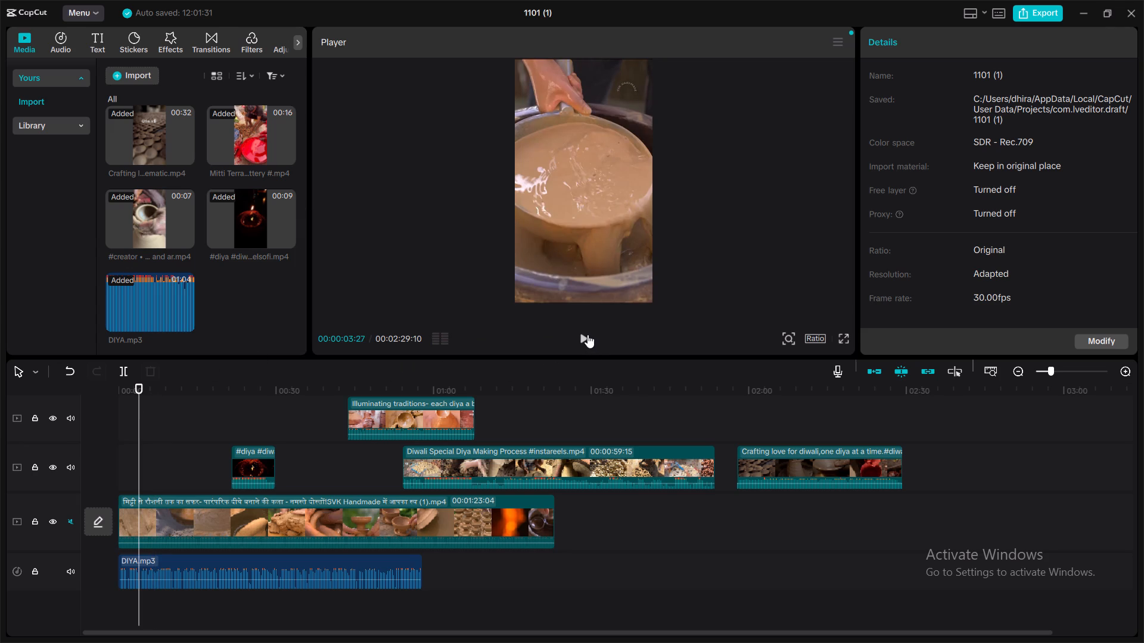
pyautogui.click(586, 334)
pyautogui.click(586, 334)
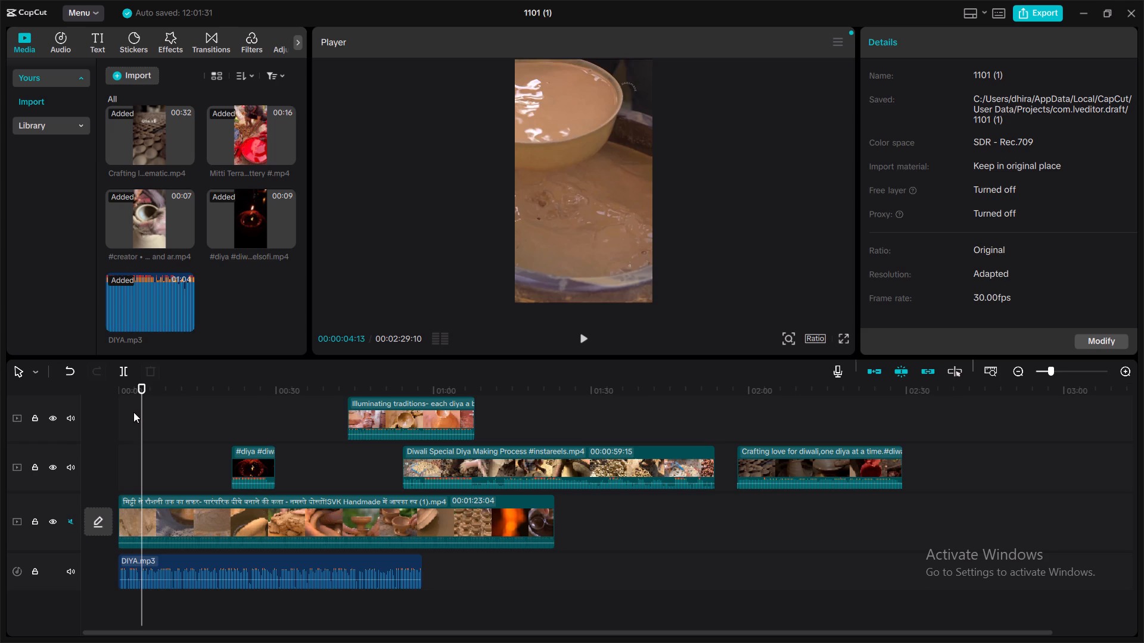
pyautogui.click(133, 411)
pyautogui.click(590, 336)
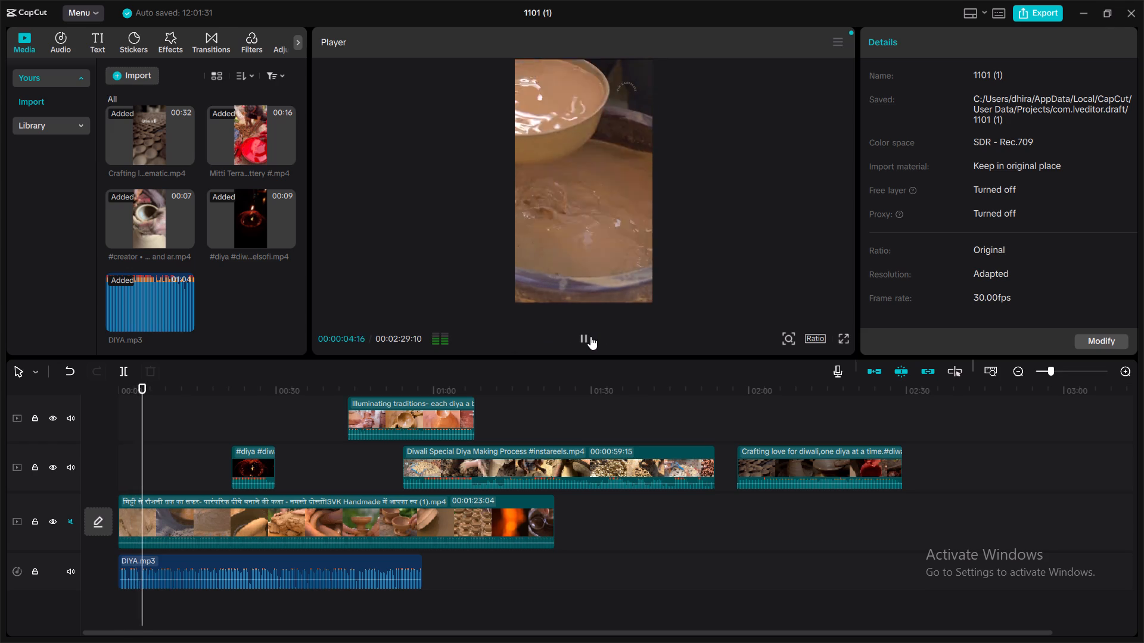
pyautogui.click(590, 336)
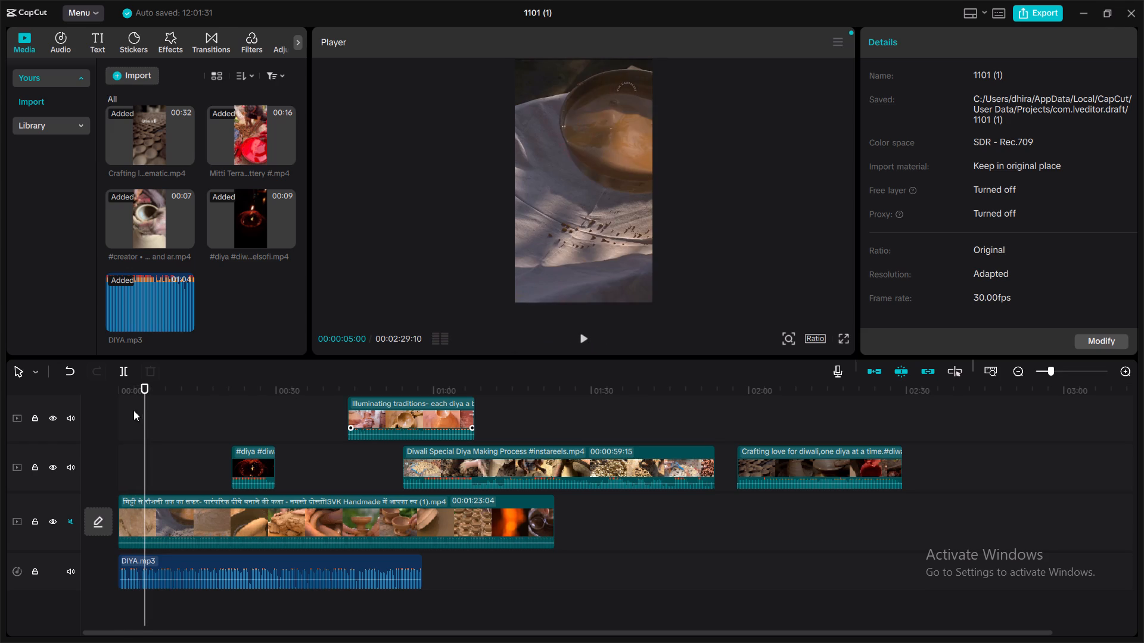
pyautogui.click(145, 426)
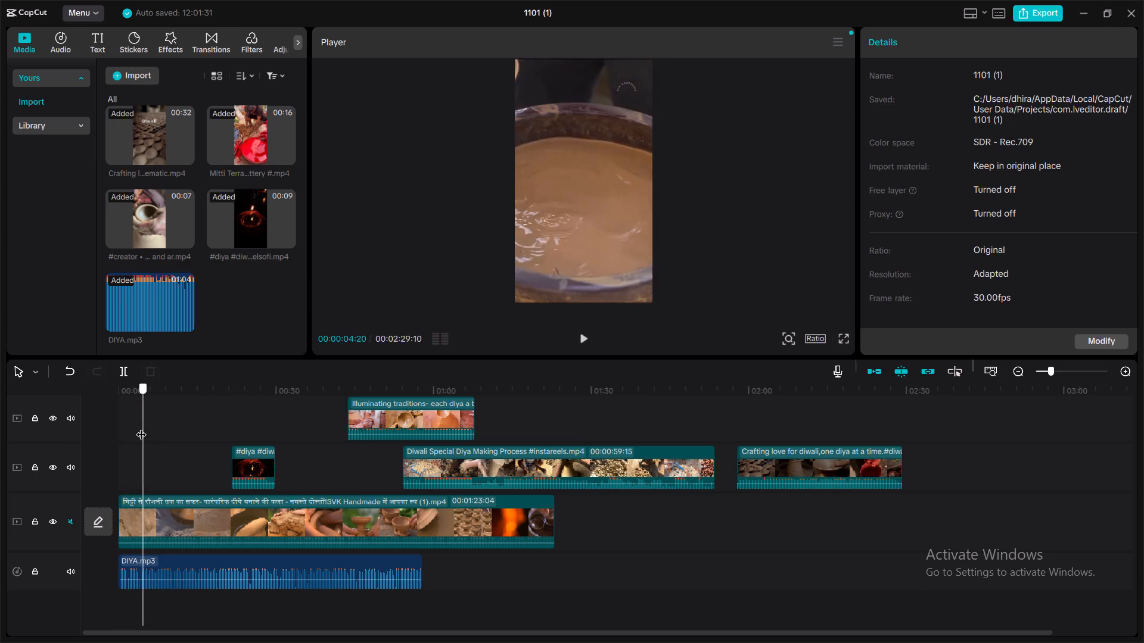
pyautogui.click(580, 333)
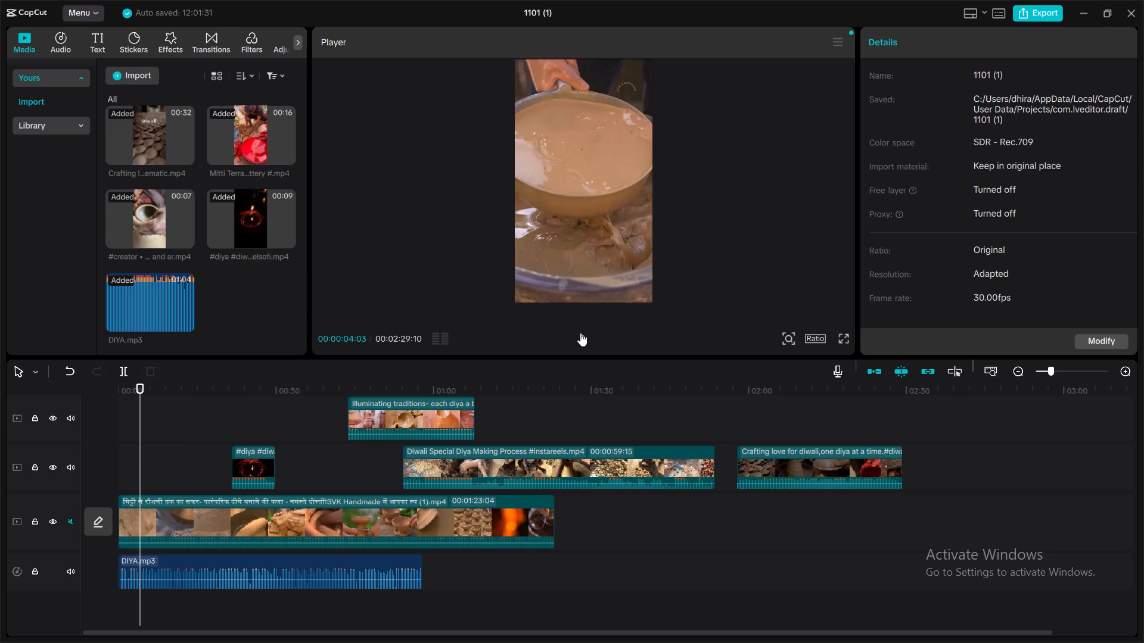
pyautogui.click(580, 333)
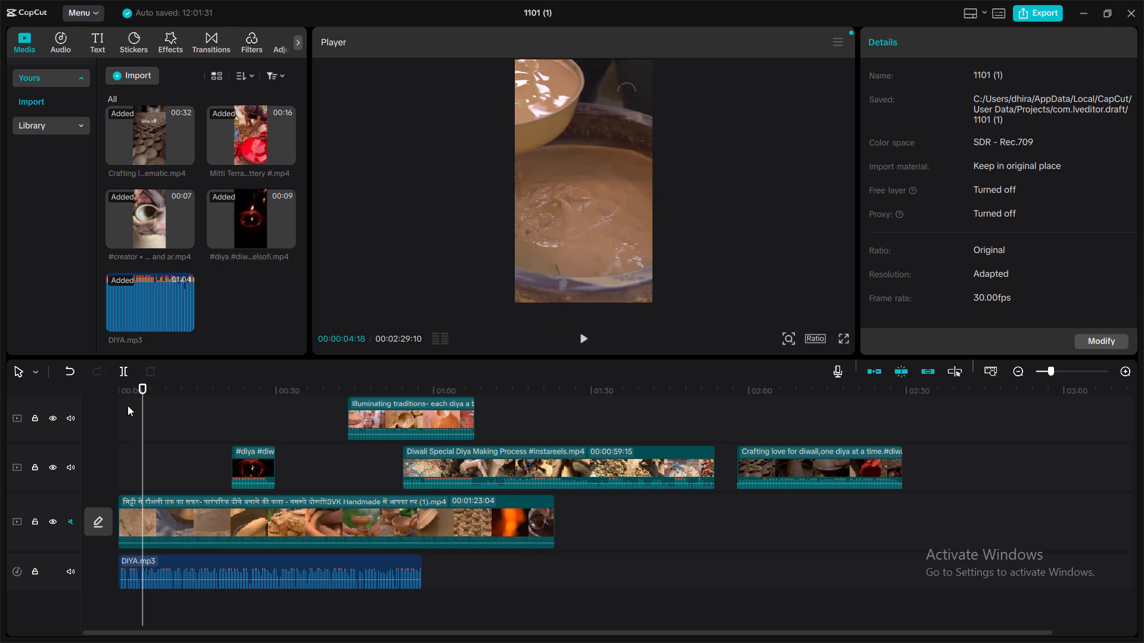
pyautogui.click(128, 405)
pyautogui.click(585, 338)
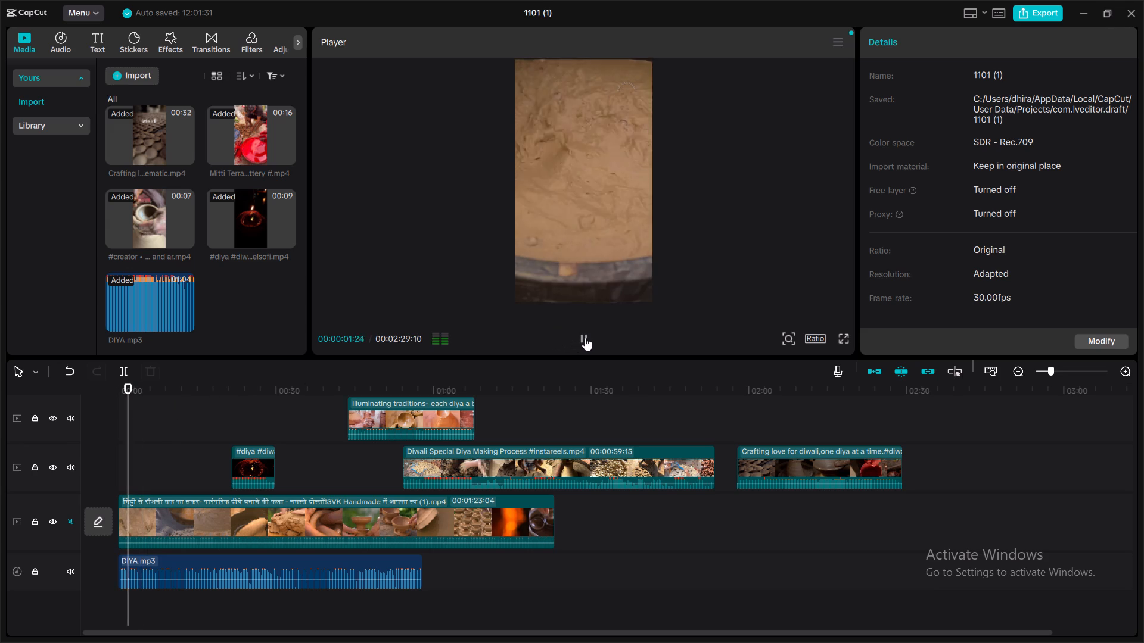
pyautogui.click(585, 338)
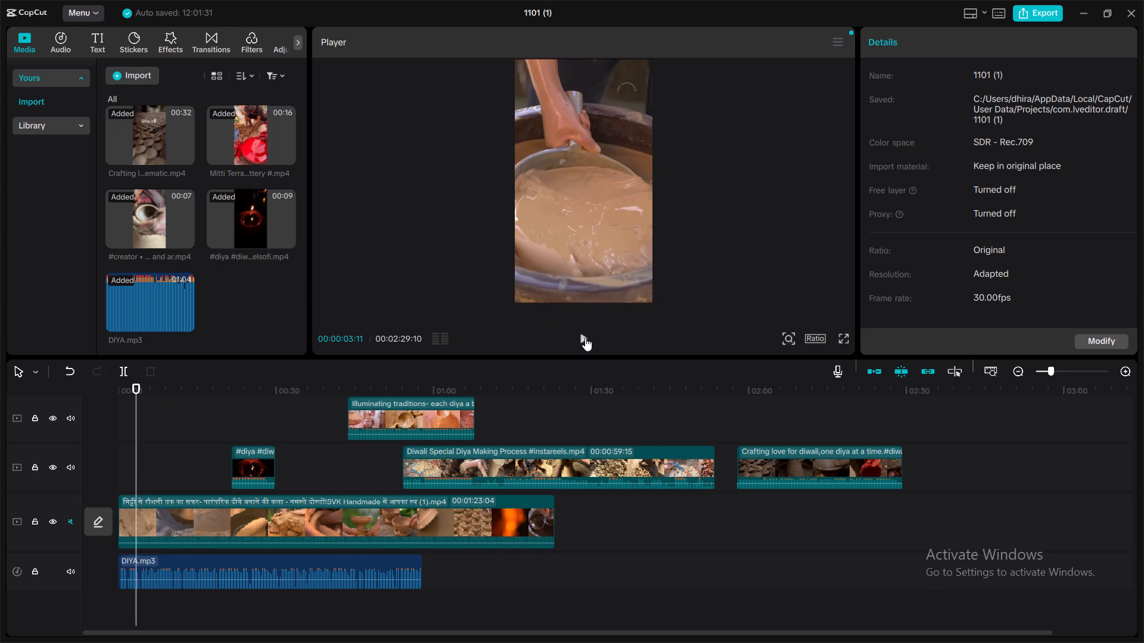
# Trim the start of DIYA.mp3 to the playhead at 00:00:03:11.
pyautogui.click(166, 567)
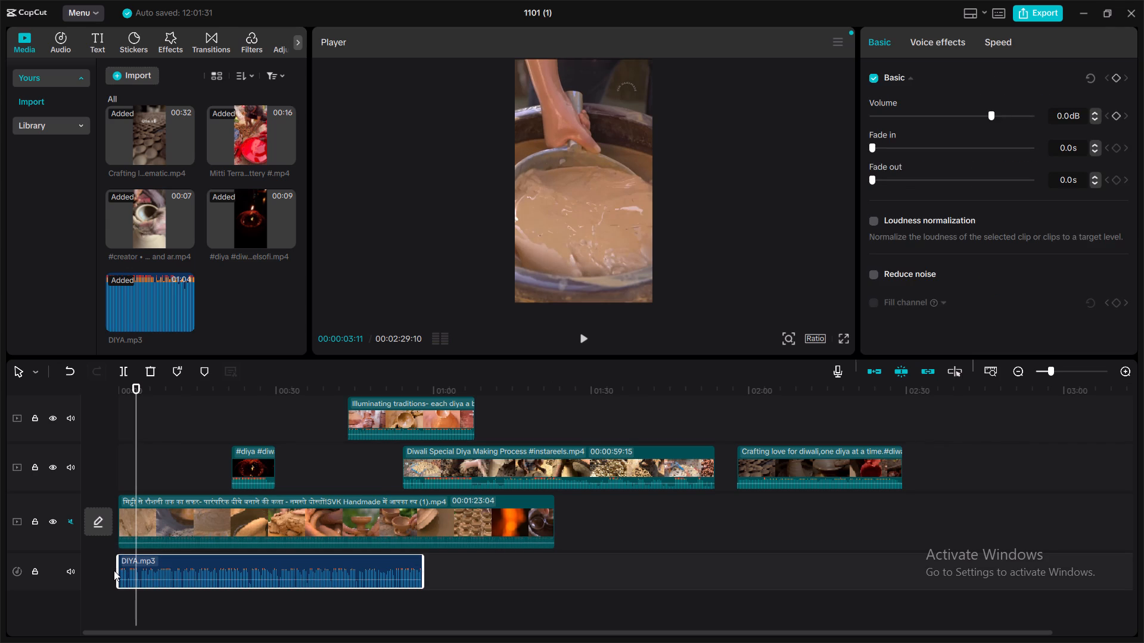
pyautogui.moveTo(116, 567); pyautogui.dragTo(136, 571)
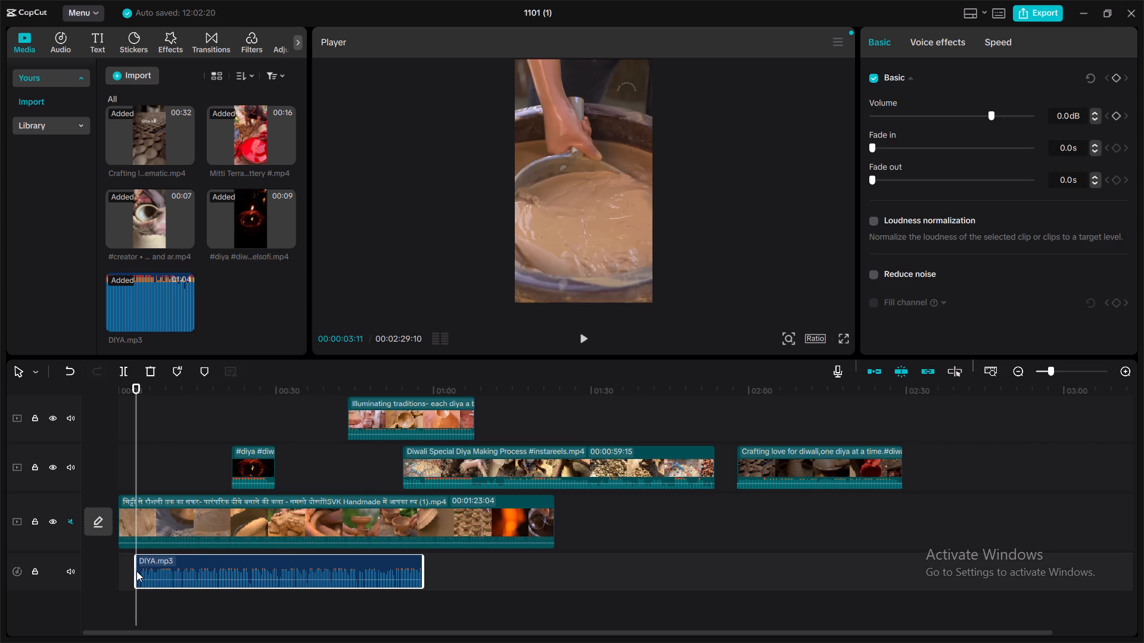
# Replay the section from about 00:02 to 00:04 to check how the trimmed DIYA.mp3 begins.
pyautogui.click(581, 337)
pyautogui.click(581, 337)
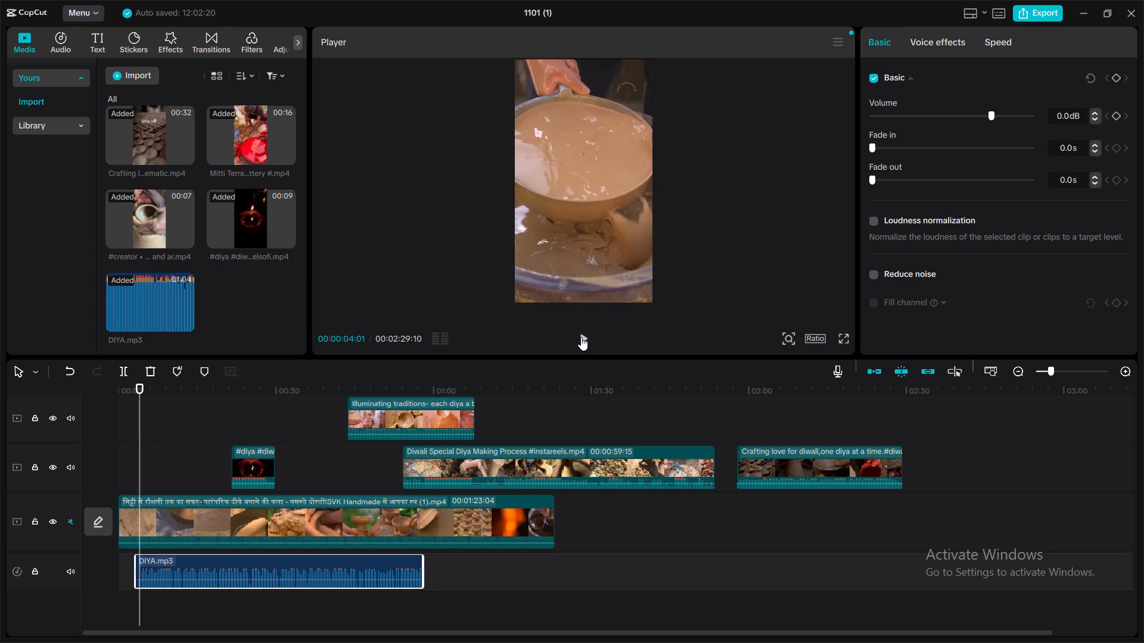
pyautogui.doubleClick(581, 337)
pyautogui.click(133, 473)
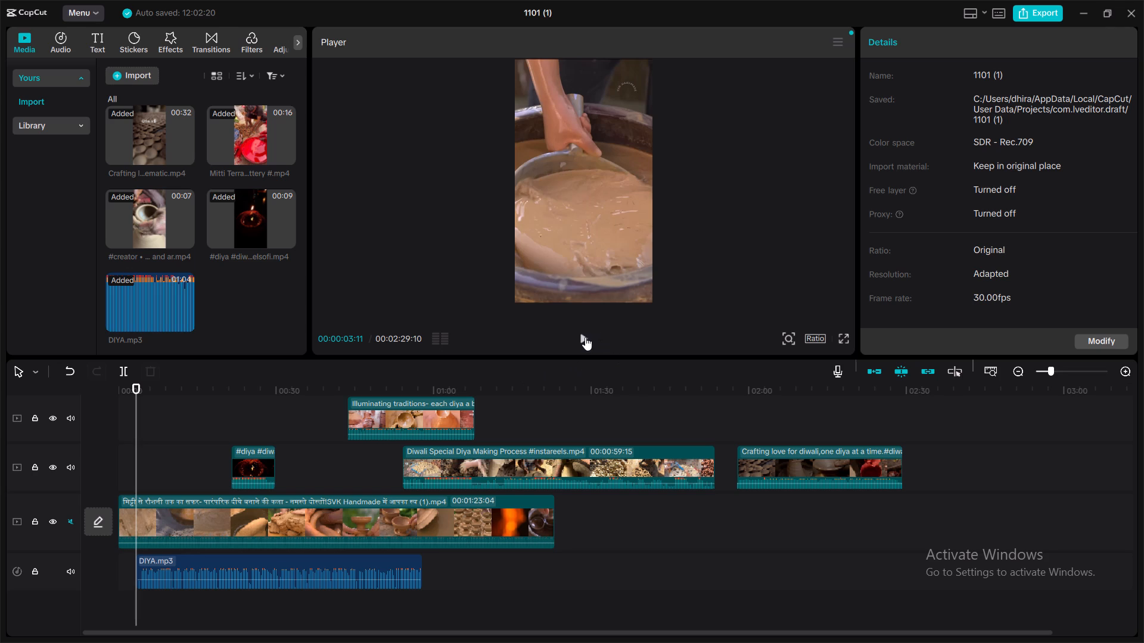
pyautogui.click(585, 337)
pyautogui.click(585, 337)
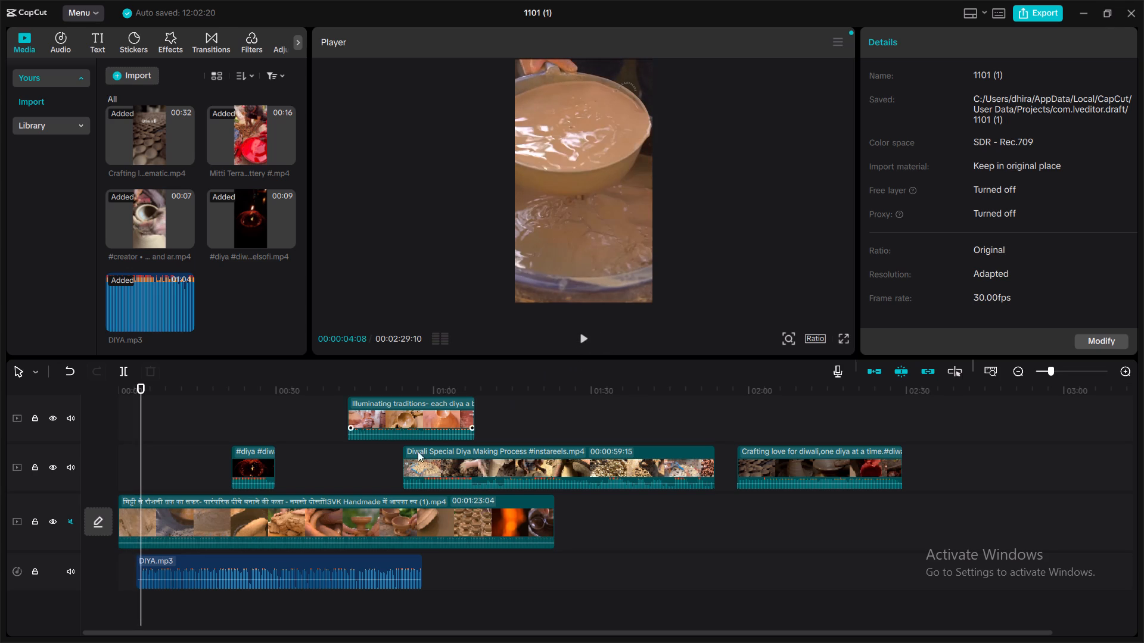
pyautogui.click(130, 448)
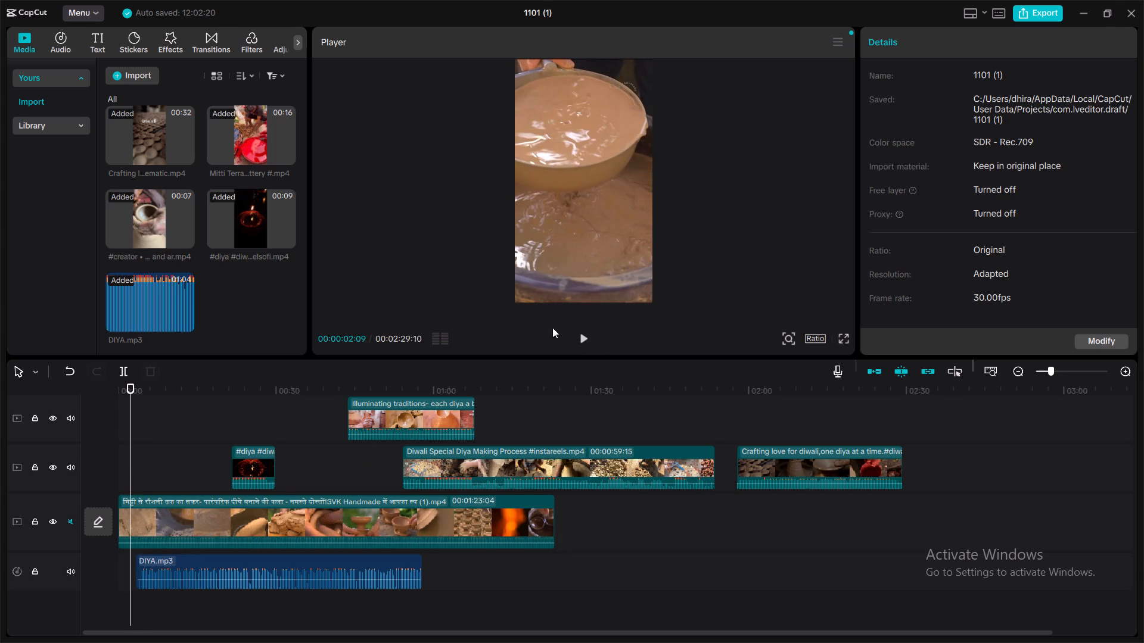
pyautogui.click(580, 336)
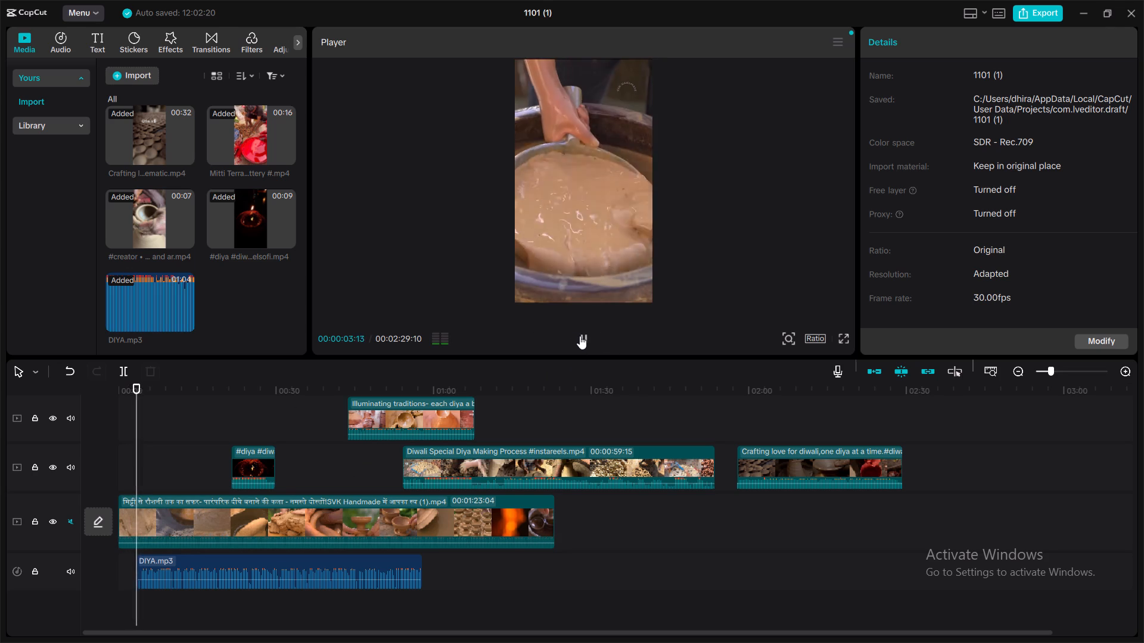
pyautogui.click(580, 336)
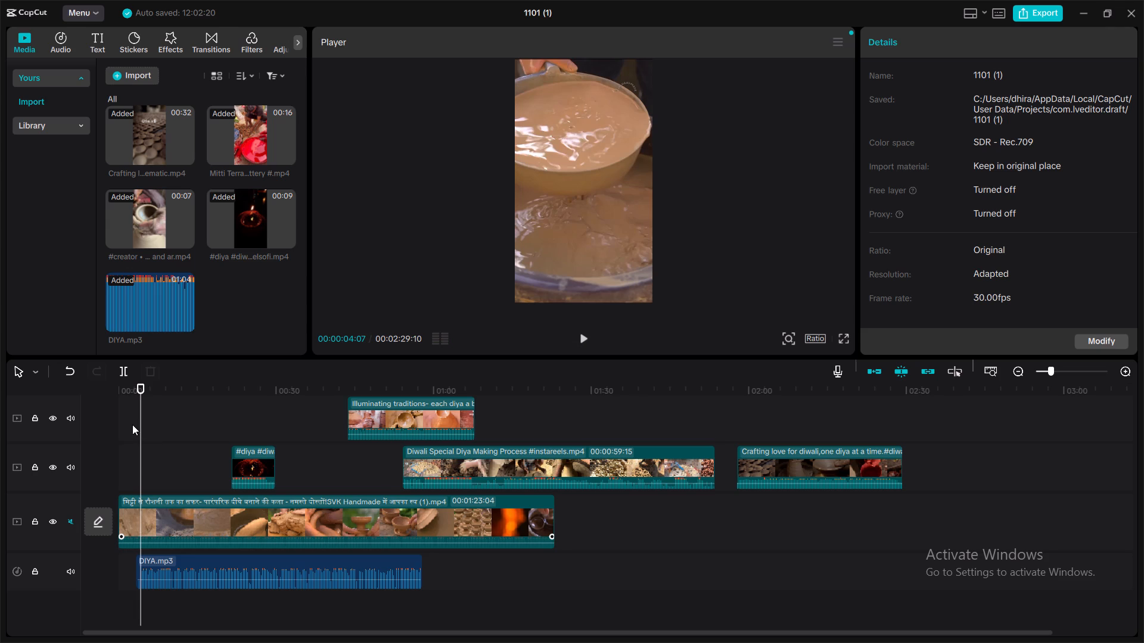
pyautogui.click(130, 425)
pyautogui.click(578, 333)
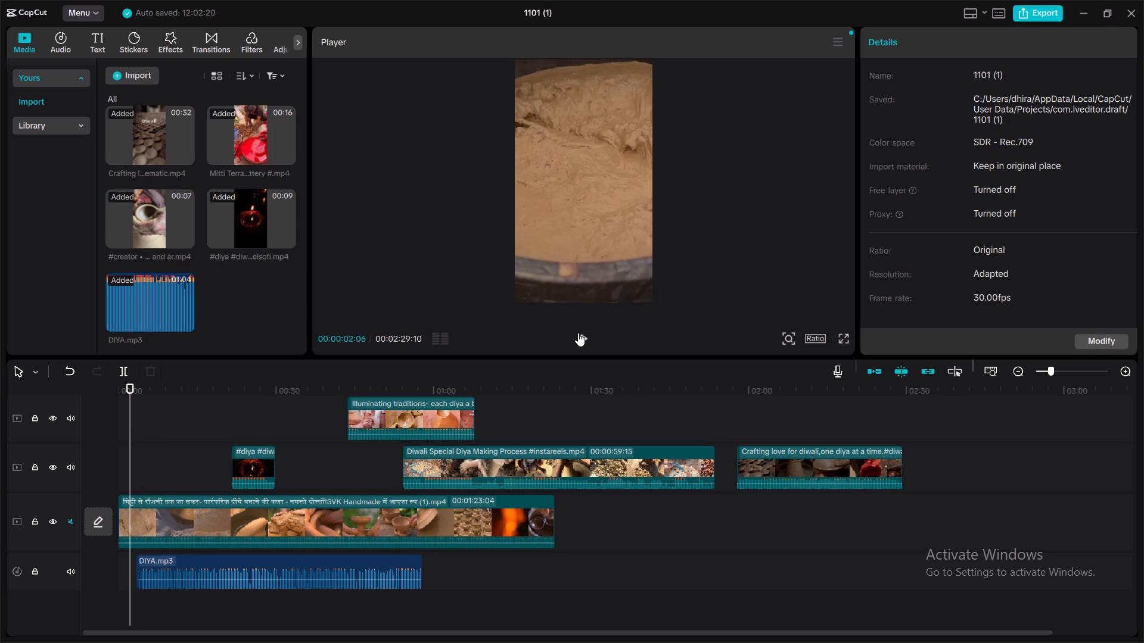
pyautogui.click(578, 333)
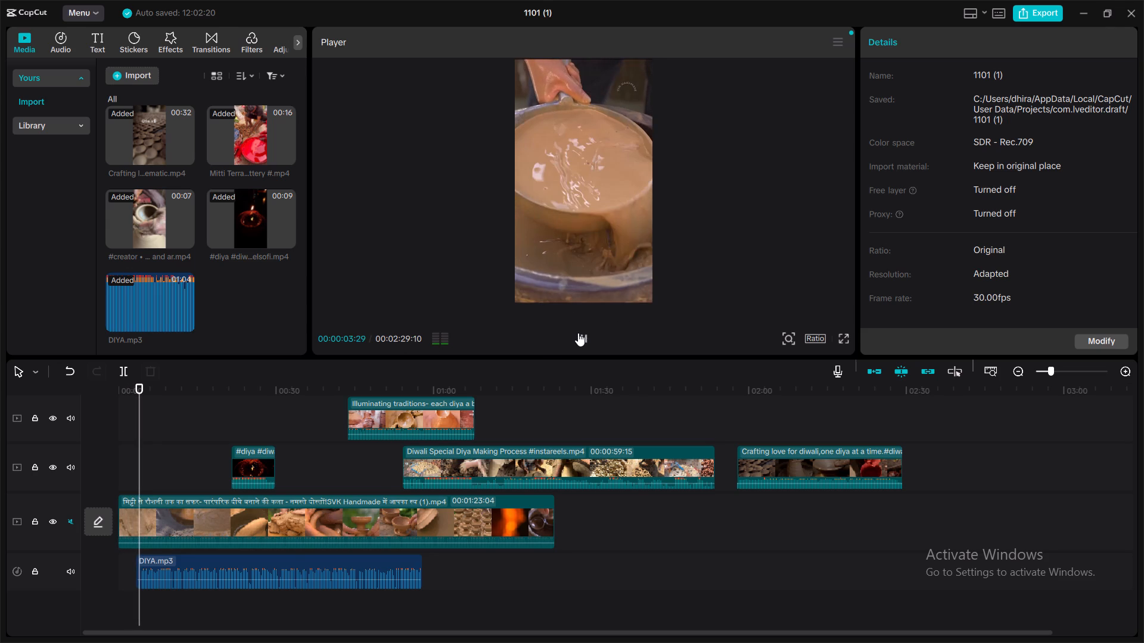
# Trim the start of DIYA.mp3 further to the playhead at 00:00:03:29 and preview its new beginning.
pyautogui.click(210, 557)
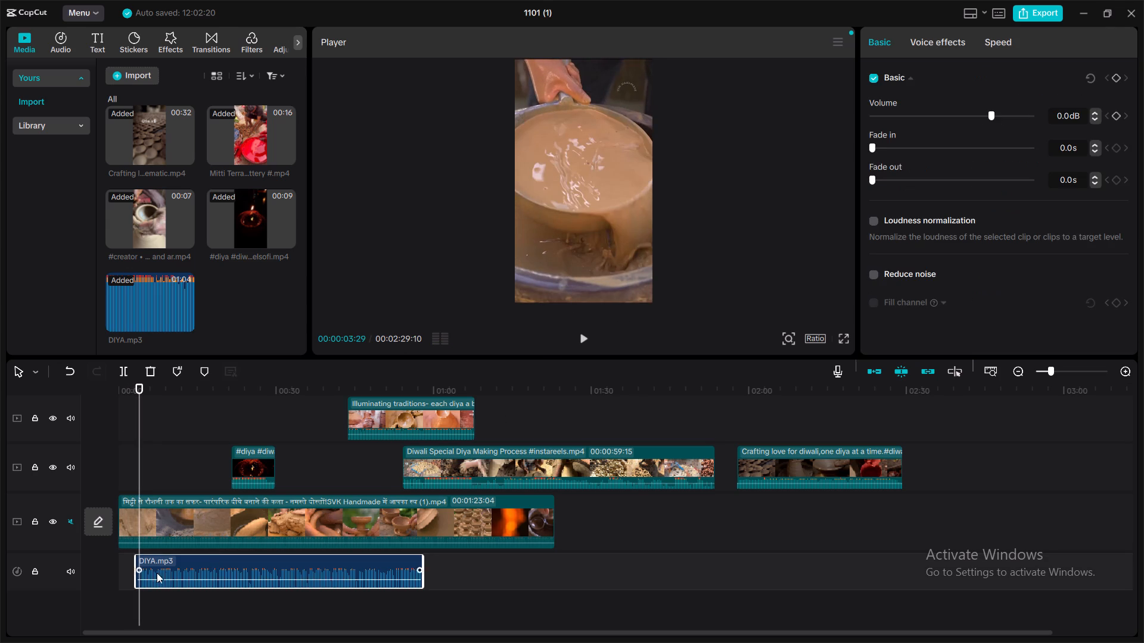
pyautogui.moveTo(135, 573); pyautogui.dragTo(143, 574)
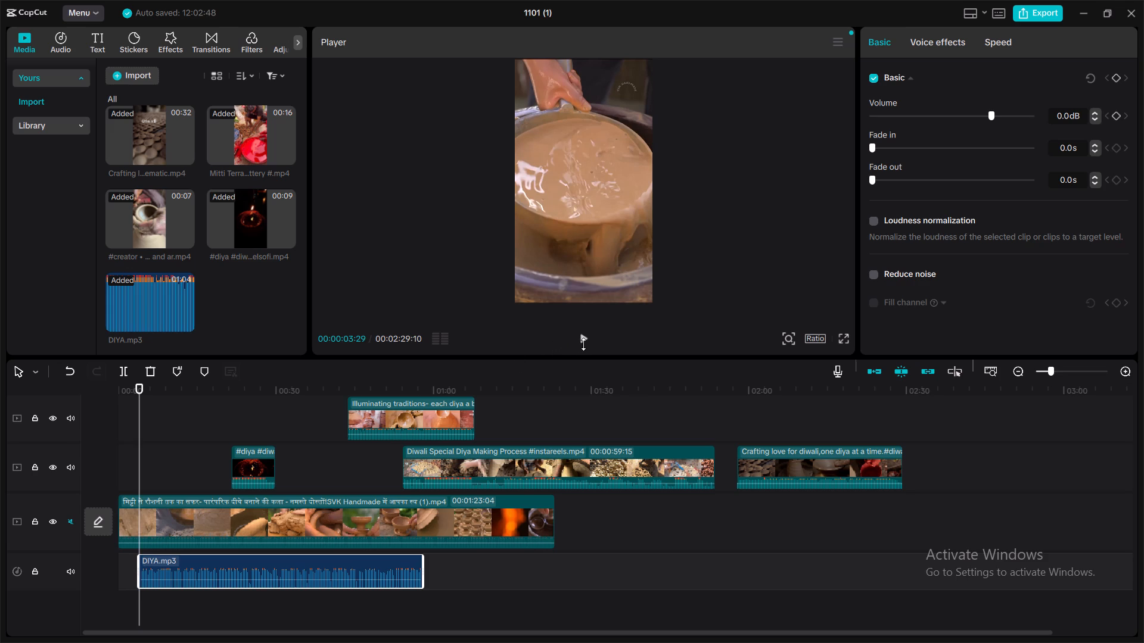
pyautogui.click(583, 344)
pyautogui.click(583, 344)
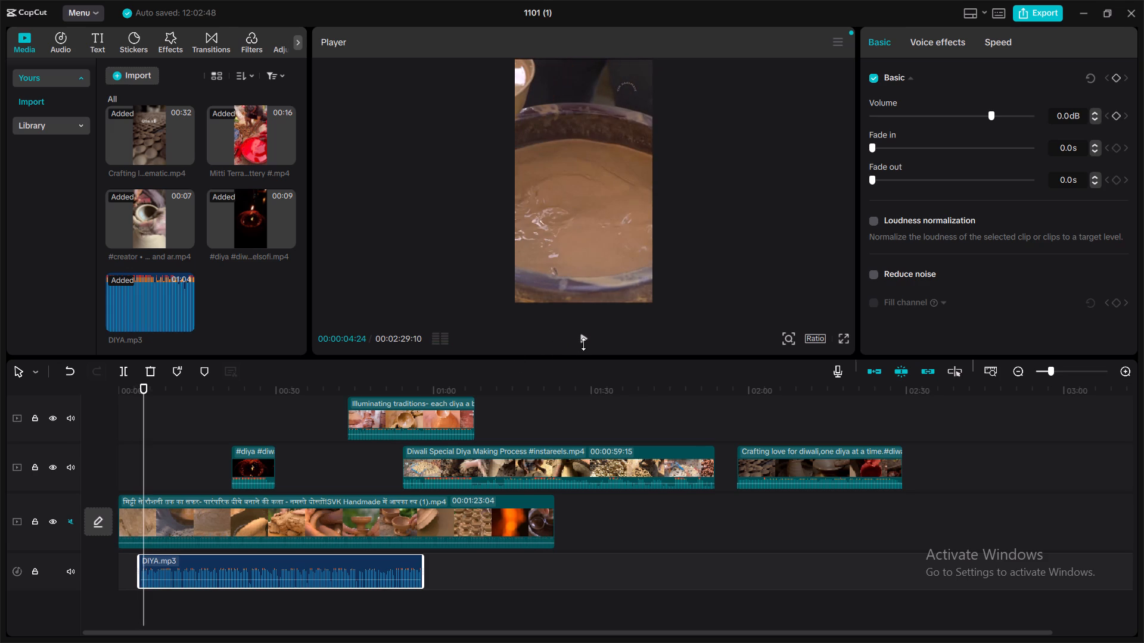
# Replay the section from about 00:02 to 00:04 to check how the trimmed DIYA.mp3 comes in against the footage.
pyautogui.click(139, 477)
pyautogui.doubleClick(580, 337)
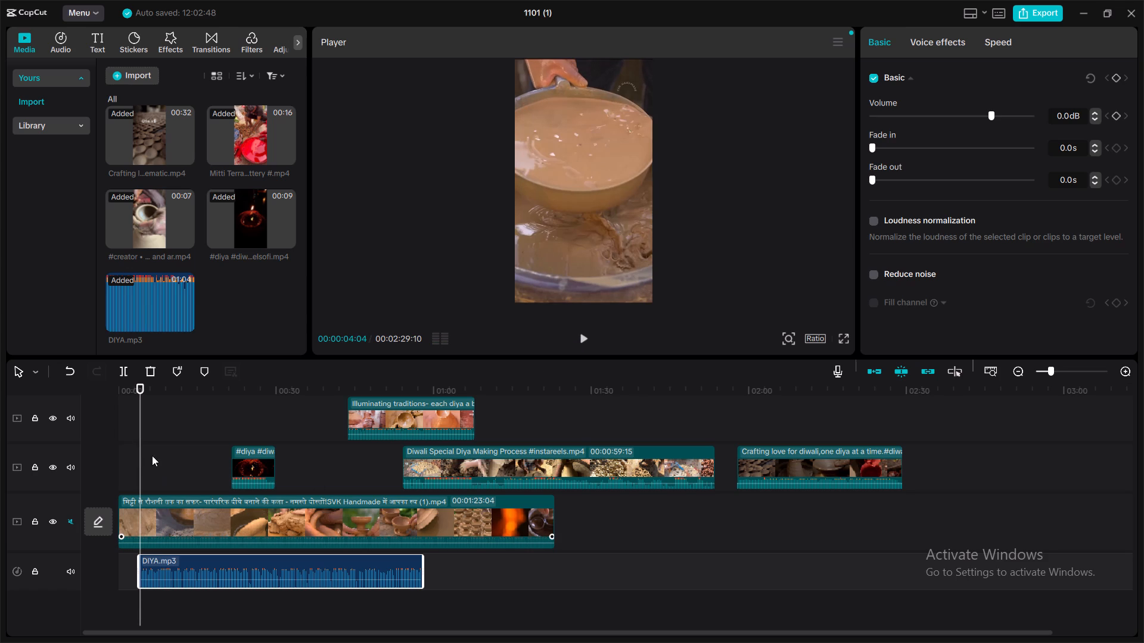
pyautogui.click(140, 441)
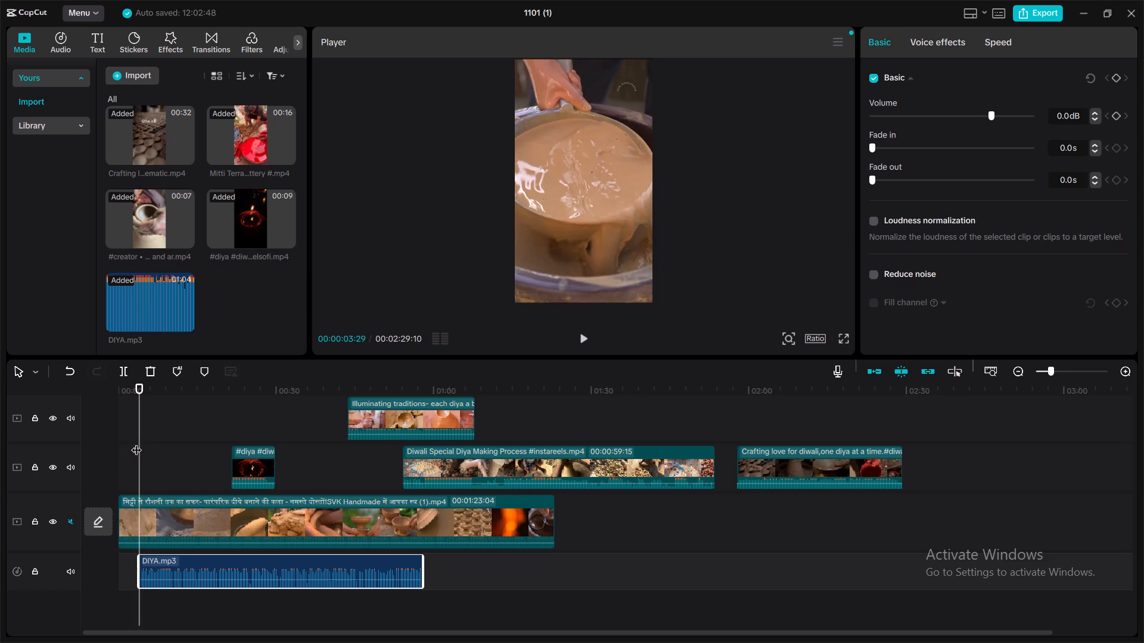
pyautogui.moveTo(136, 442); pyautogui.dragTo(130, 442)
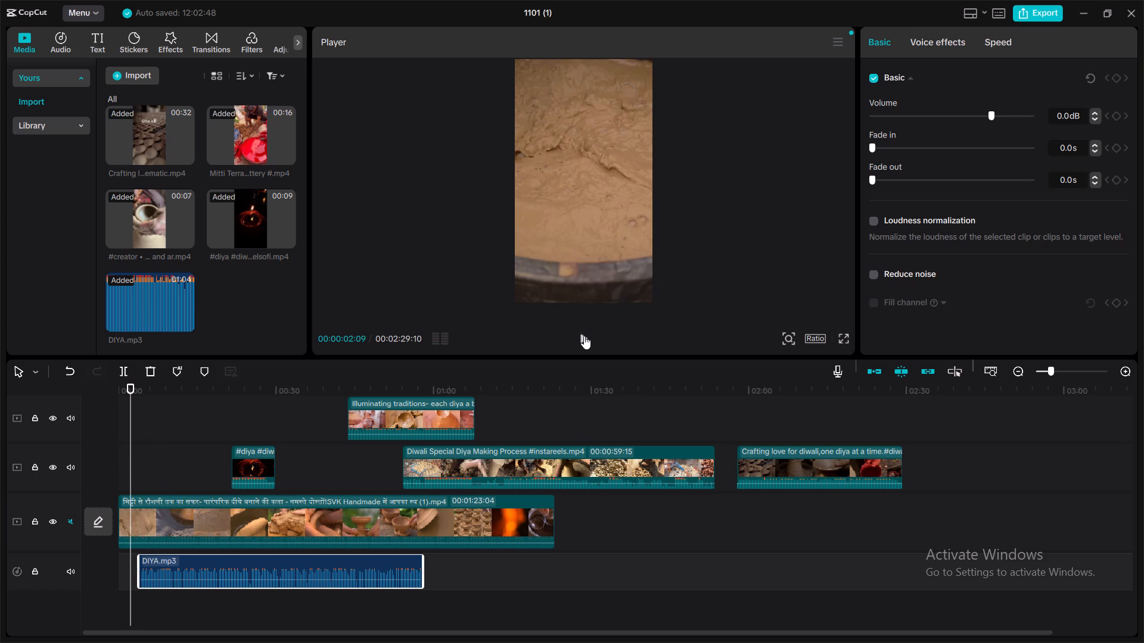
pyautogui.click(584, 336)
pyautogui.click(584, 336)
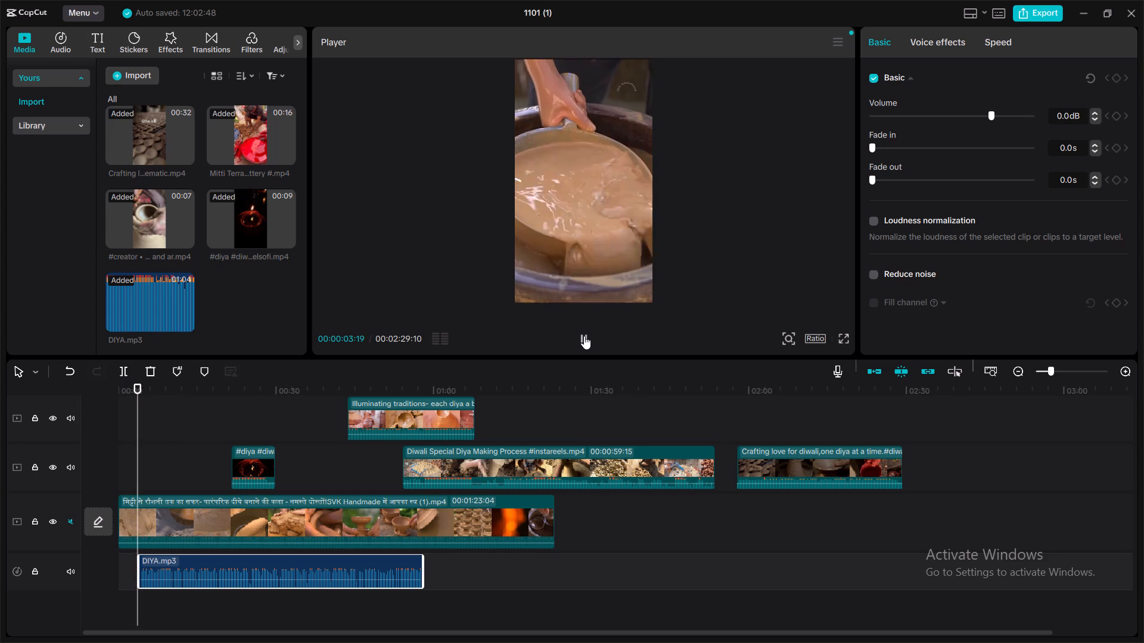
pyautogui.doubleClick(584, 336)
pyautogui.click(584, 336)
pyautogui.click(584, 336)
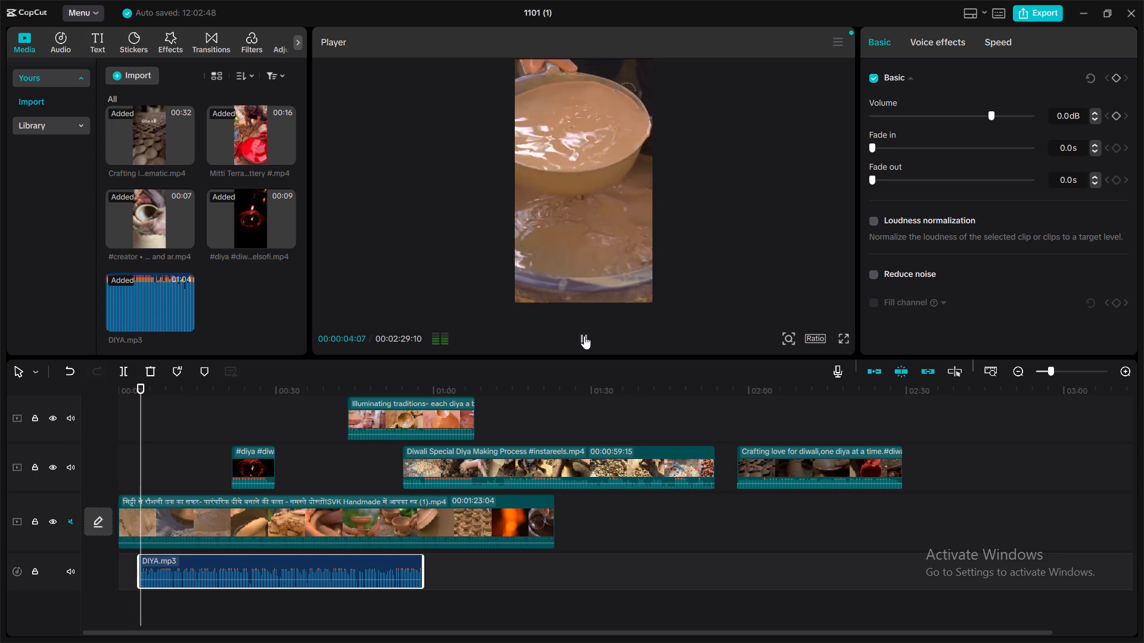
# Replay the opening of DIYA.mp3 repeatedly from 00:00:03:29 to check where its sound begins.
pyautogui.click(142, 405)
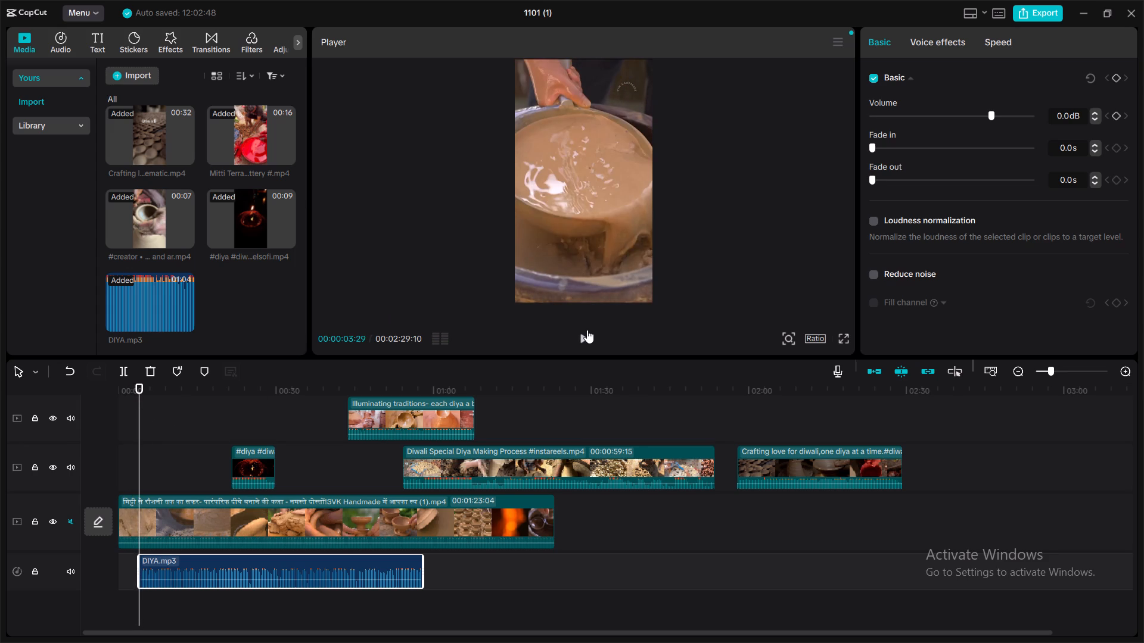
pyautogui.doubleClick(585, 332)
pyautogui.click(585, 332)
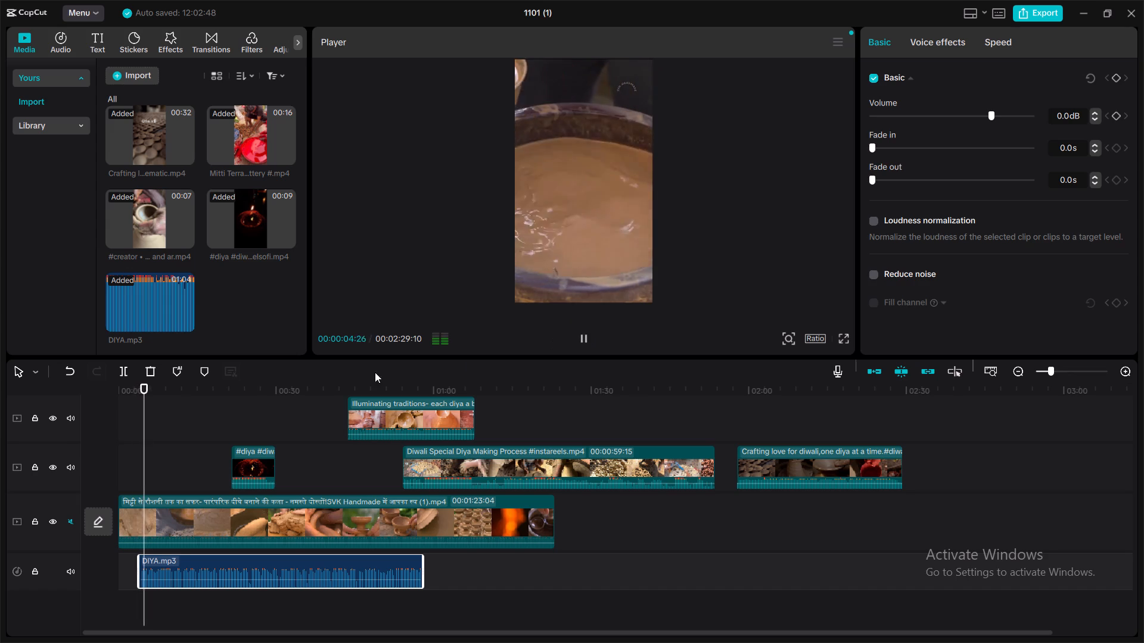
pyautogui.click(136, 402)
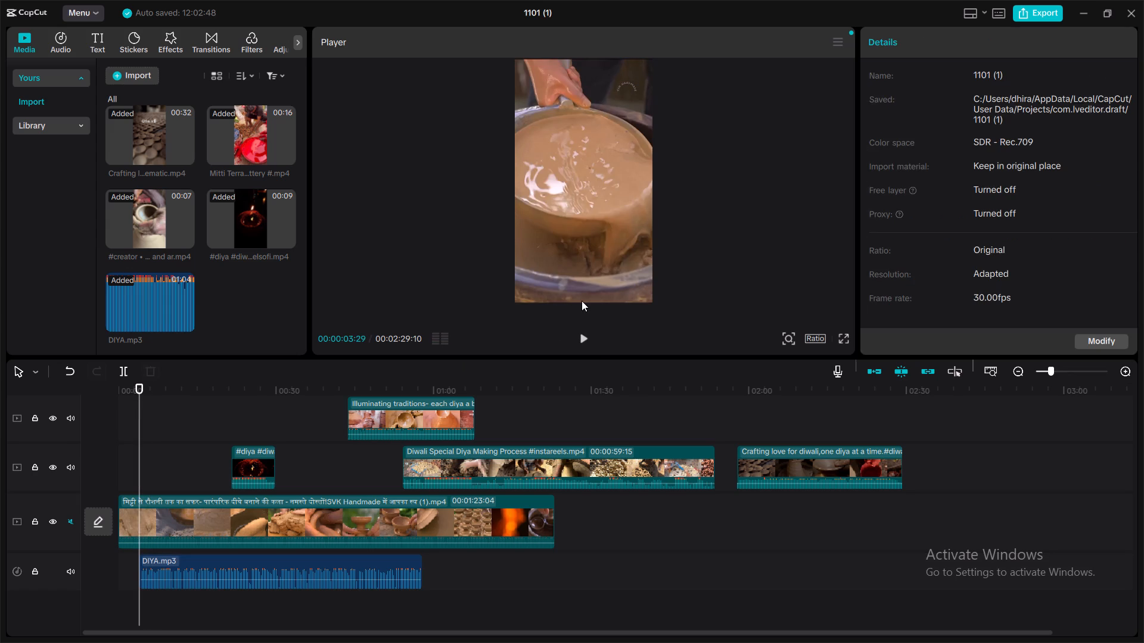
pyautogui.doubleClick(582, 338)
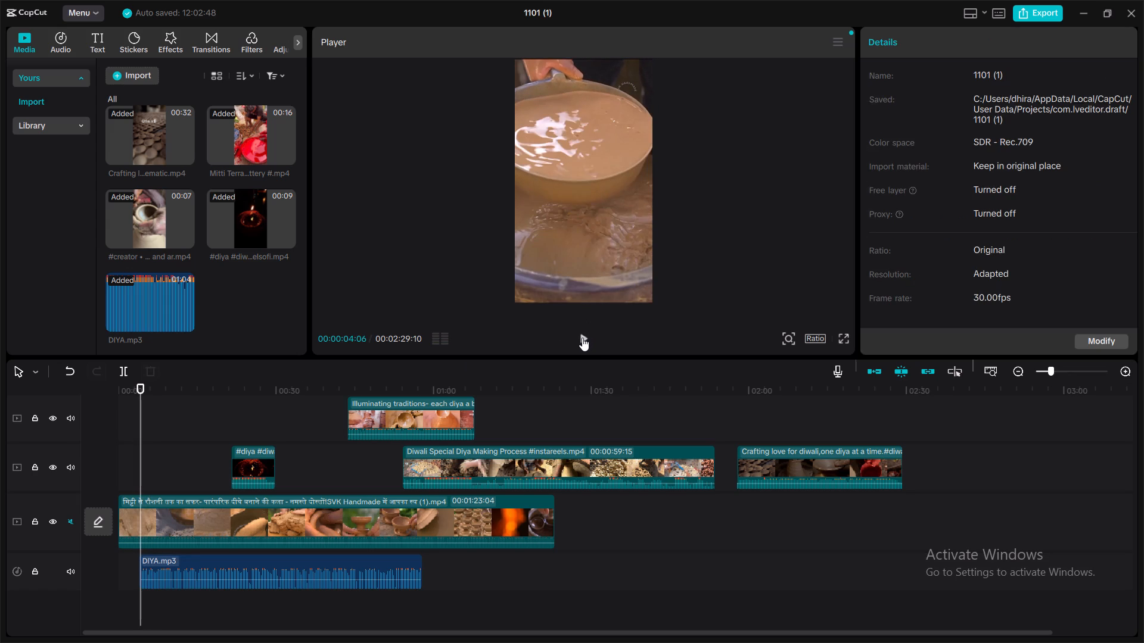
pyautogui.click(582, 338)
pyautogui.click(582, 338)
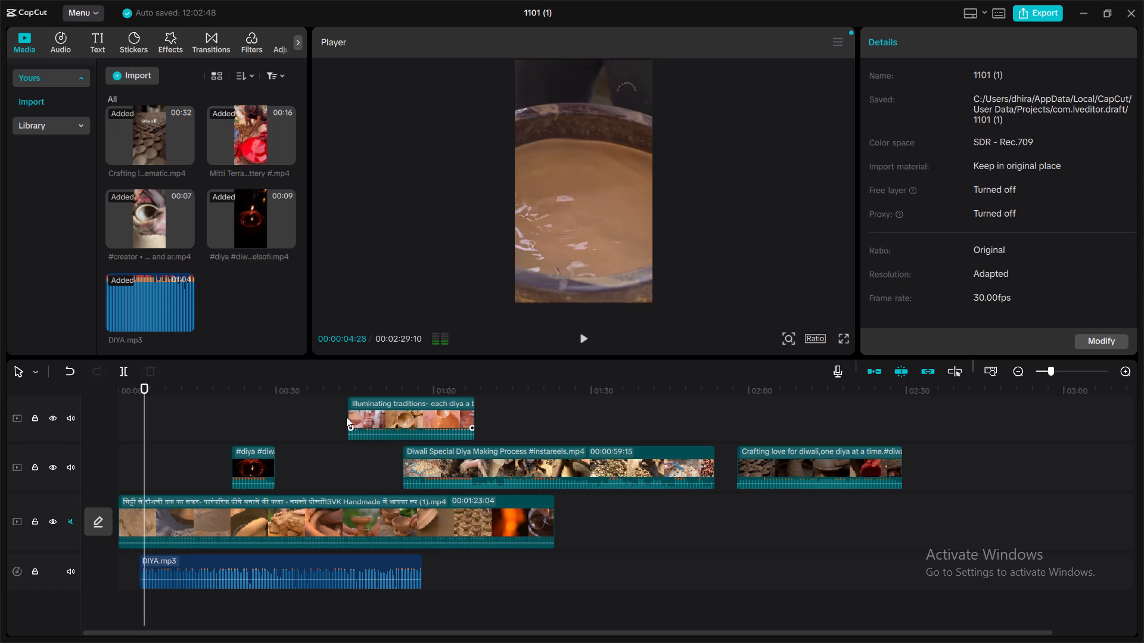
pyautogui.click(141, 384)
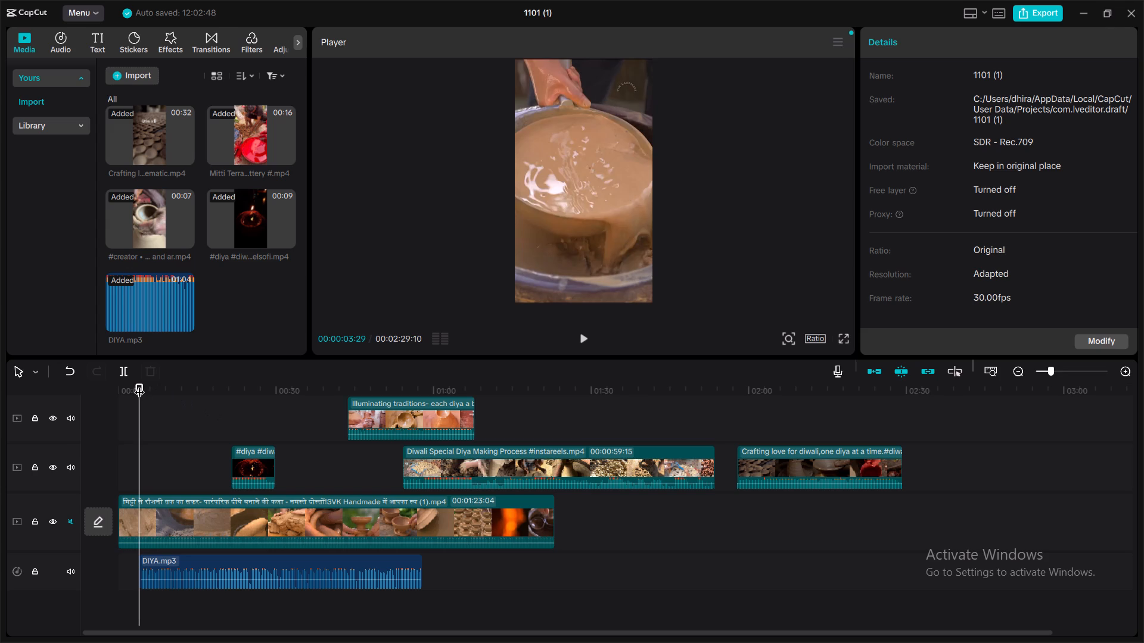
pyautogui.doubleClick(583, 337)
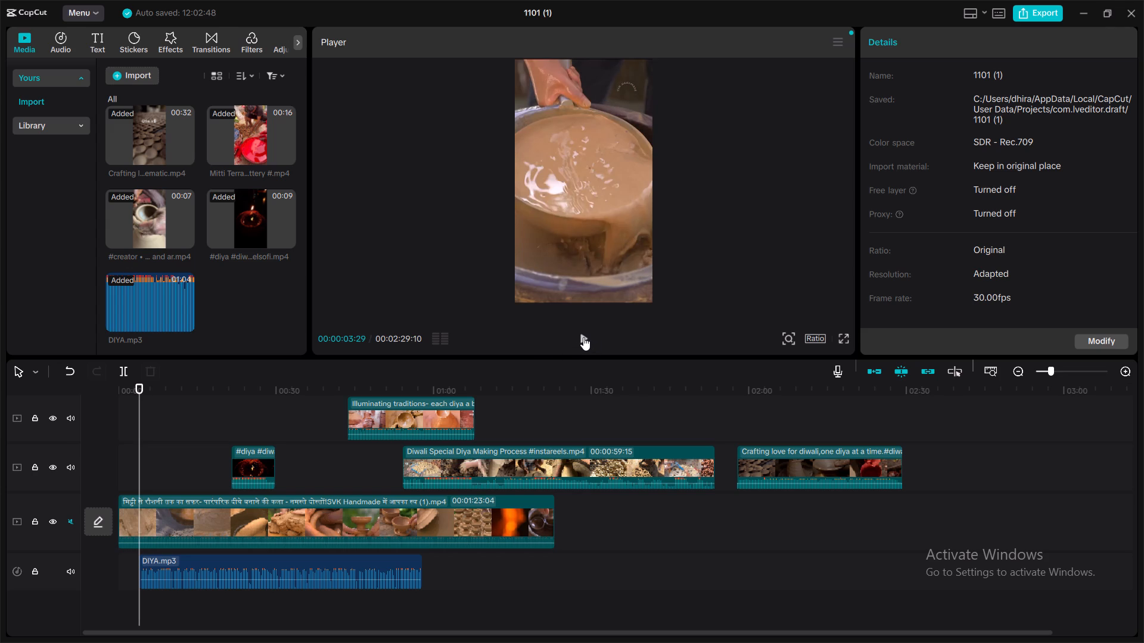
pyautogui.click(583, 337)
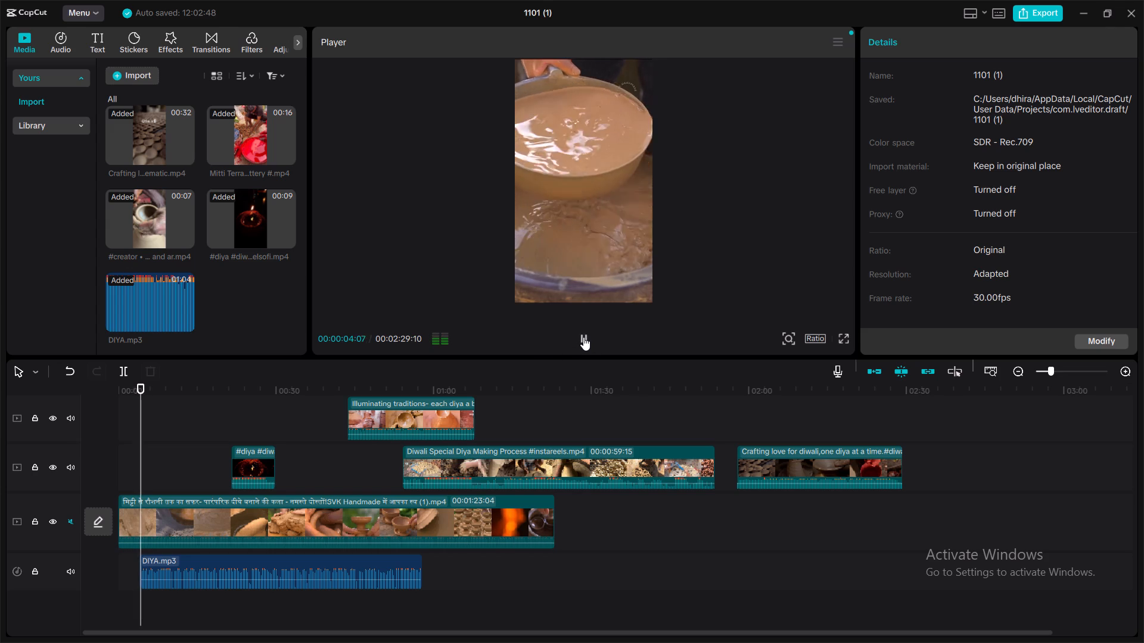
pyautogui.click(583, 337)
# Move DIYA.mp3 to the start of the timeline and preview the opening seconds from 00:00.
pyautogui.moveTo(244, 555); pyautogui.dragTo(206, 555)
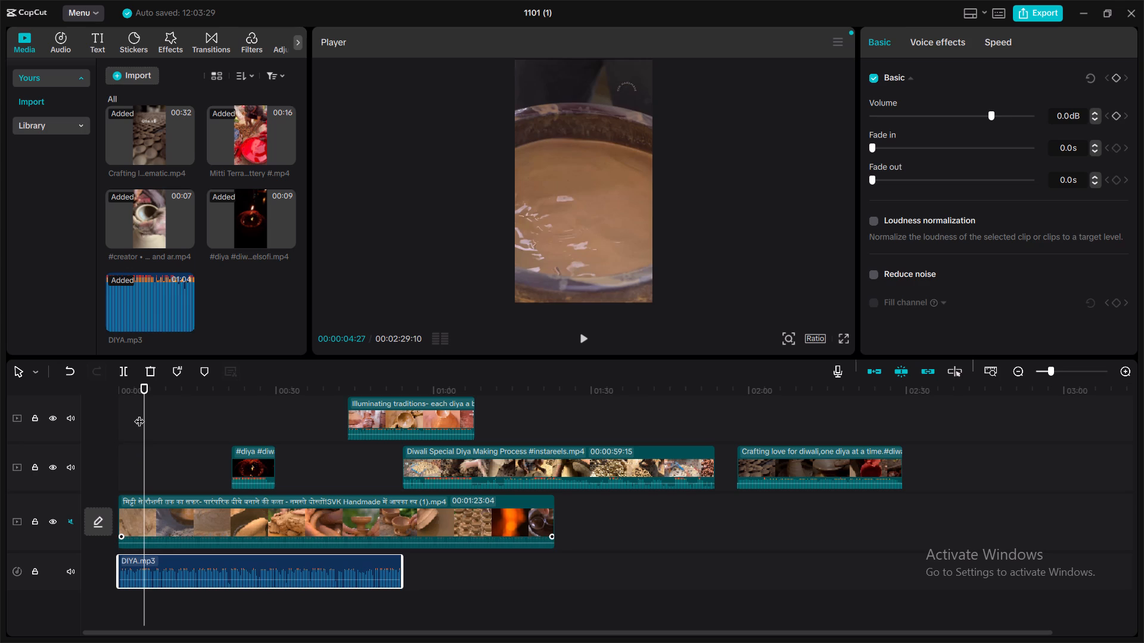
pyautogui.moveTo(149, 397); pyautogui.dragTo(114, 407)
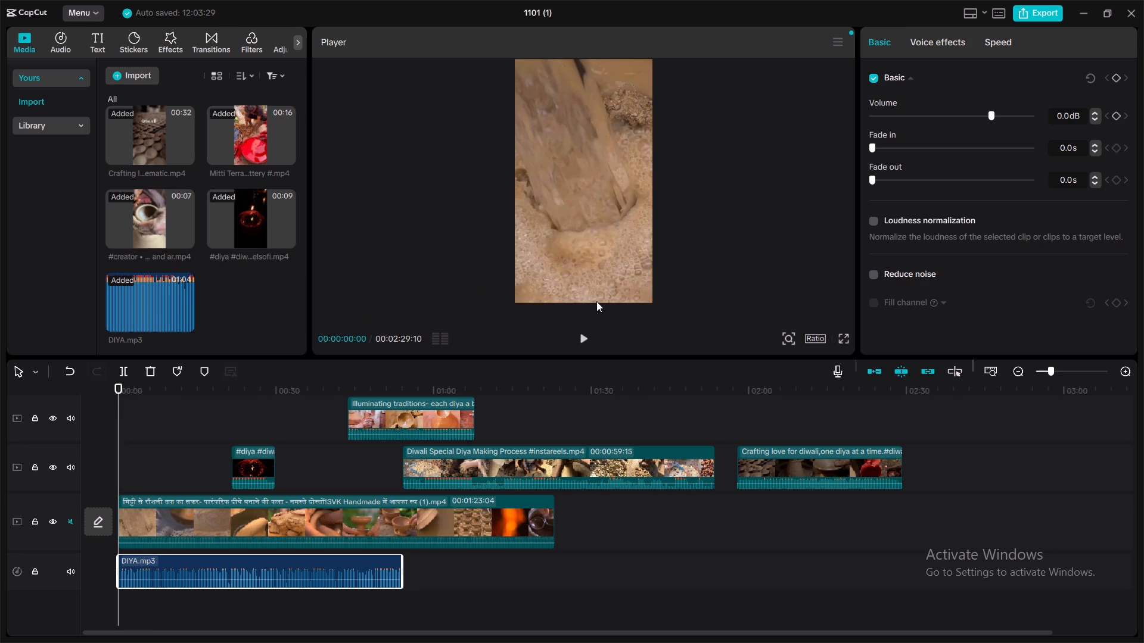
pyautogui.click(585, 330)
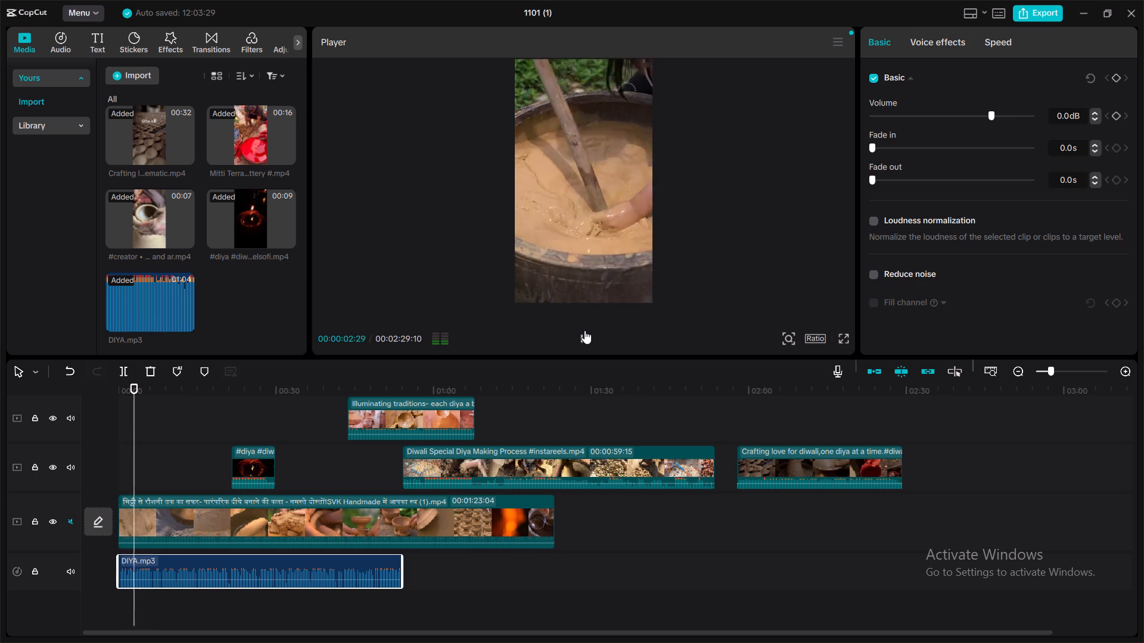
pyautogui.click(585, 330)
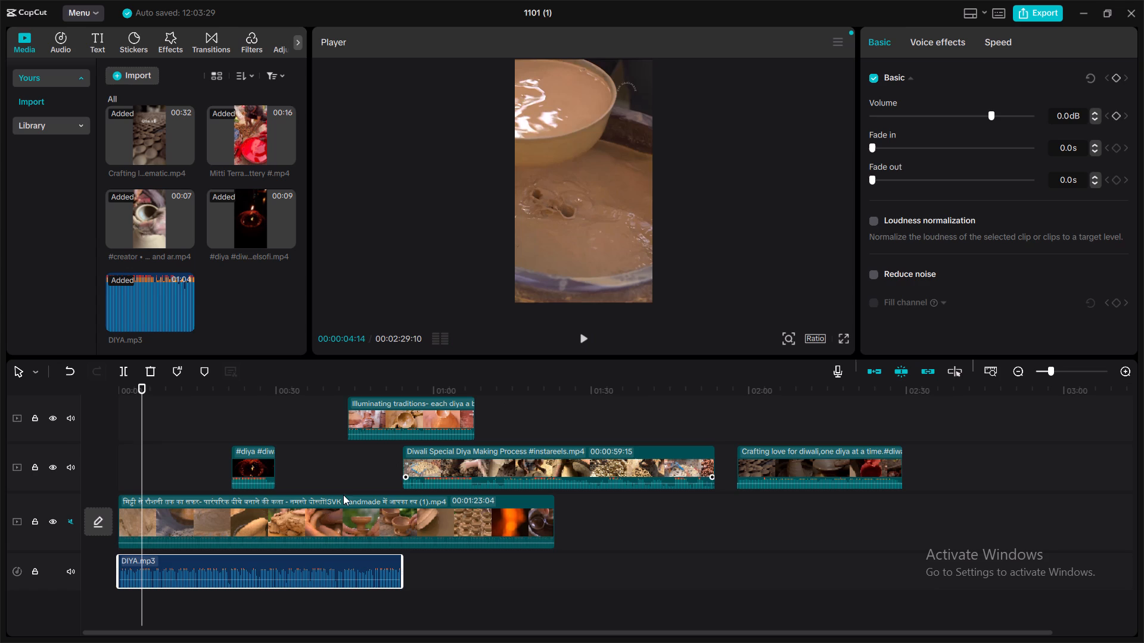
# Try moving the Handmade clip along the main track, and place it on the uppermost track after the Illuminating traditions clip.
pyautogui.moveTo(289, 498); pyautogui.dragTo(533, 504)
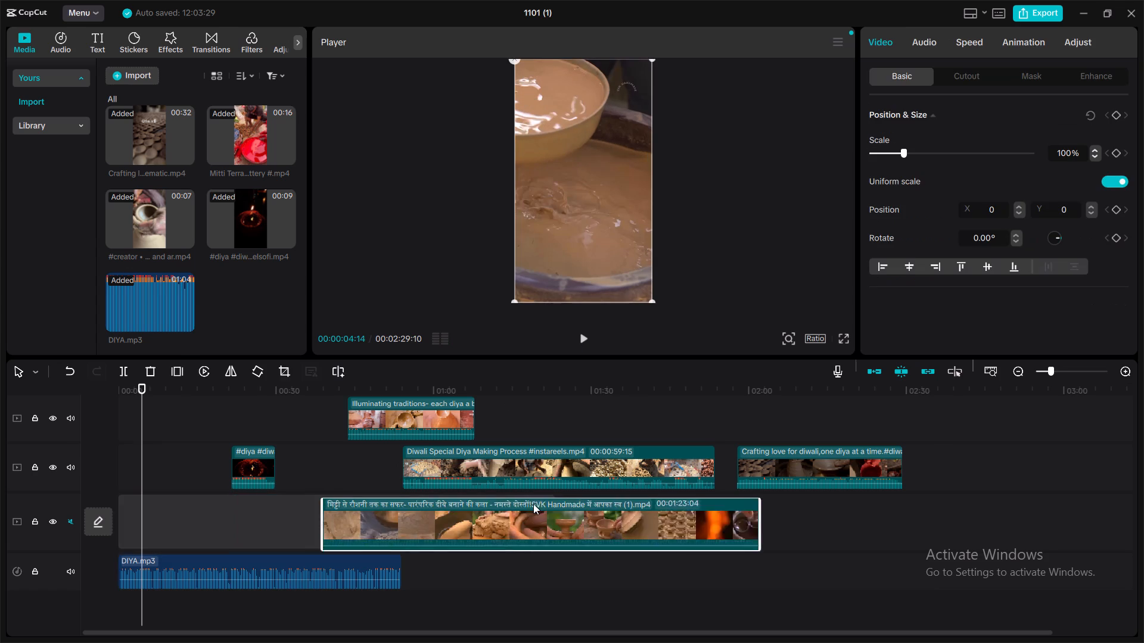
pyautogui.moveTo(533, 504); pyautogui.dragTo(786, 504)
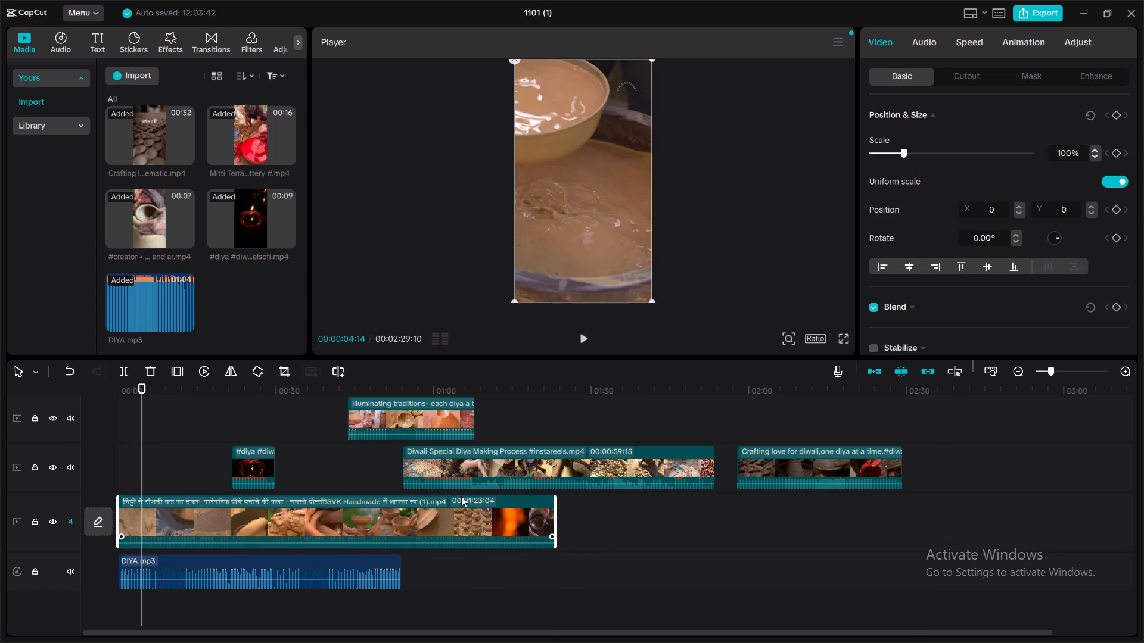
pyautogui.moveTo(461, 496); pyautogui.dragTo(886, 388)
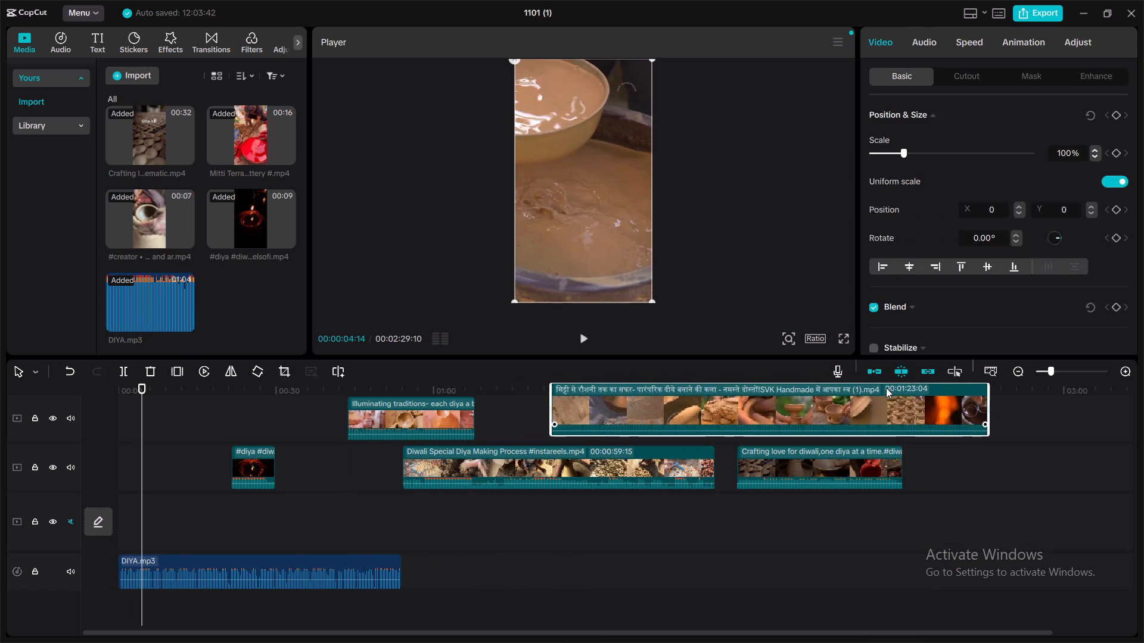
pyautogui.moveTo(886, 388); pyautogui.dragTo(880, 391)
# Scrub through the moved Handmade clip between about 01:53 and 02:40 to review its footage.
pyautogui.click(770, 386)
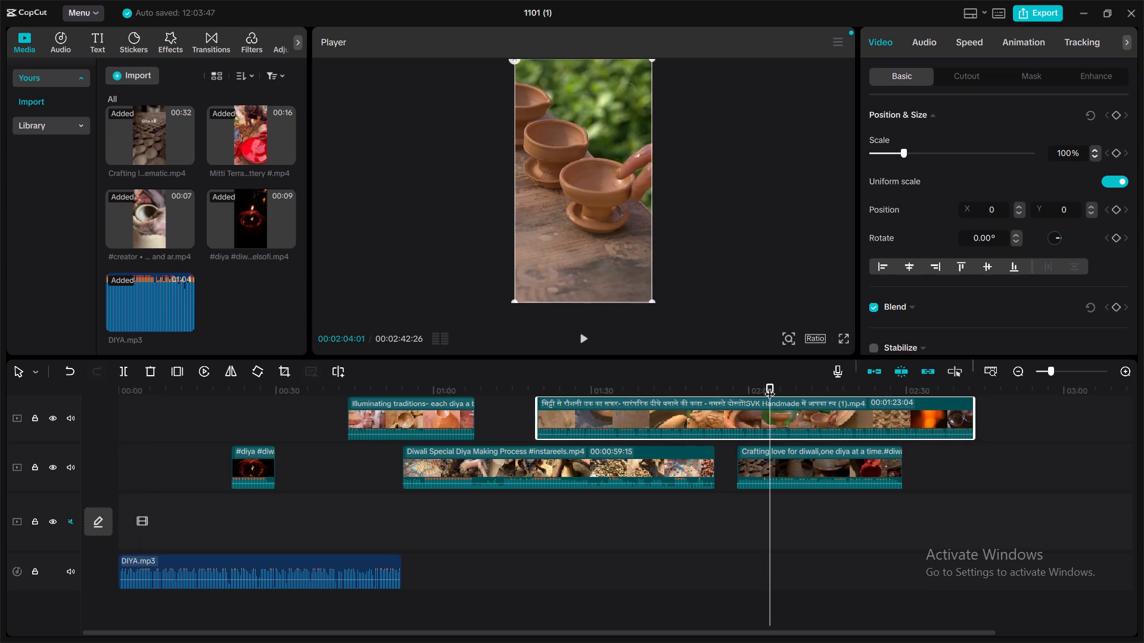
pyautogui.moveTo(770, 386); pyautogui.dragTo(767, 398)
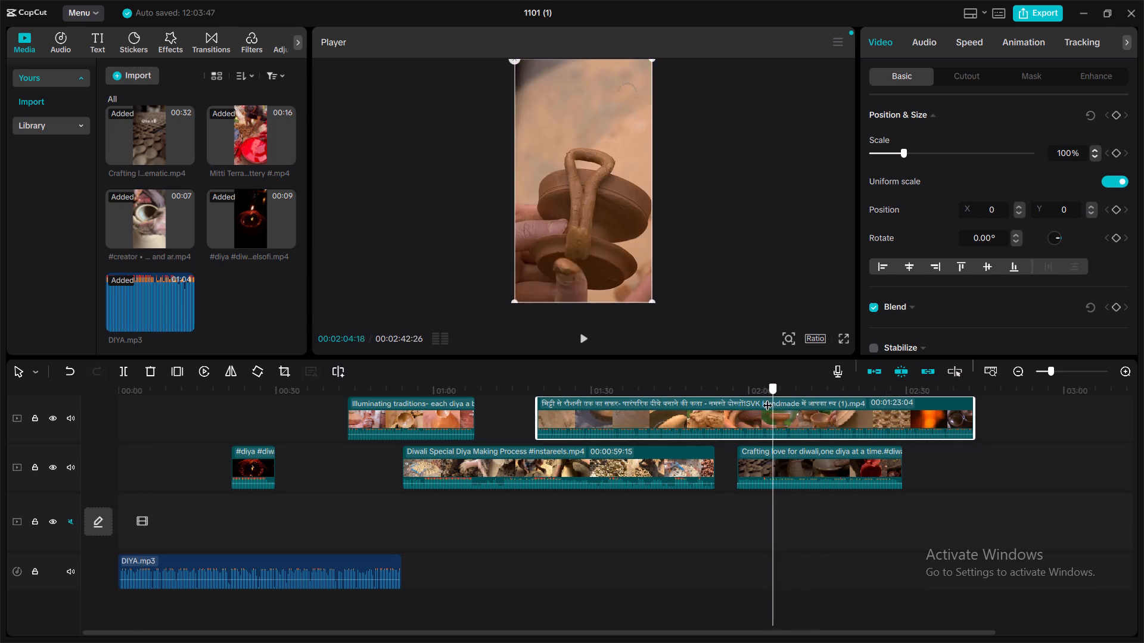
pyautogui.moveTo(767, 398); pyautogui.dragTo(689, 401)
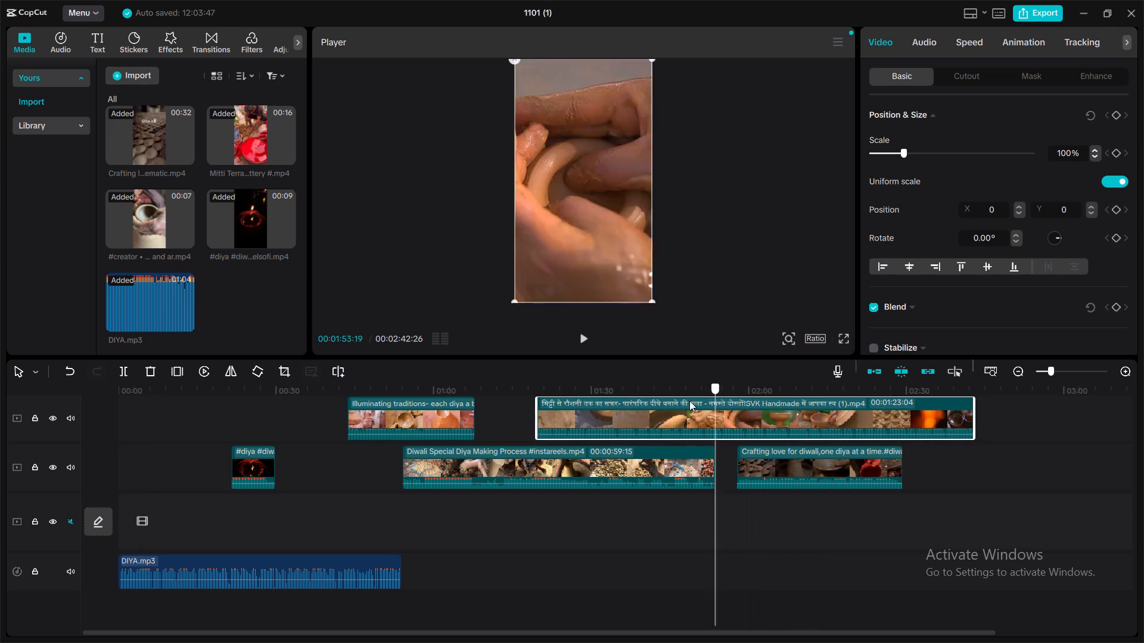
pyautogui.moveTo(689, 401); pyautogui.dragTo(791, 405)
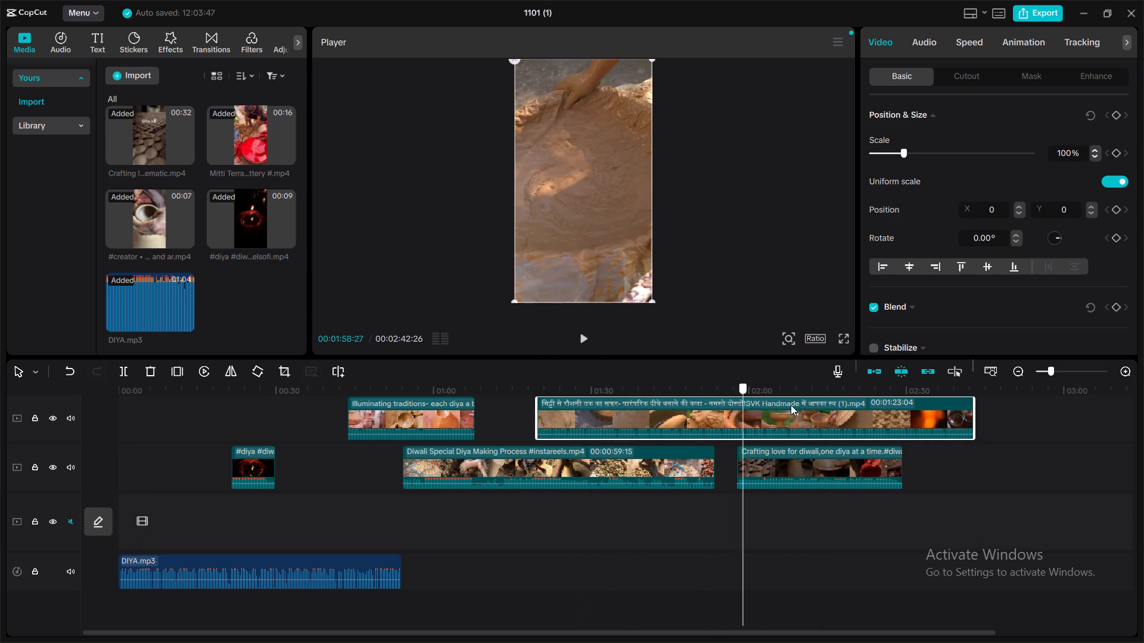
pyautogui.moveTo(791, 405); pyautogui.dragTo(961, 420)
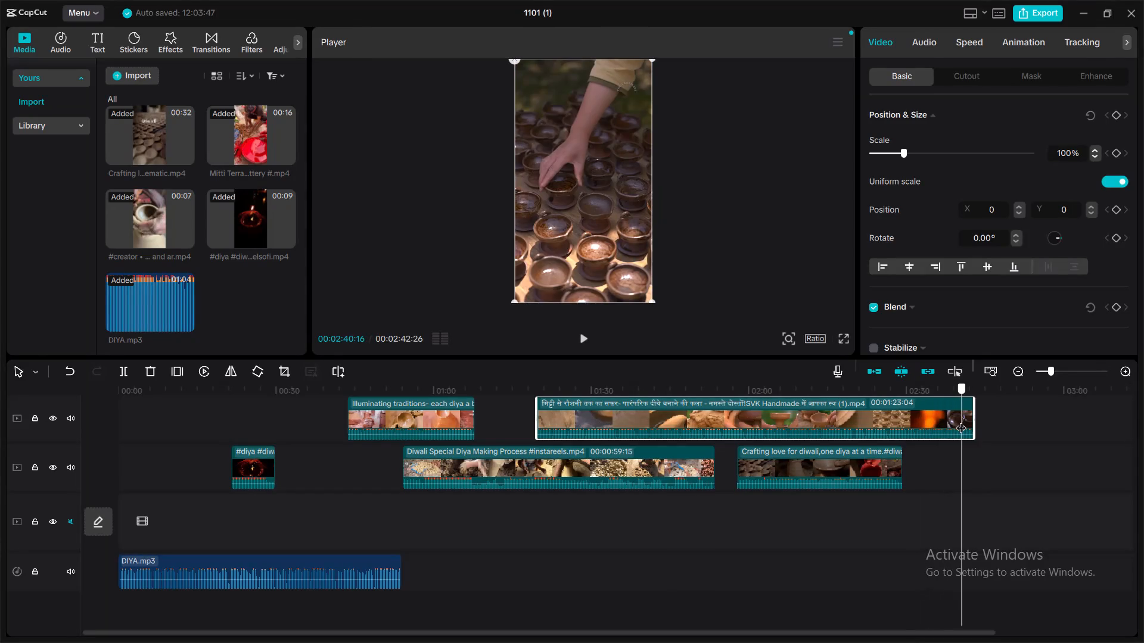
pyautogui.moveTo(961, 420); pyautogui.dragTo(960, 421)
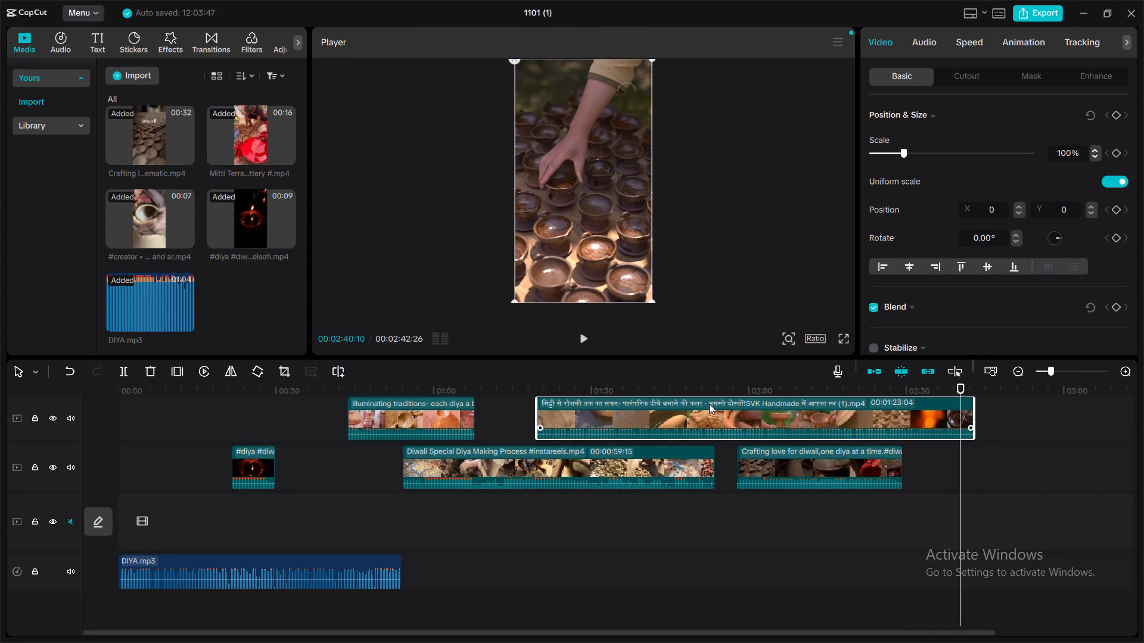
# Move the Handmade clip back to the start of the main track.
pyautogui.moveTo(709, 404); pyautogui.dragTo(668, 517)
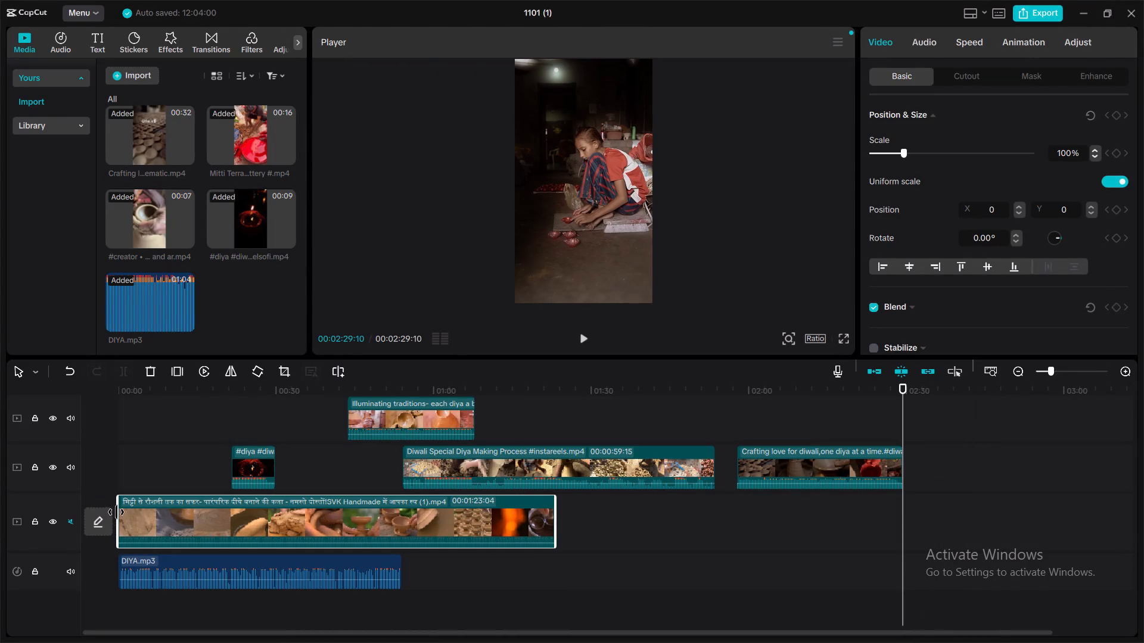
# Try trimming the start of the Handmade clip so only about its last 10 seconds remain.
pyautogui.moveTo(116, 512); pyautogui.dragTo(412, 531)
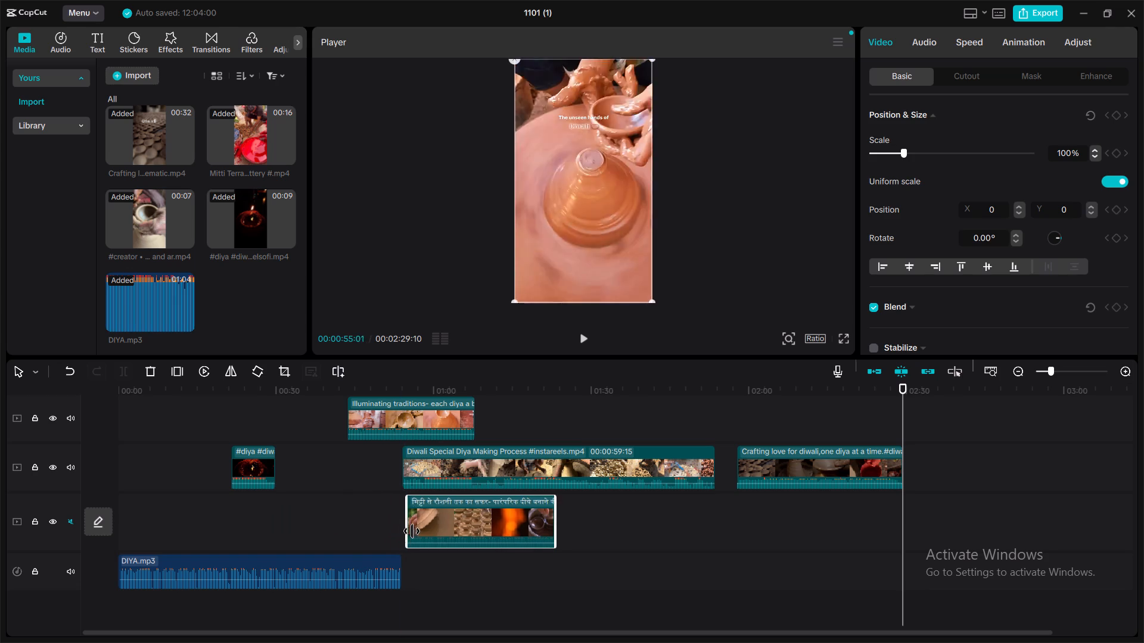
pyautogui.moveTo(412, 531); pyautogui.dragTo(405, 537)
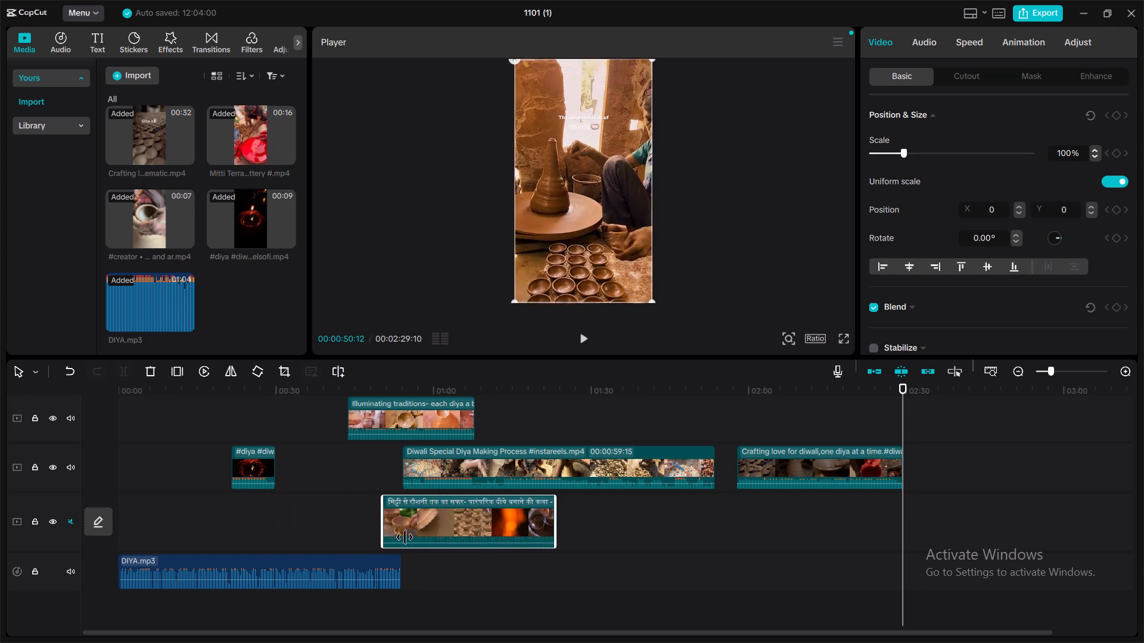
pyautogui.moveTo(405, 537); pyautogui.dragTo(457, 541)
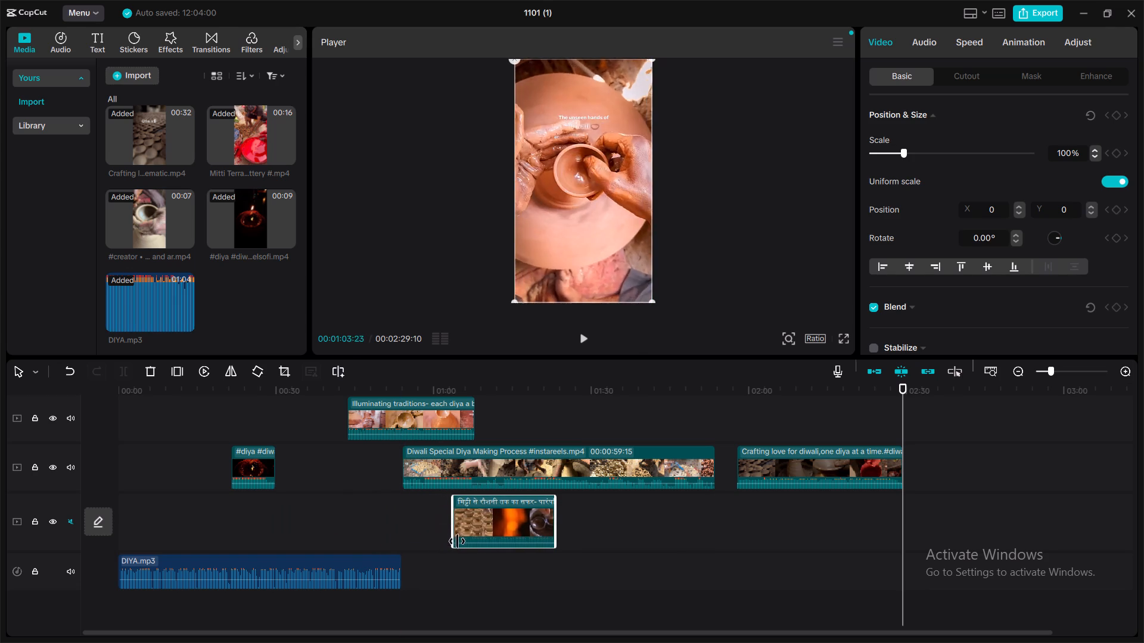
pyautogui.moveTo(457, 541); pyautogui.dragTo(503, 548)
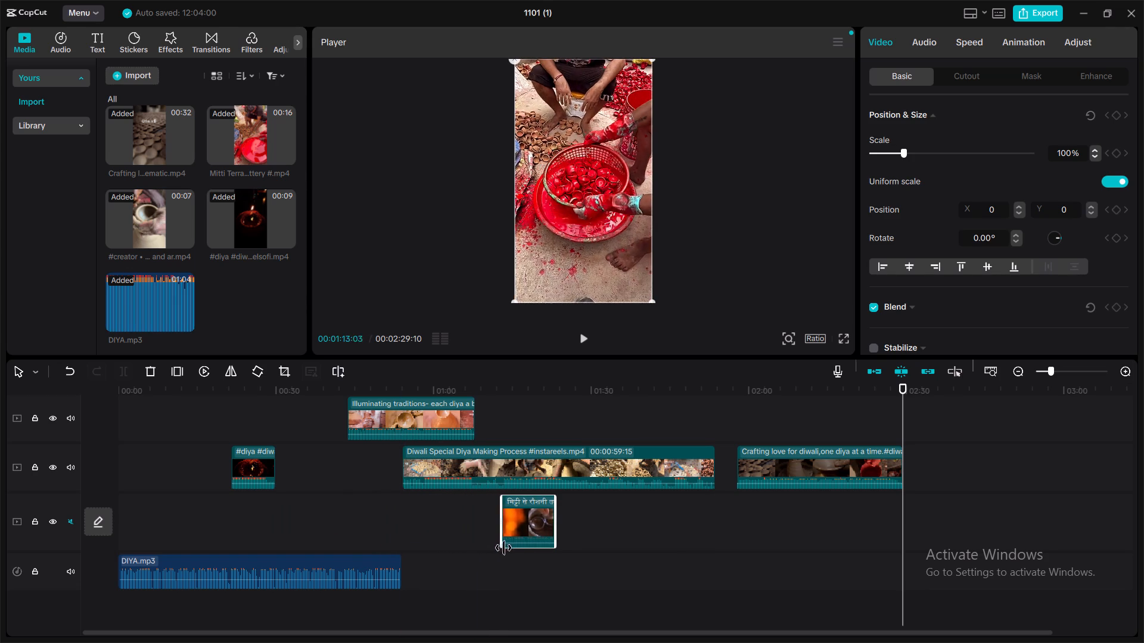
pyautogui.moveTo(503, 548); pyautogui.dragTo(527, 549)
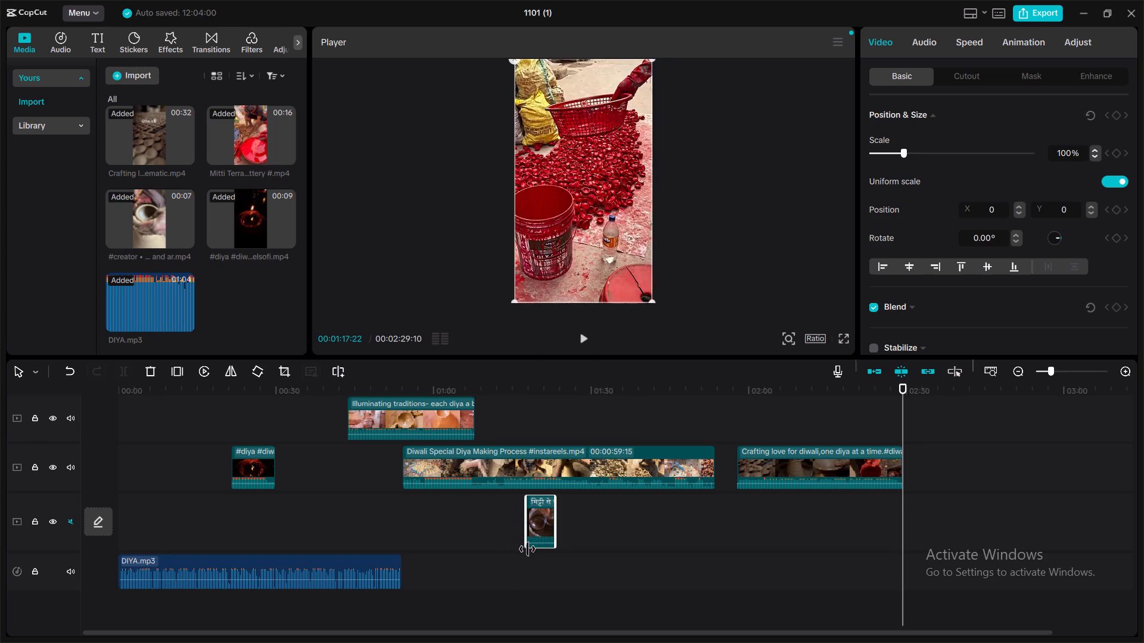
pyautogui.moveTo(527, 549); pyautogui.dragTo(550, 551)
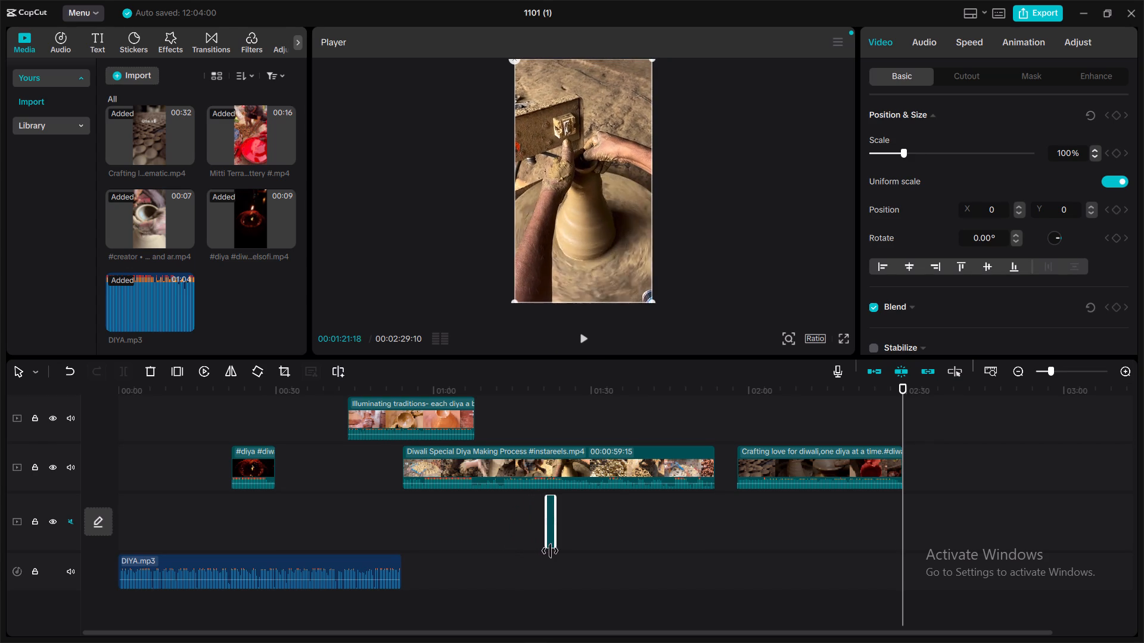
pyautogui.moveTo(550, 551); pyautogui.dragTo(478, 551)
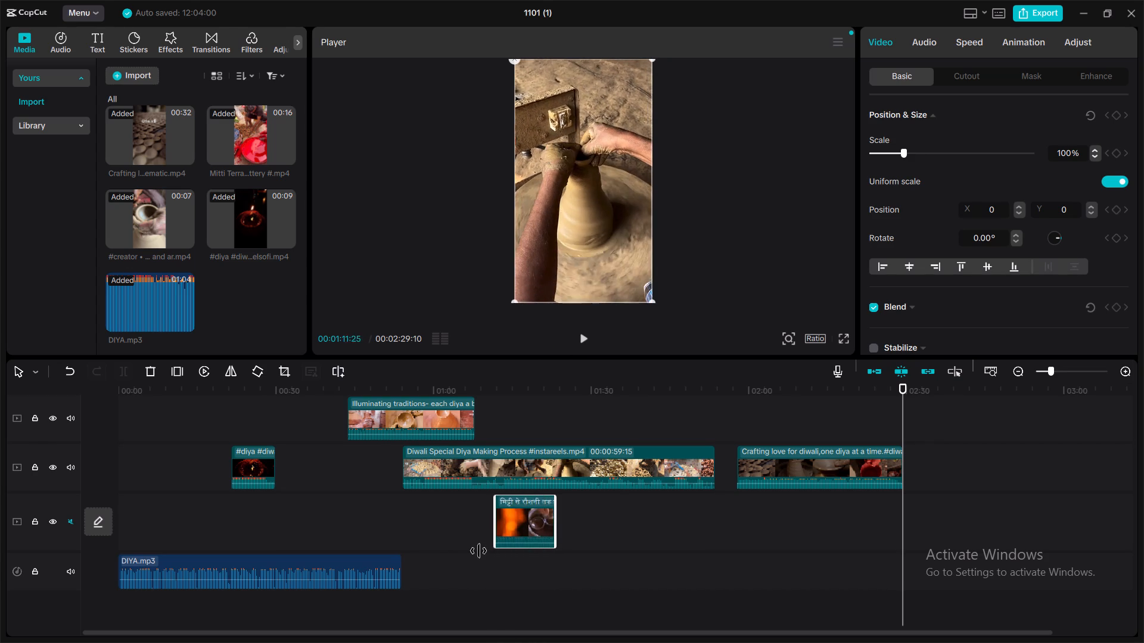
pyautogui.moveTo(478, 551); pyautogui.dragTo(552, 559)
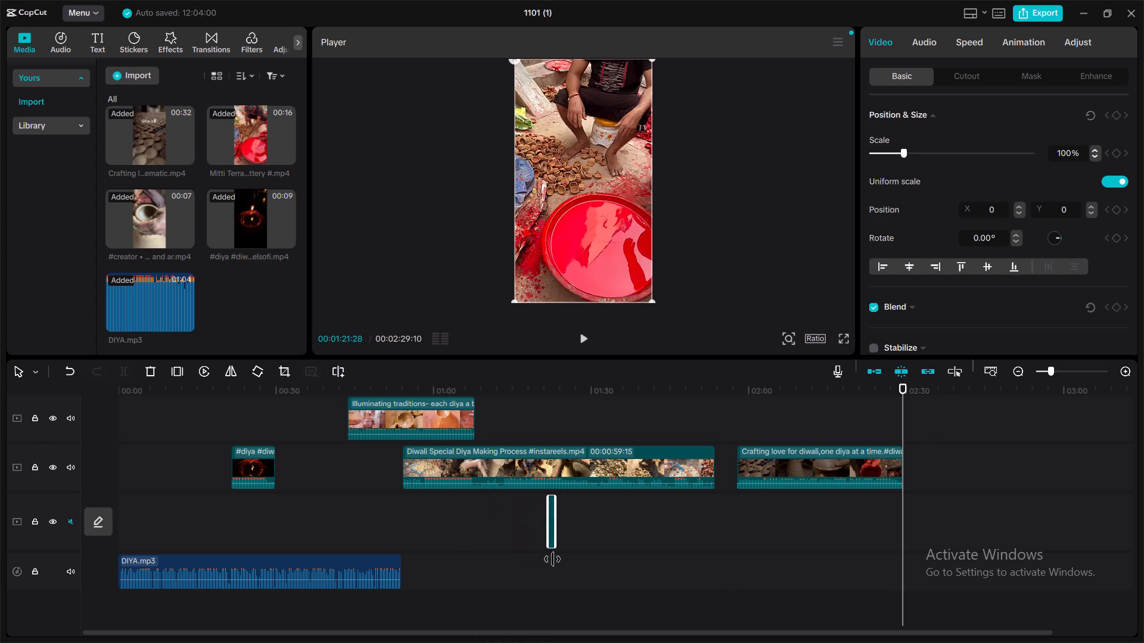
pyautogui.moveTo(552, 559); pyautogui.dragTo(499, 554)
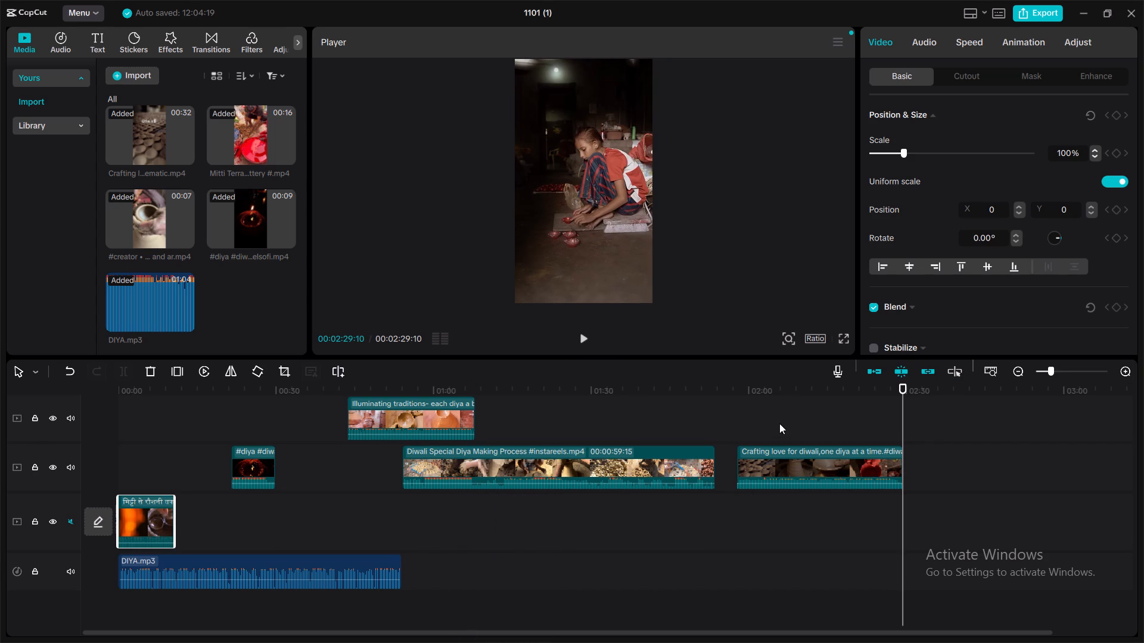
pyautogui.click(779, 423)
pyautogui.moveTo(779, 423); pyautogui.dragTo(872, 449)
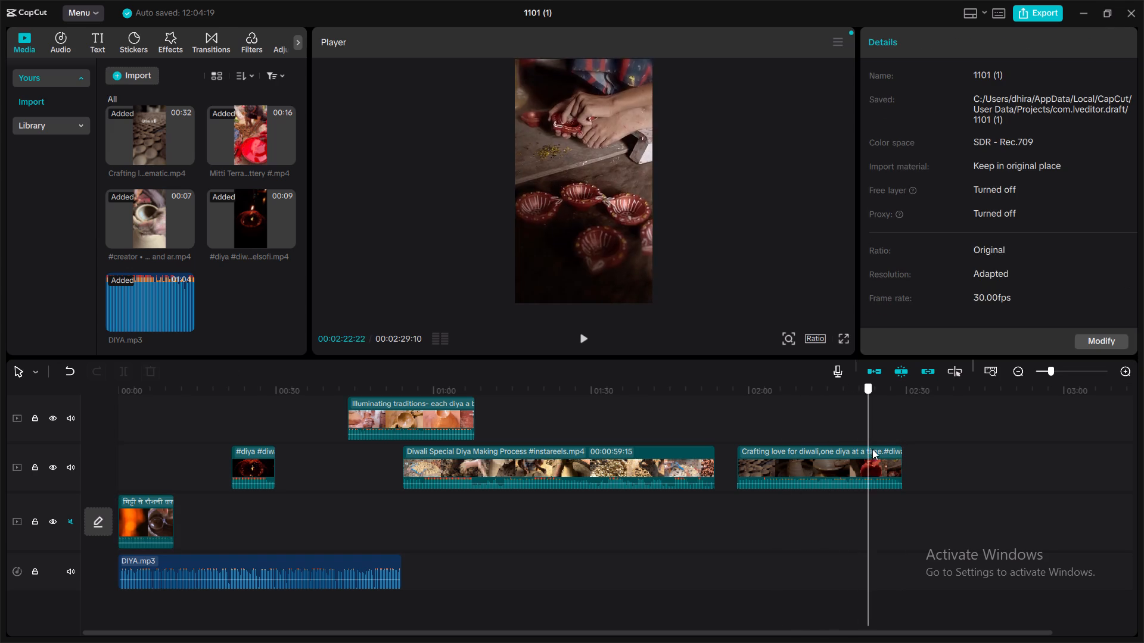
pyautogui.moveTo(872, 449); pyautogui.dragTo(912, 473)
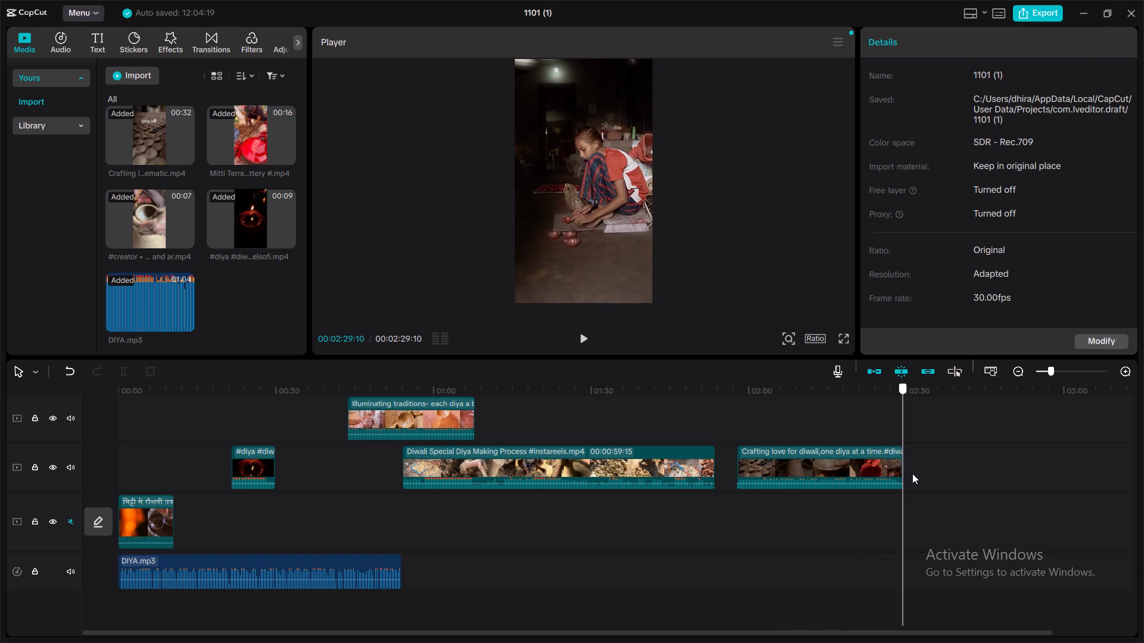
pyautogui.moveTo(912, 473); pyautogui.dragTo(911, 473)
# Extend the start of the trimmed Handmade clip back to the sunset mountain shot, making it about 51 seconds long.
pyautogui.click(128, 471)
pyautogui.moveTo(128, 471); pyautogui.dragTo(103, 457)
pyautogui.click(144, 506)
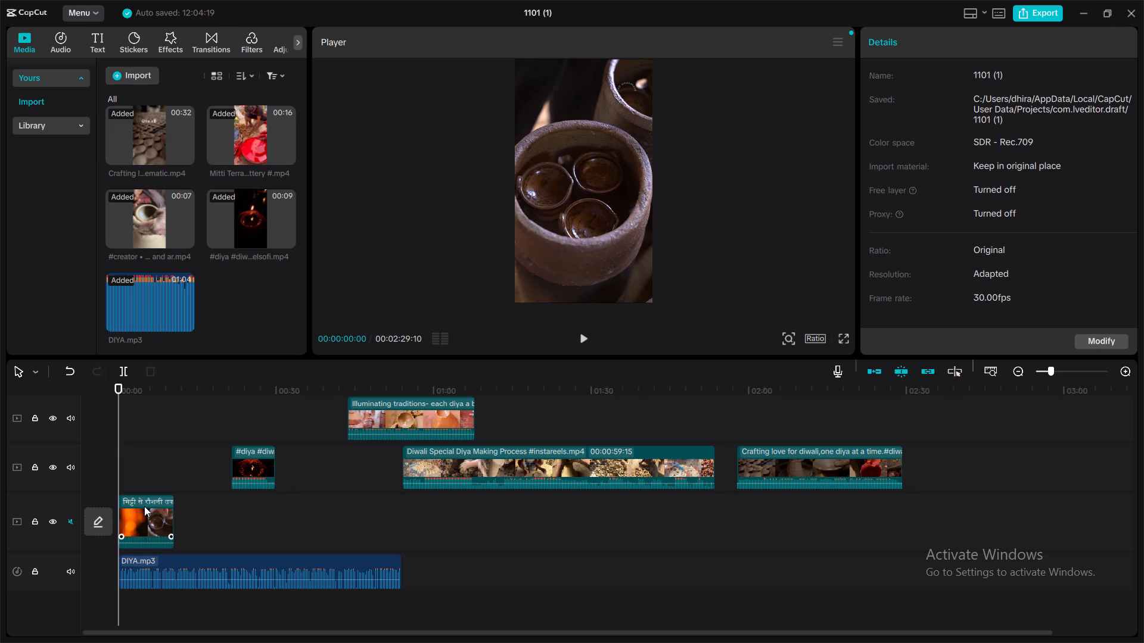
pyautogui.moveTo(113, 510); pyautogui.dragTo(101, 513)
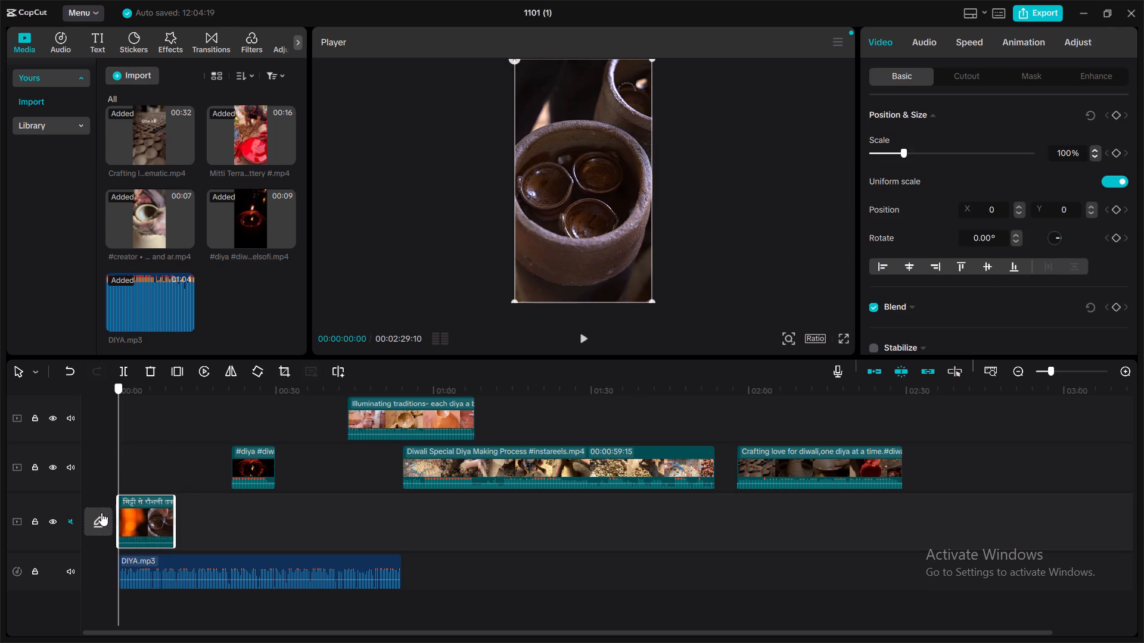
pyautogui.moveTo(101, 513); pyautogui.dragTo(101, 513)
pyautogui.moveTo(114, 511); pyautogui.dragTo(78, 517)
pyautogui.moveTo(115, 510); pyautogui.dragTo(86, 510)
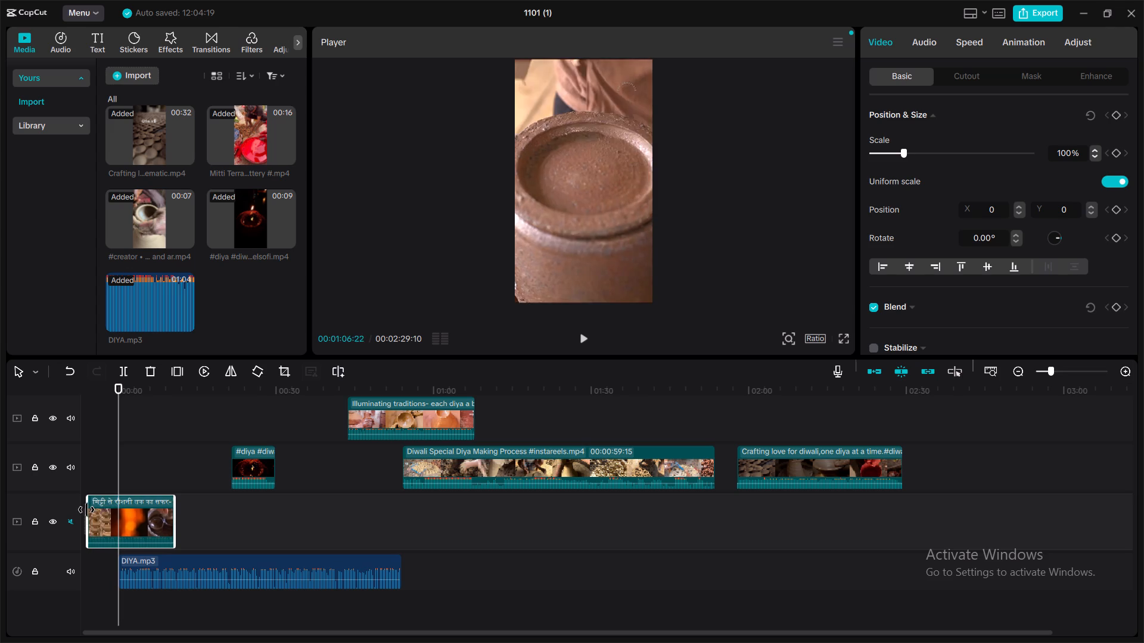
pyautogui.moveTo(86, 510); pyautogui.dragTo(32, 520)
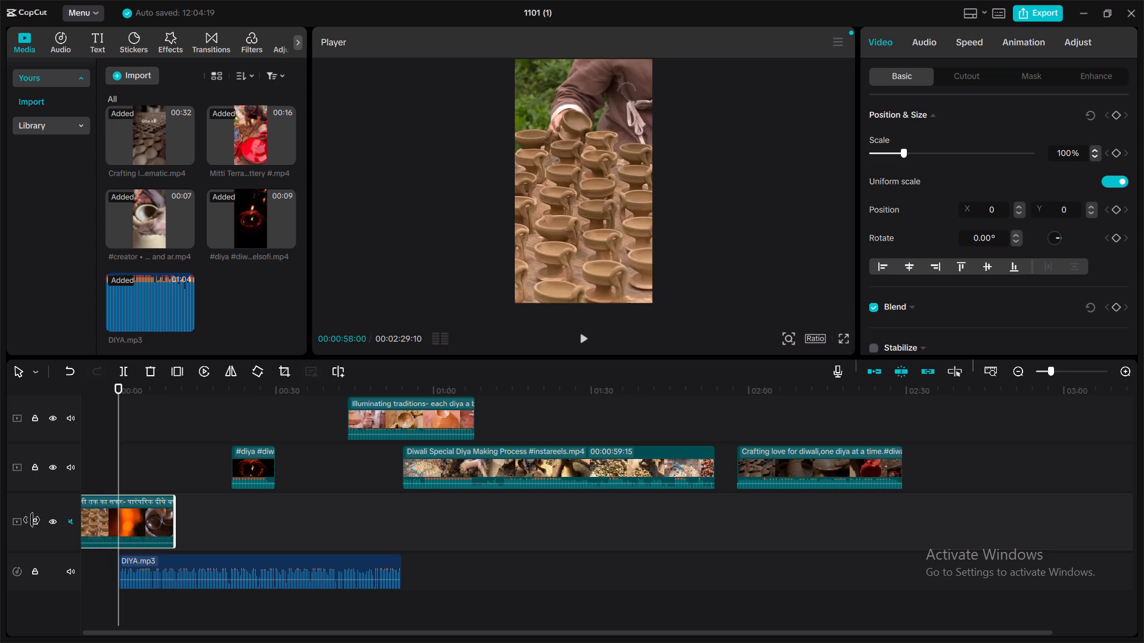
pyautogui.moveTo(32, 520); pyautogui.dragTo(0, 526)
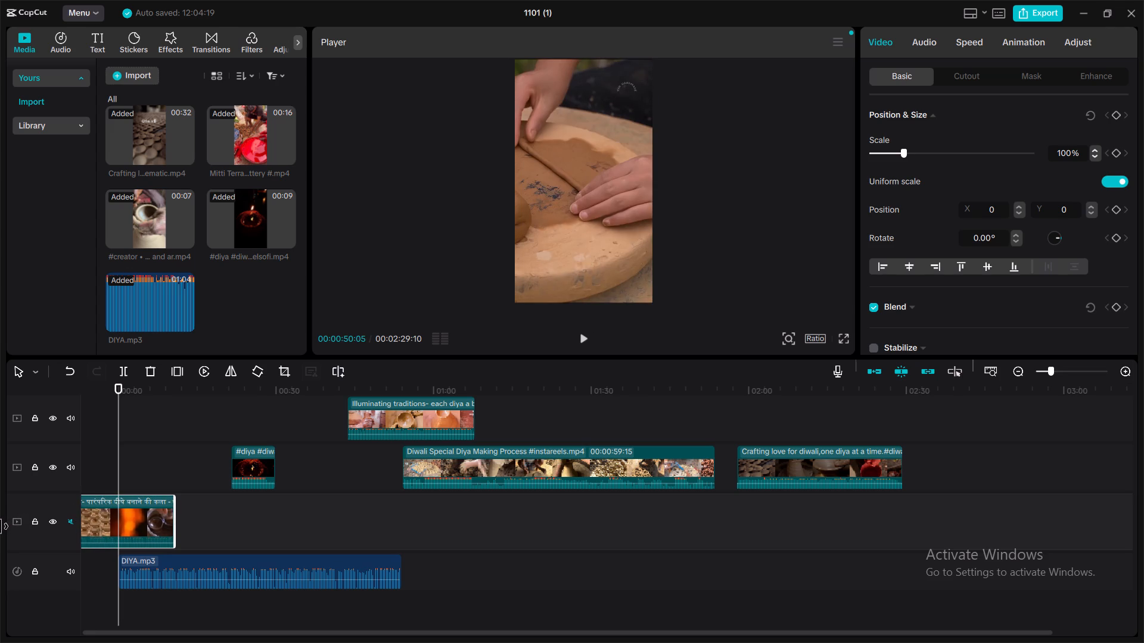
pyautogui.moveTo(0, 526); pyautogui.dragTo(0, 529)
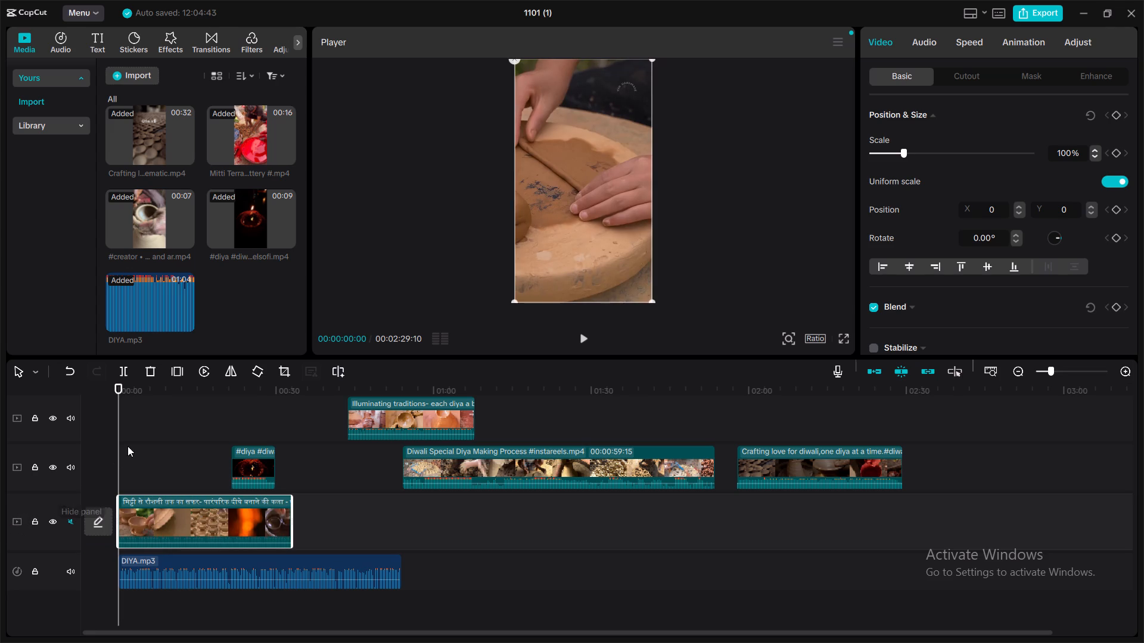
pyautogui.moveTo(121, 508); pyautogui.dragTo(104, 510)
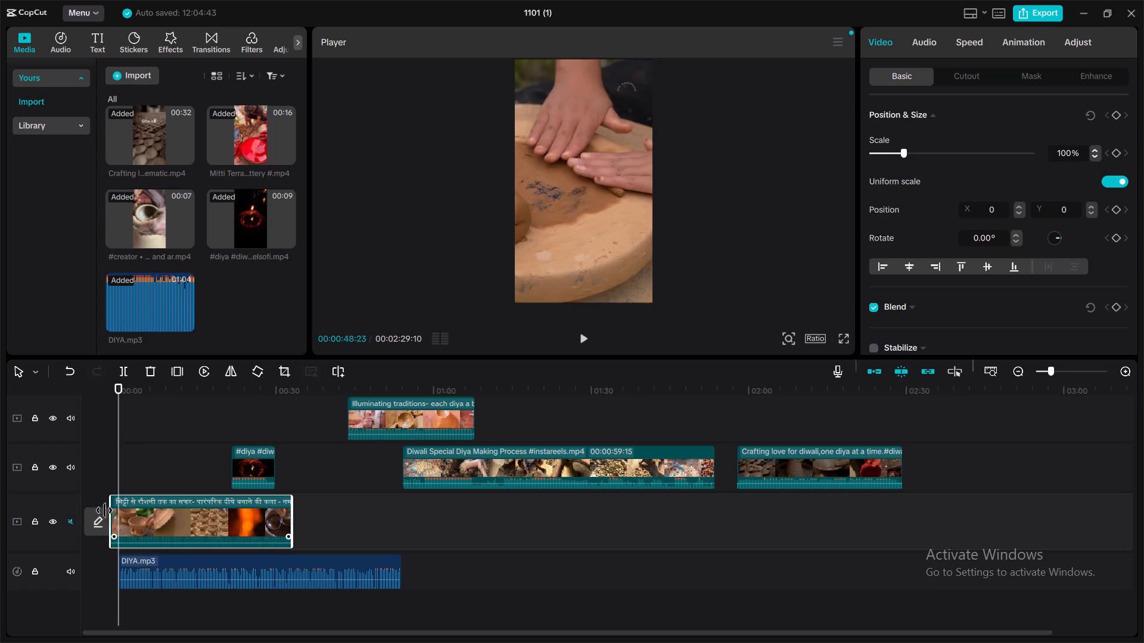
pyautogui.moveTo(104, 510); pyautogui.dragTo(29, 520)
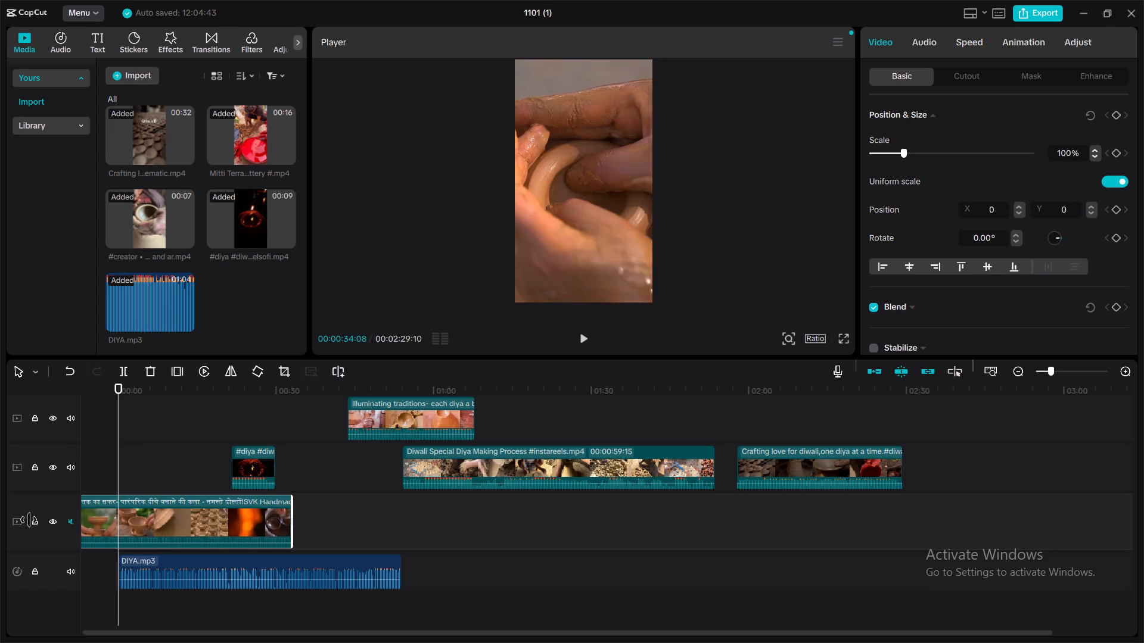
pyautogui.moveTo(29, 520); pyautogui.dragTo(27, 520)
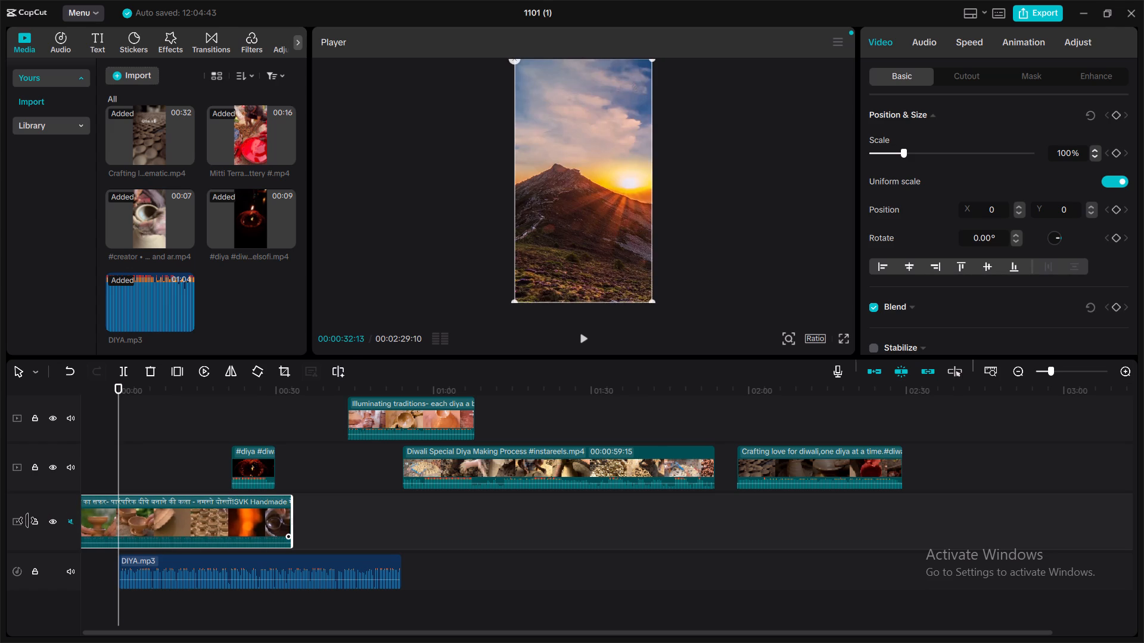
pyautogui.moveTo(27, 520); pyautogui.dragTo(12, 522)
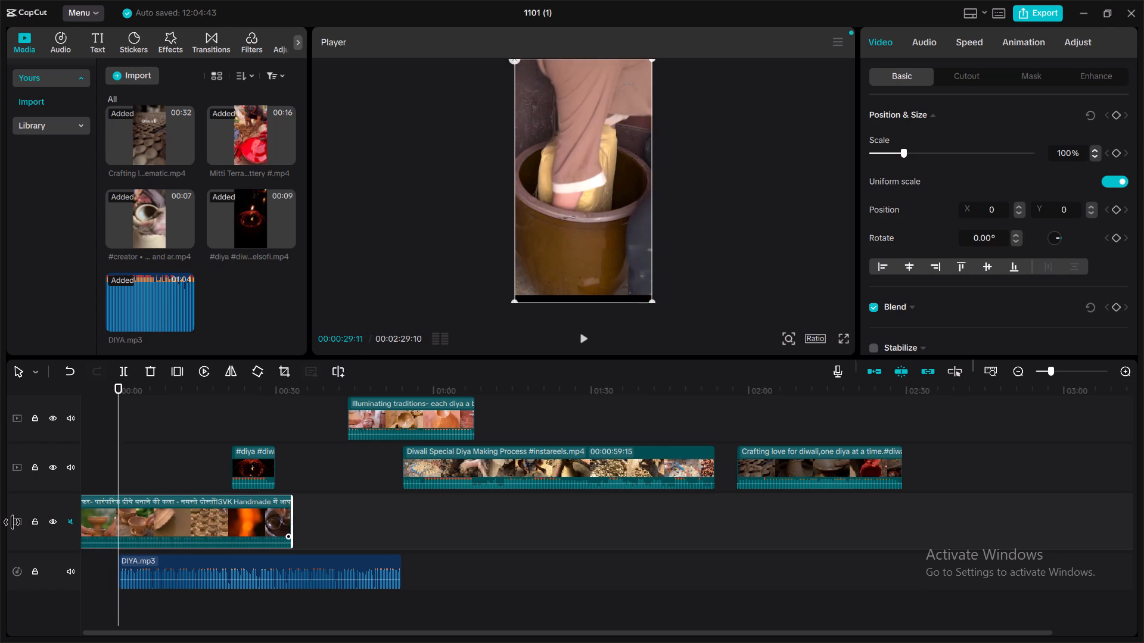
pyautogui.moveTo(12, 522); pyautogui.dragTo(25, 522)
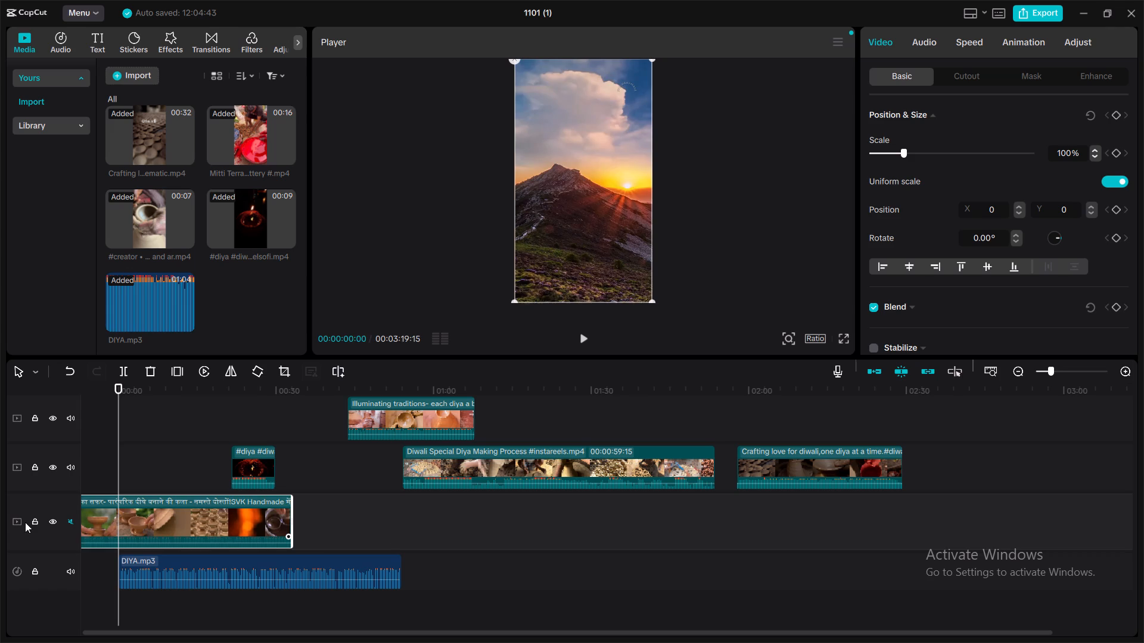
# Preview the opening second and trim the Handmade clip's start forward to the close-up of hands shaping clay, about 48 seconds long.
pyautogui.click(586, 336)
pyautogui.click(586, 336)
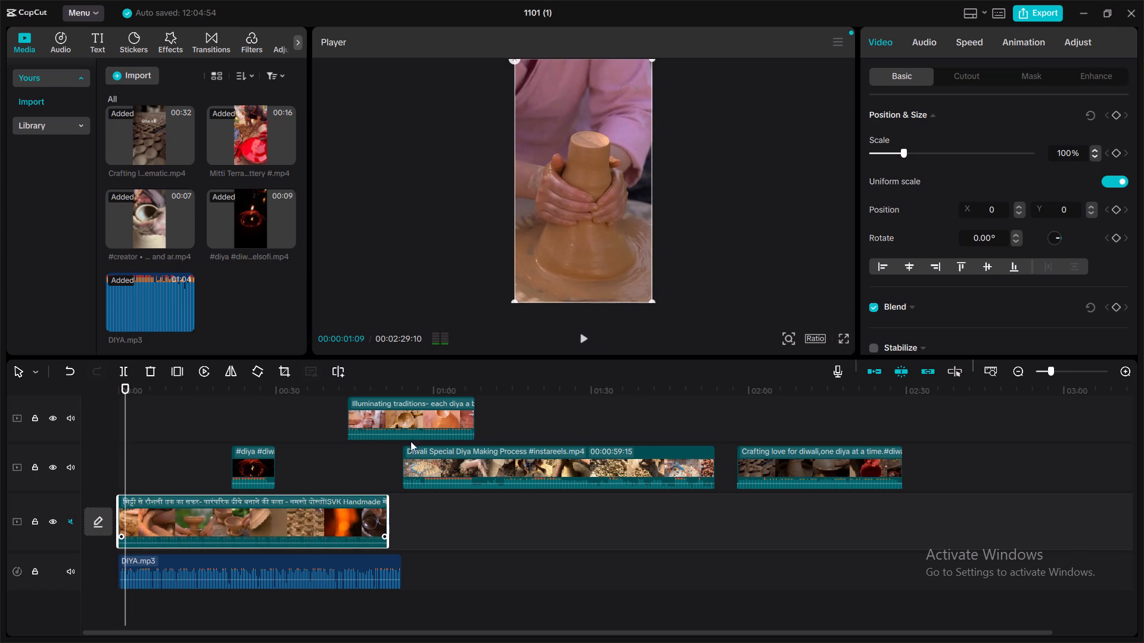
pyautogui.click(274, 524)
pyautogui.moveTo(119, 517); pyautogui.dragTo(117, 524)
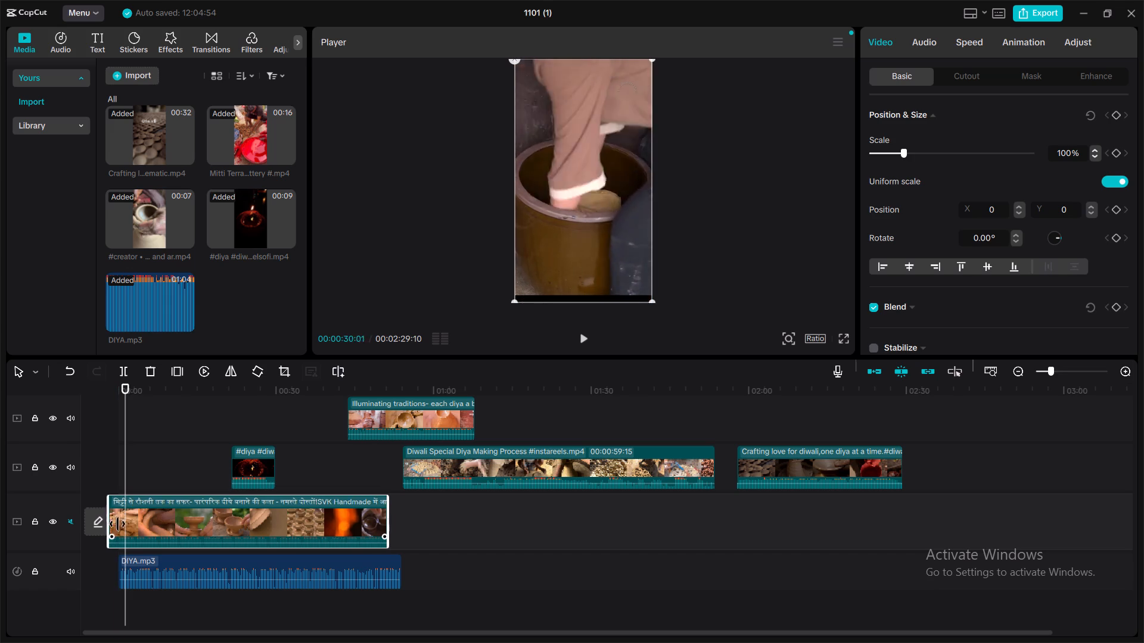
pyautogui.moveTo(117, 524); pyautogui.dragTo(145, 526)
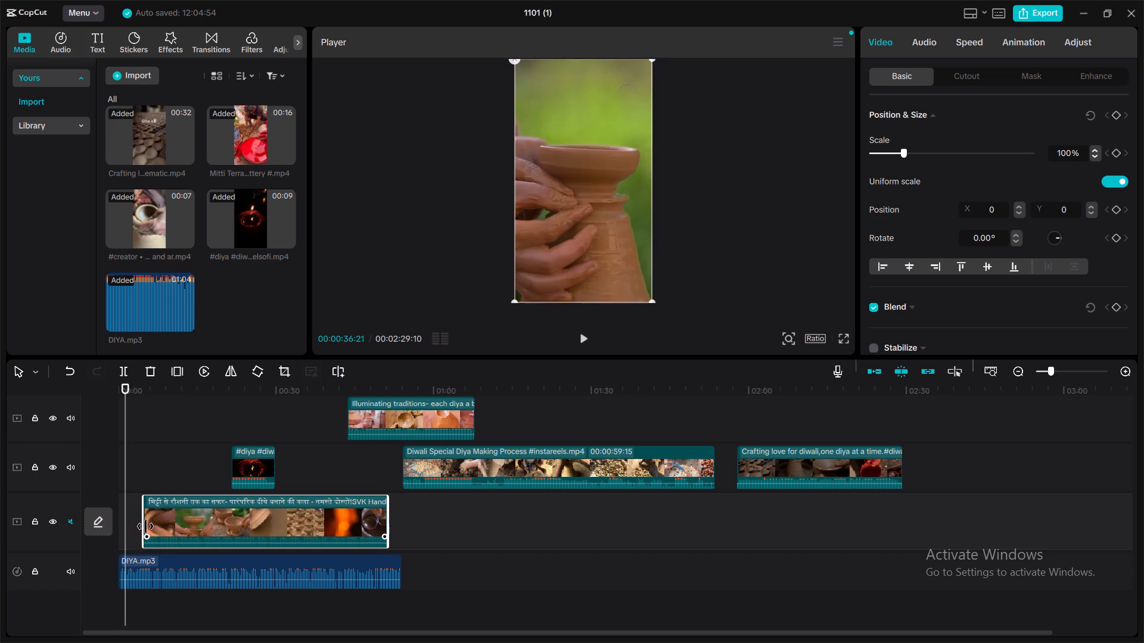
pyautogui.moveTo(145, 526); pyautogui.dragTo(136, 530)
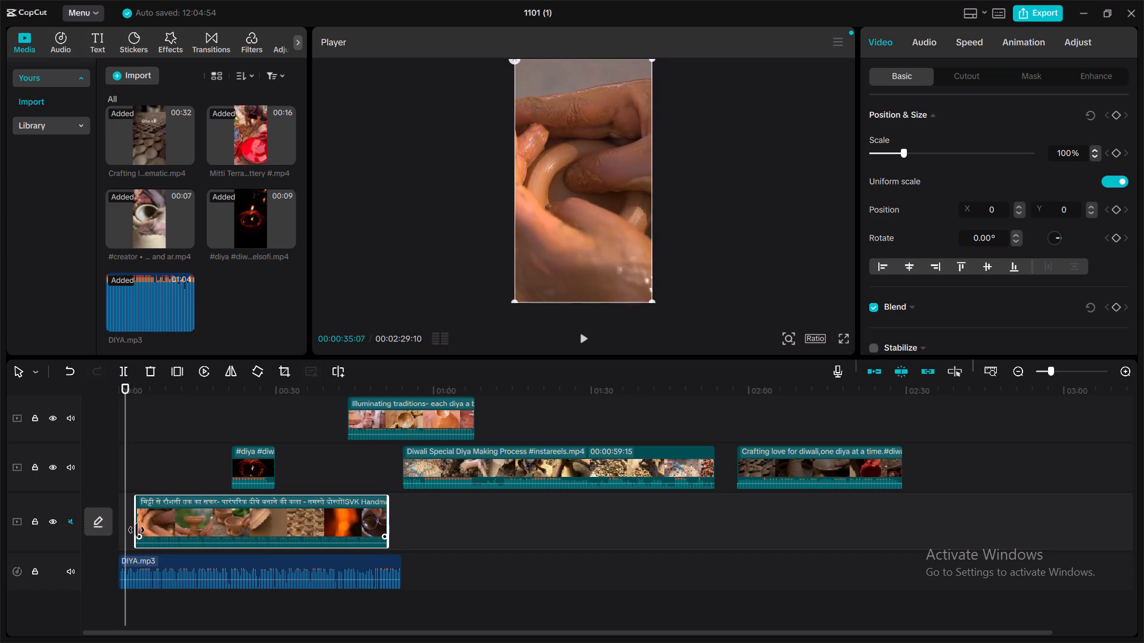
pyautogui.moveTo(136, 530); pyautogui.dragTo(135, 530)
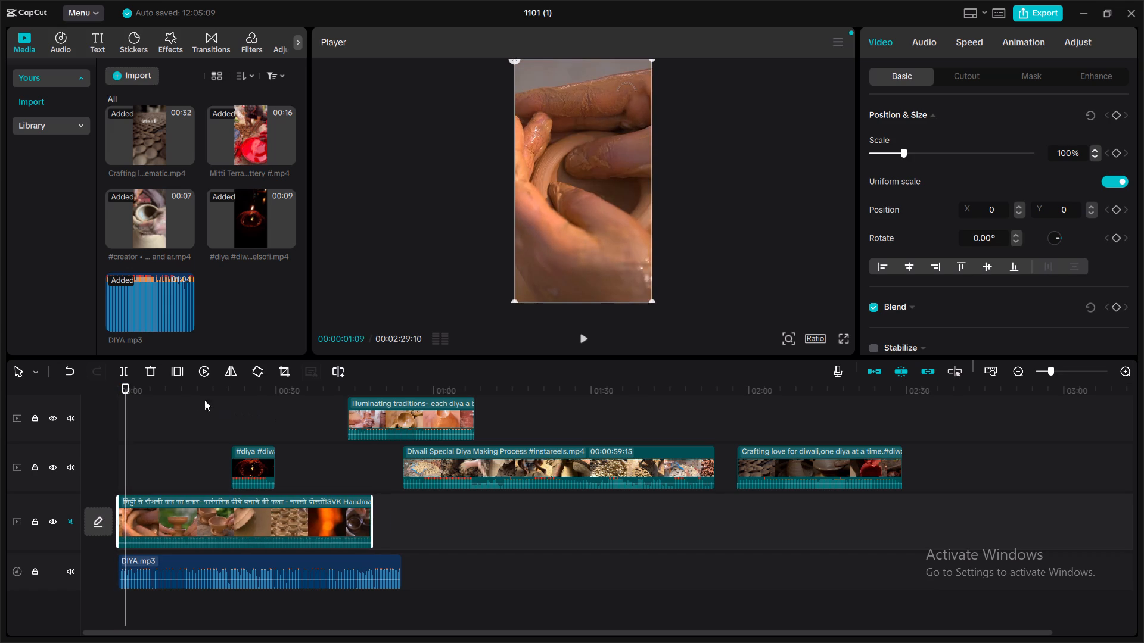
# Preview from 00:00 and trim about 2 more seconds off the Handmade clip's start, opening on the clay bowl against green.
pyautogui.moveTo(123, 388); pyautogui.dragTo(116, 390)
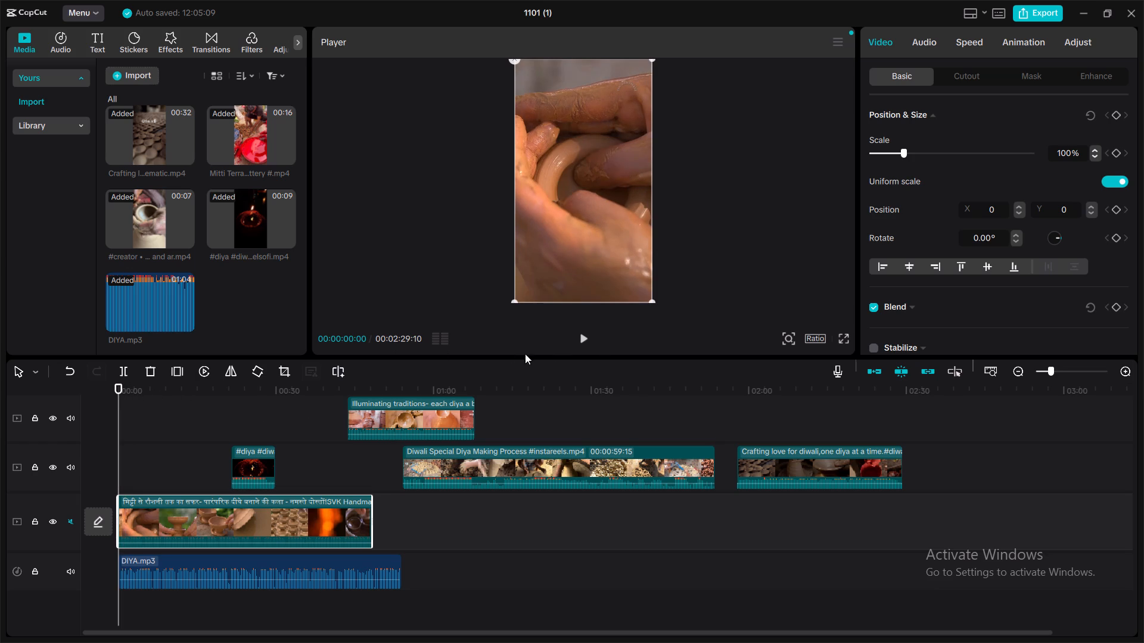
pyautogui.click(585, 335)
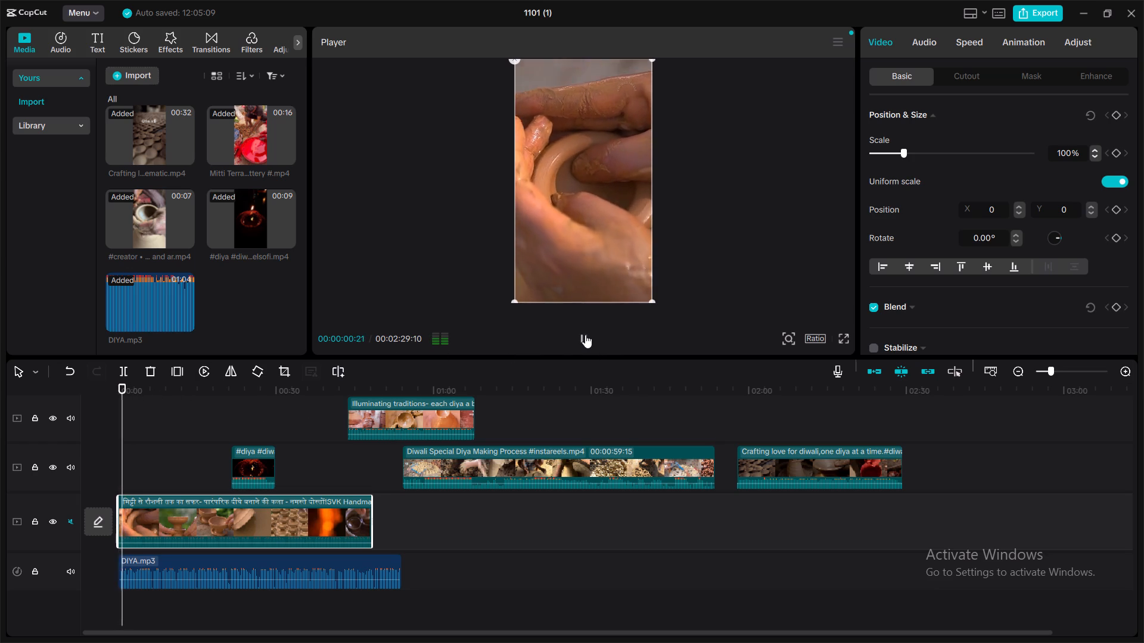
pyautogui.click(585, 335)
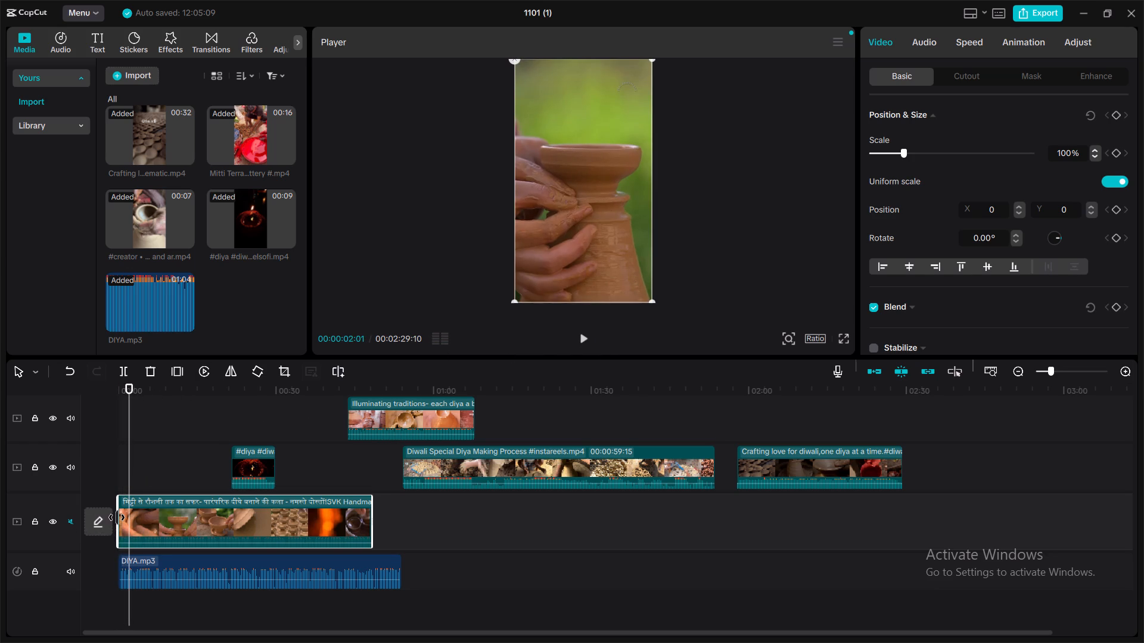
pyautogui.moveTo(117, 517); pyautogui.dragTo(130, 520)
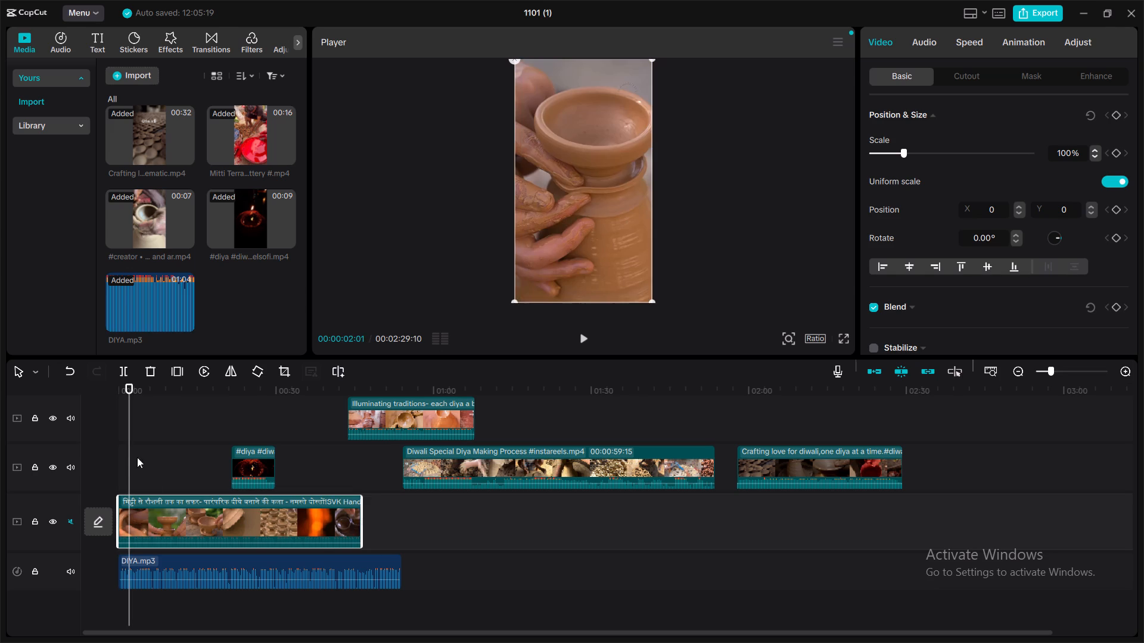
# Preview the Handmade clip from 00:00 and scan through to about 00:39 for shots to keep or cut.
pyautogui.moveTo(129, 444); pyautogui.dragTo(115, 448)
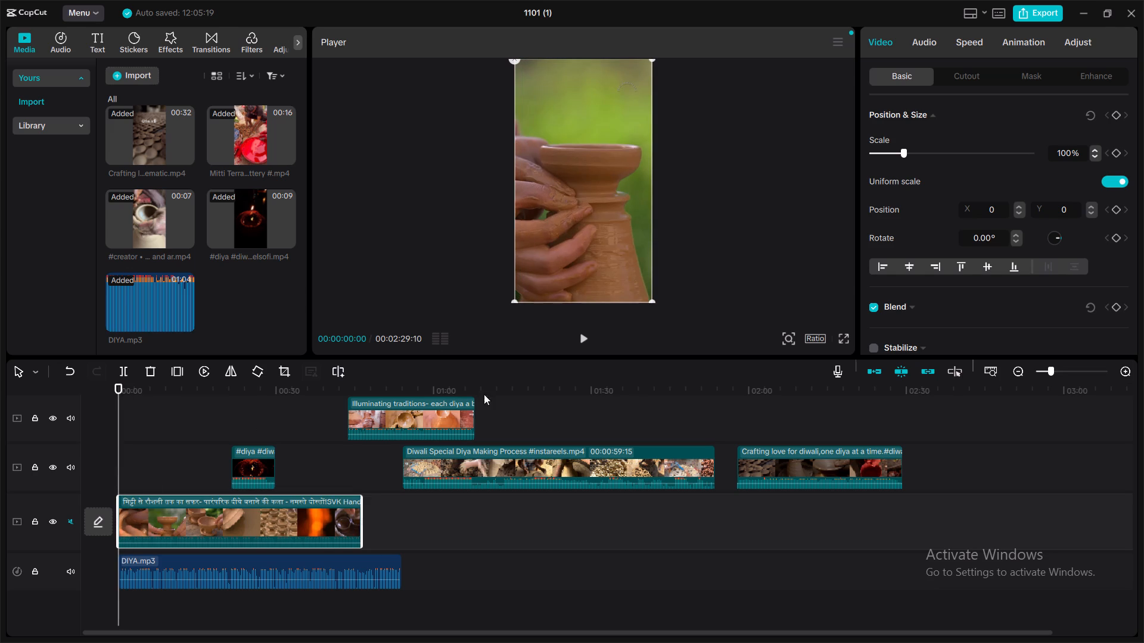
pyautogui.click(580, 333)
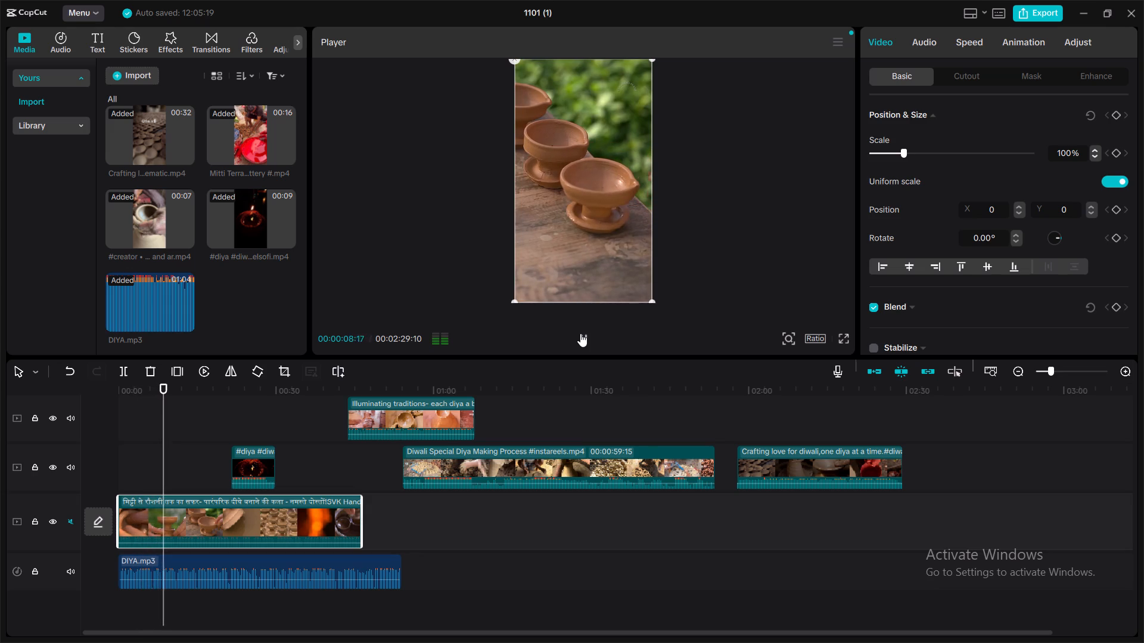
pyautogui.click(580, 333)
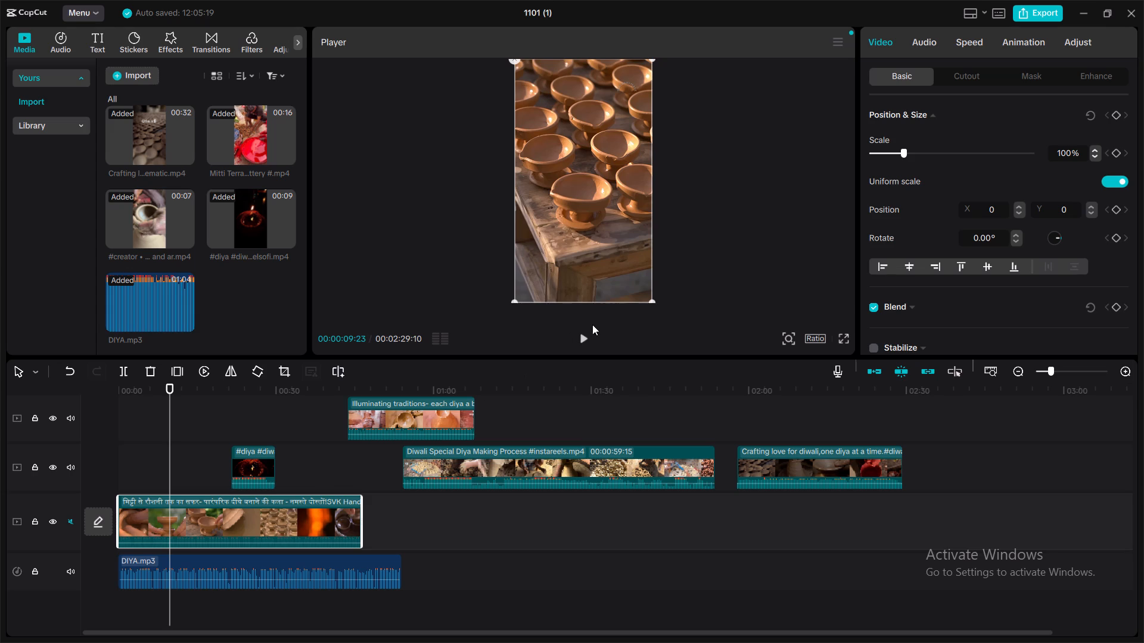
pyautogui.click(583, 332)
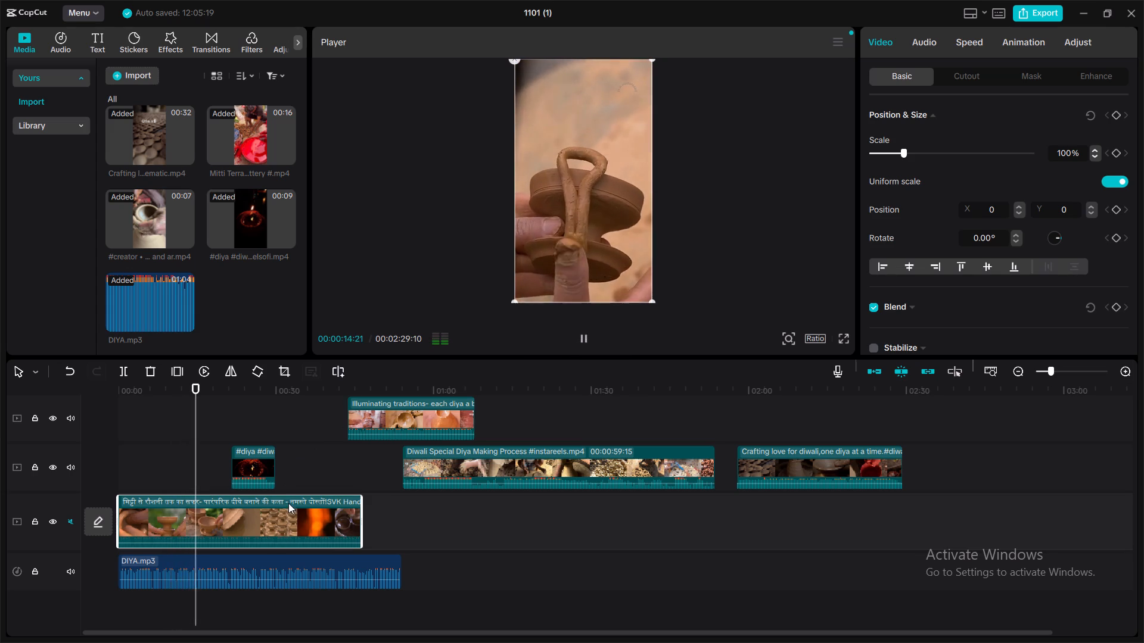
pyautogui.click(325, 471)
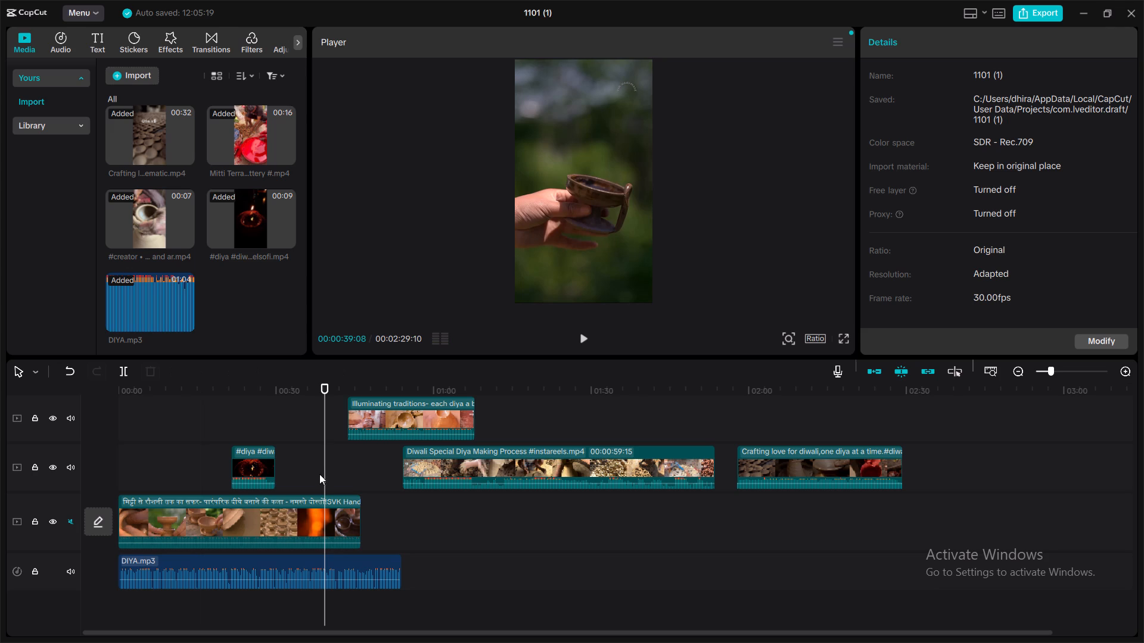
pyautogui.moveTo(317, 474); pyautogui.dragTo(294, 476)
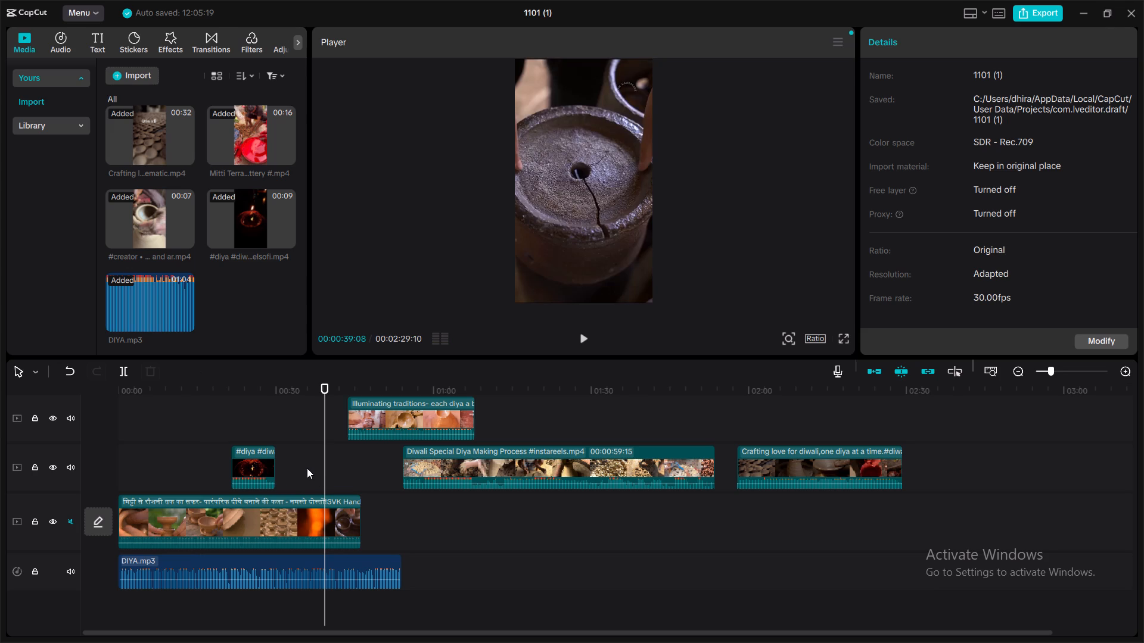
pyautogui.moveTo(293, 410); pyautogui.dragTo(317, 419)
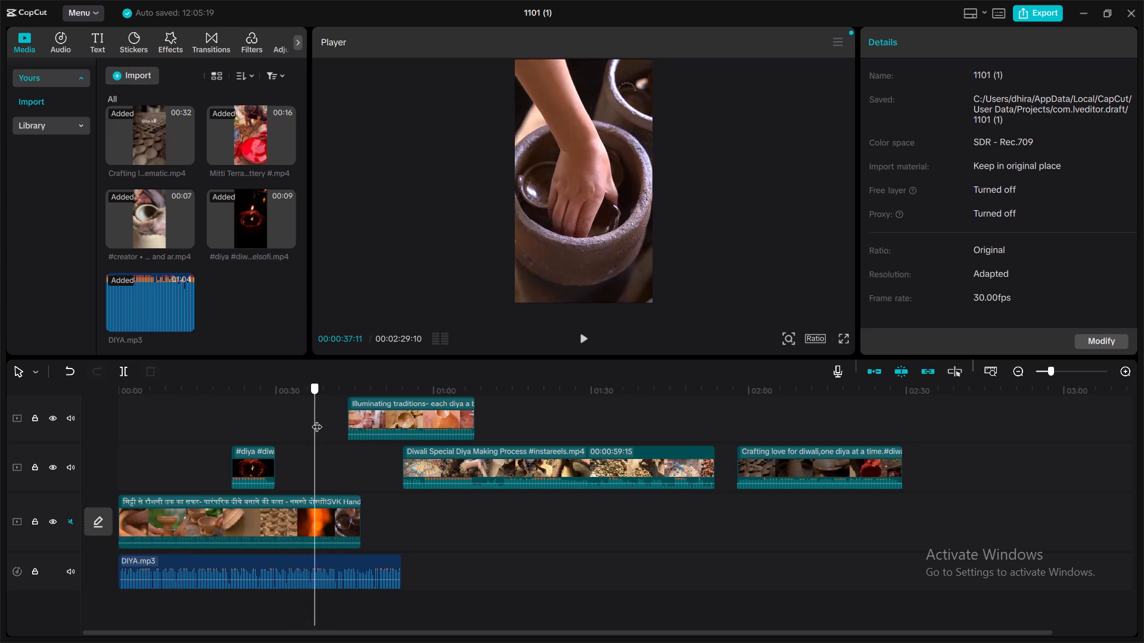
pyautogui.moveTo(317, 419); pyautogui.dragTo(302, 446)
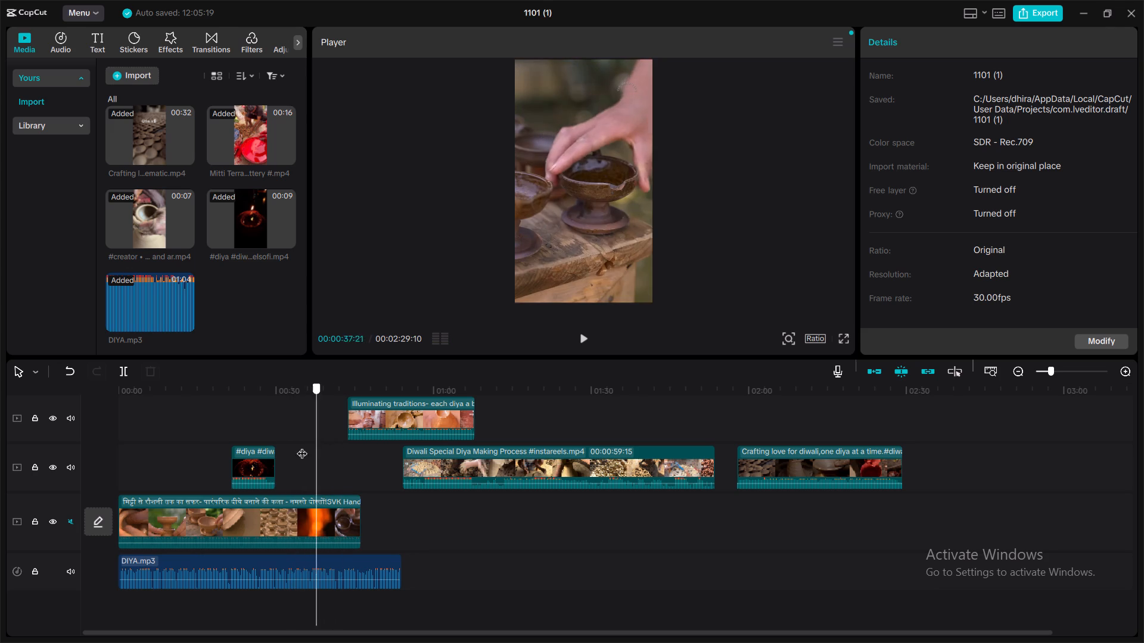
pyautogui.moveTo(302, 446); pyautogui.dragTo(176, 439)
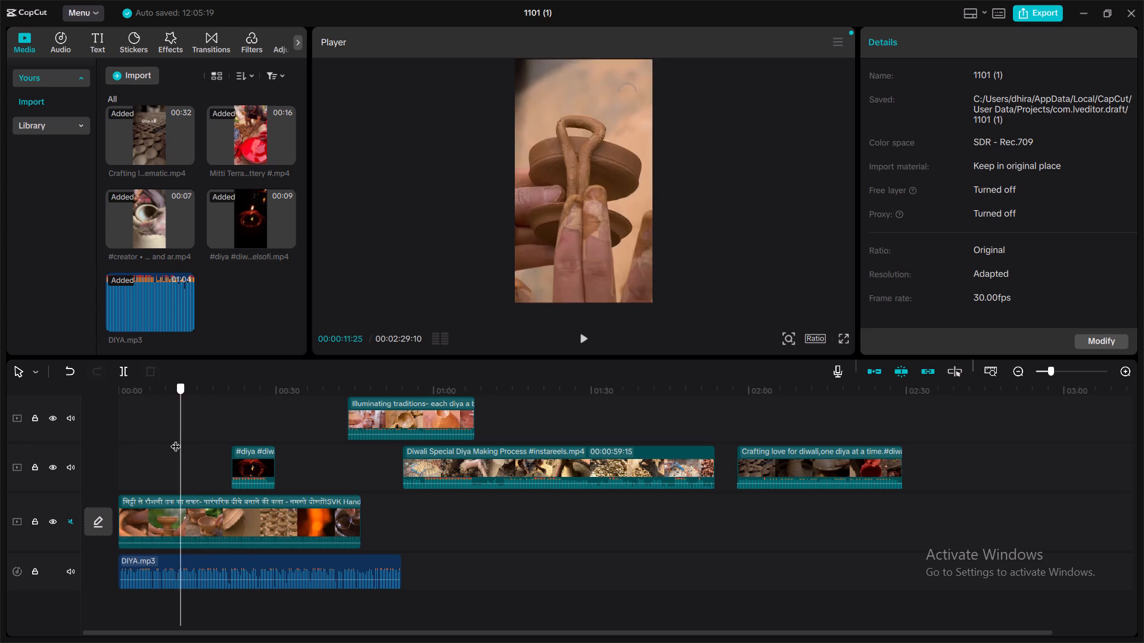
pyautogui.moveTo(176, 439); pyautogui.dragTo(173, 439)
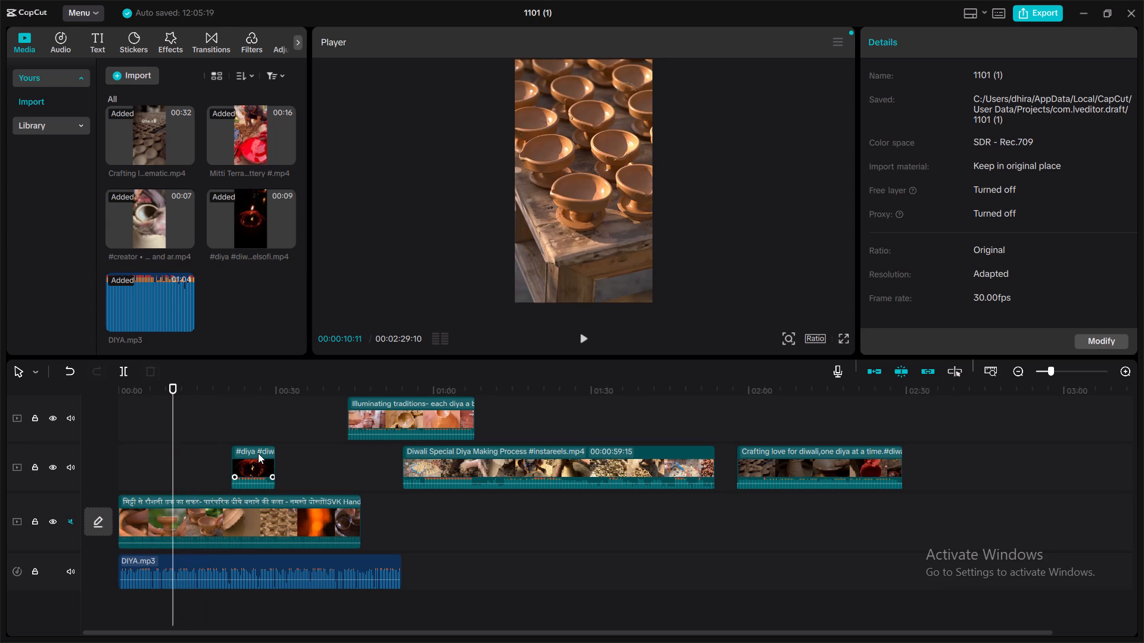
# Move the short #diya candle clip to the top video track, after the Illuminating traditions clip, starting at about 01:17.
pyautogui.moveTo(258, 453); pyautogui.dragTo(549, 415)
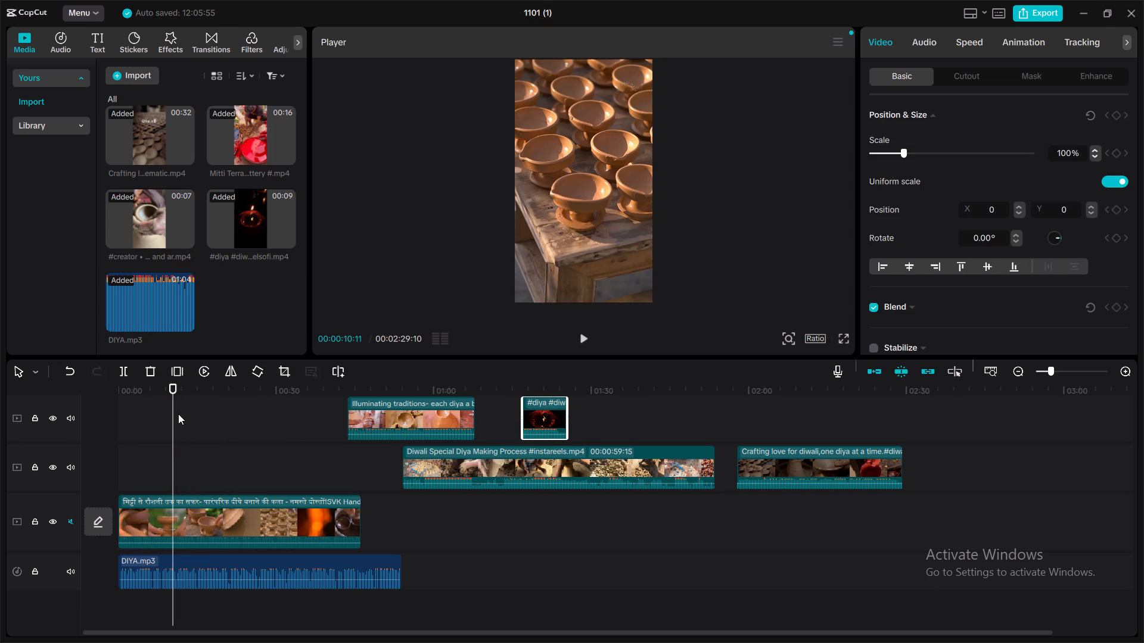
# Find the hand placing a clay diya on the wooden table at 00:00:06:22 and trim the Handmade clip's start to it.
pyautogui.moveTo(175, 404); pyautogui.dragTo(184, 408)
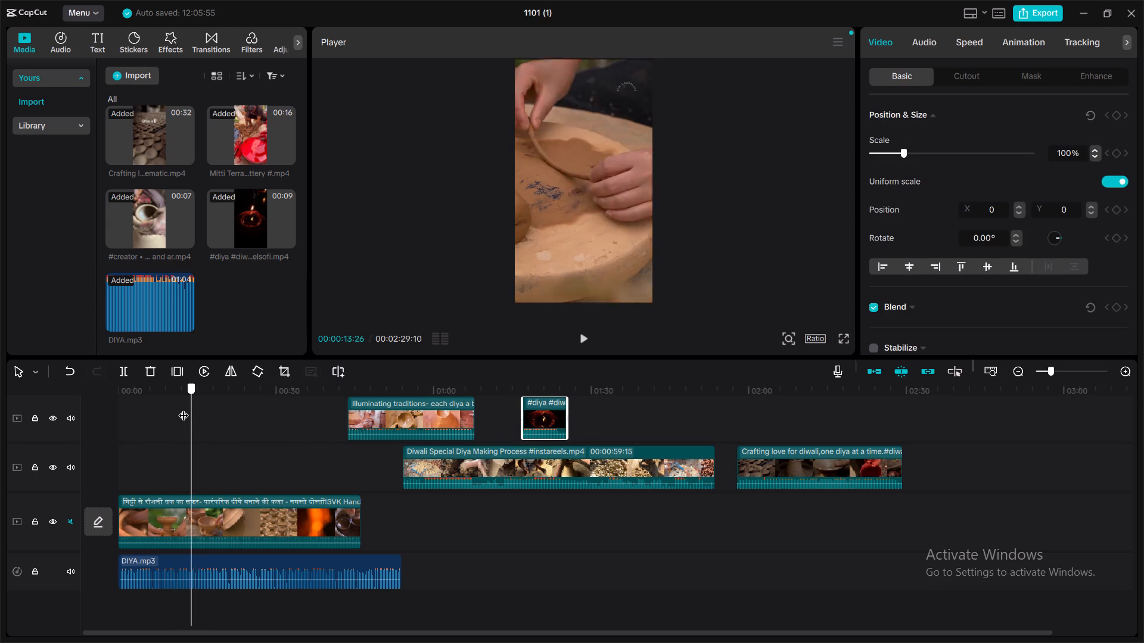
pyautogui.moveTo(184, 408); pyautogui.dragTo(133, 410)
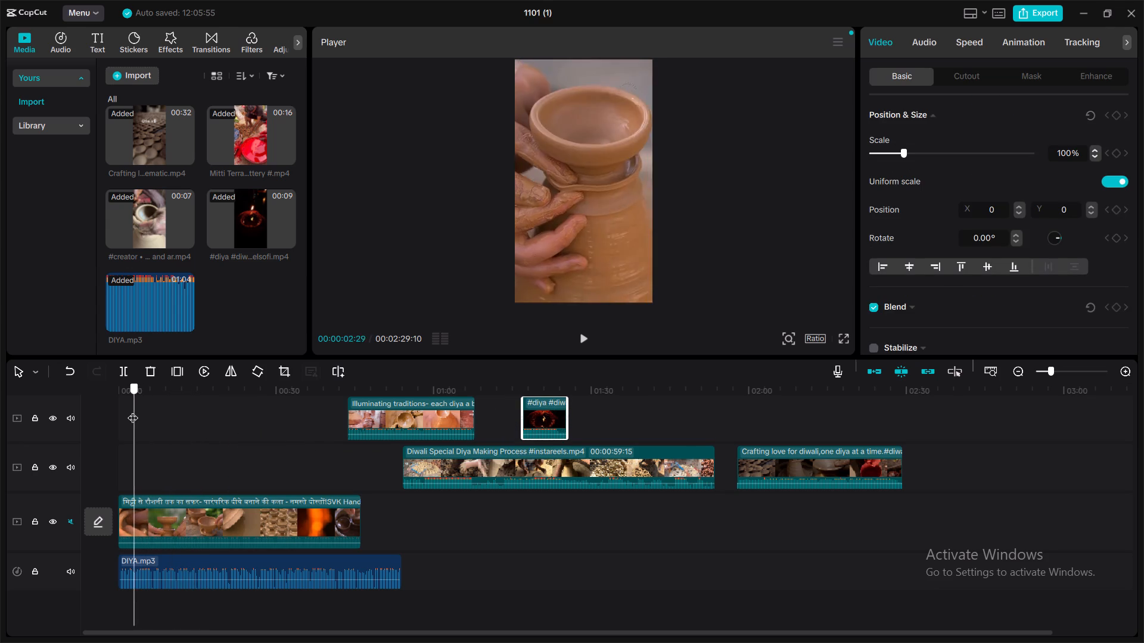
pyautogui.moveTo(133, 410); pyautogui.dragTo(150, 410)
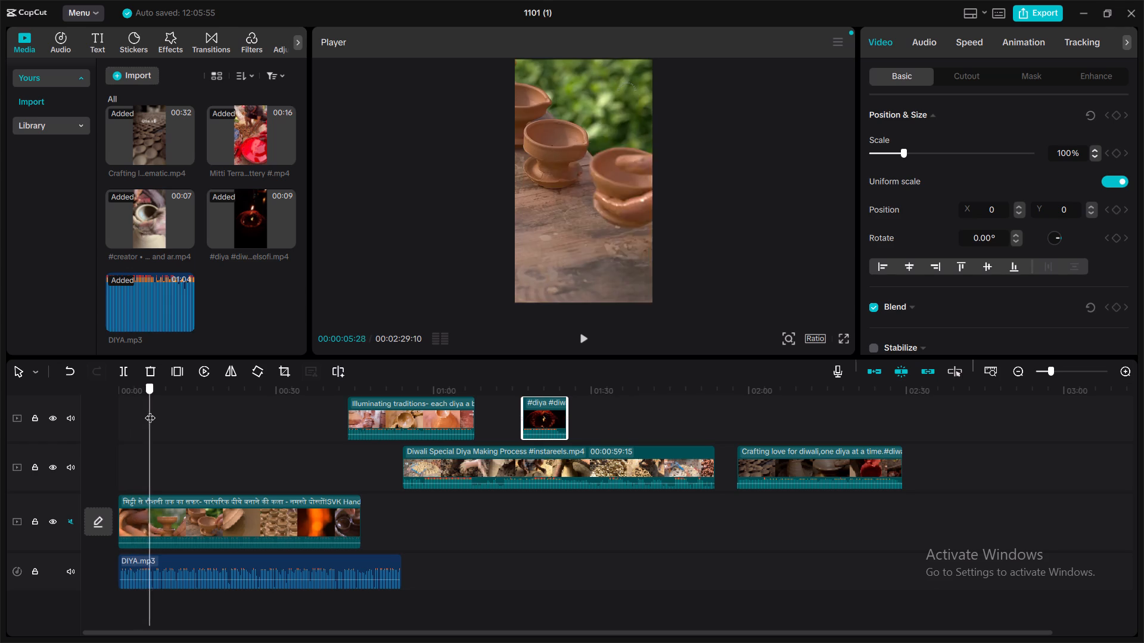
pyautogui.moveTo(150, 410); pyautogui.dragTo(165, 410)
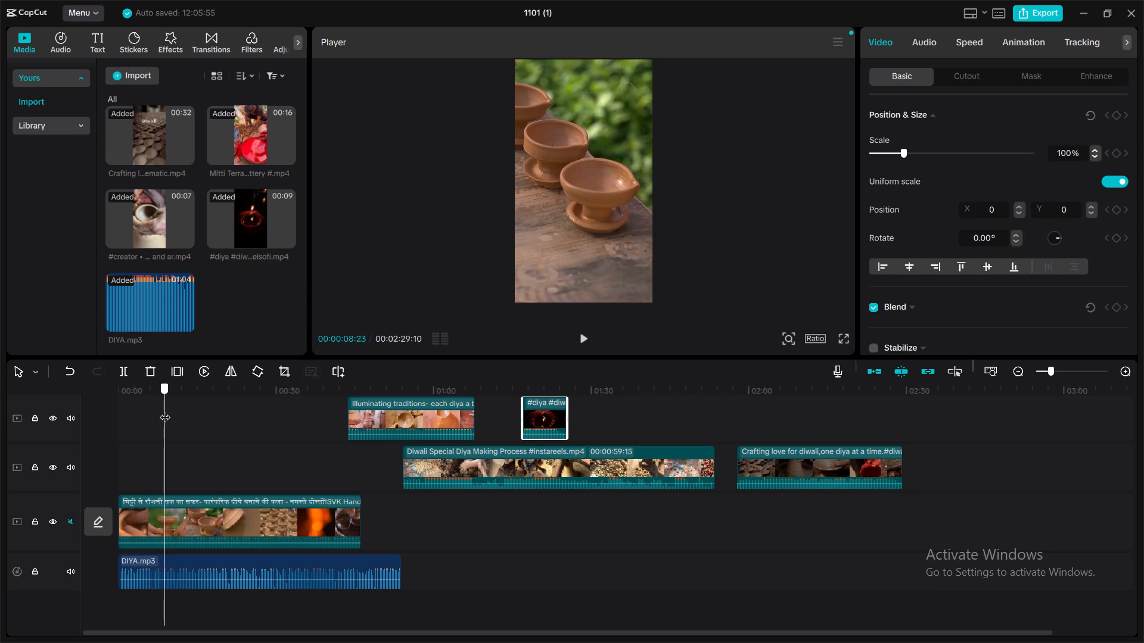
pyautogui.moveTo(165, 410); pyautogui.dragTo(170, 407)
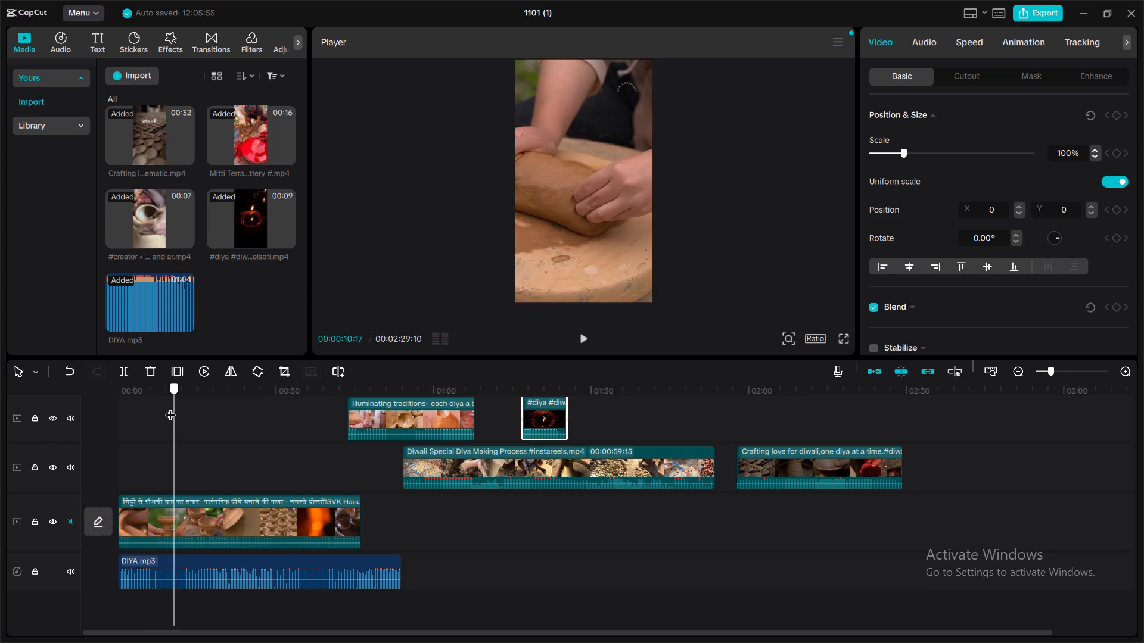
pyautogui.moveTo(170, 407); pyautogui.dragTo(166, 407)
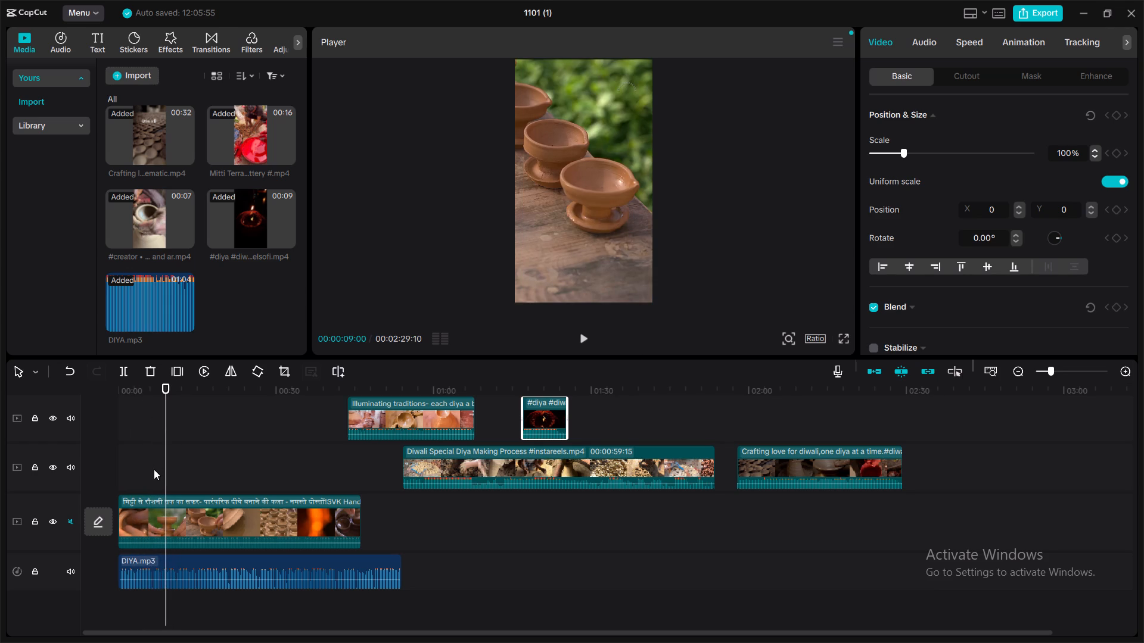
pyautogui.moveTo(166, 445); pyautogui.dragTo(161, 445)
pyautogui.moveTo(161, 445); pyautogui.dragTo(135, 453)
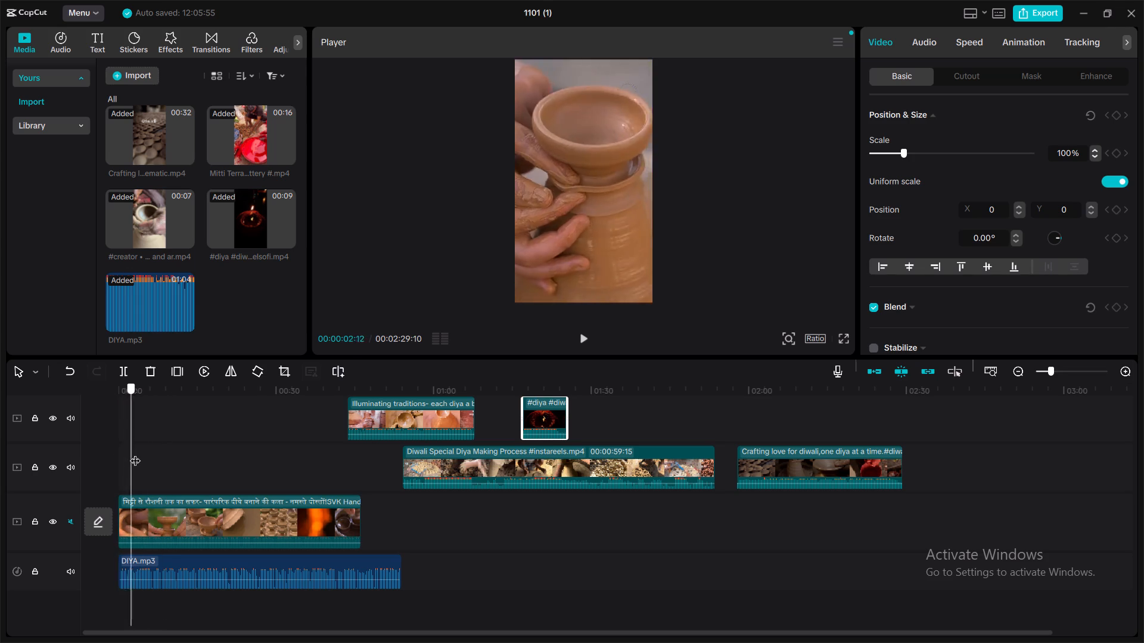
pyautogui.moveTo(135, 453); pyautogui.dragTo(149, 453)
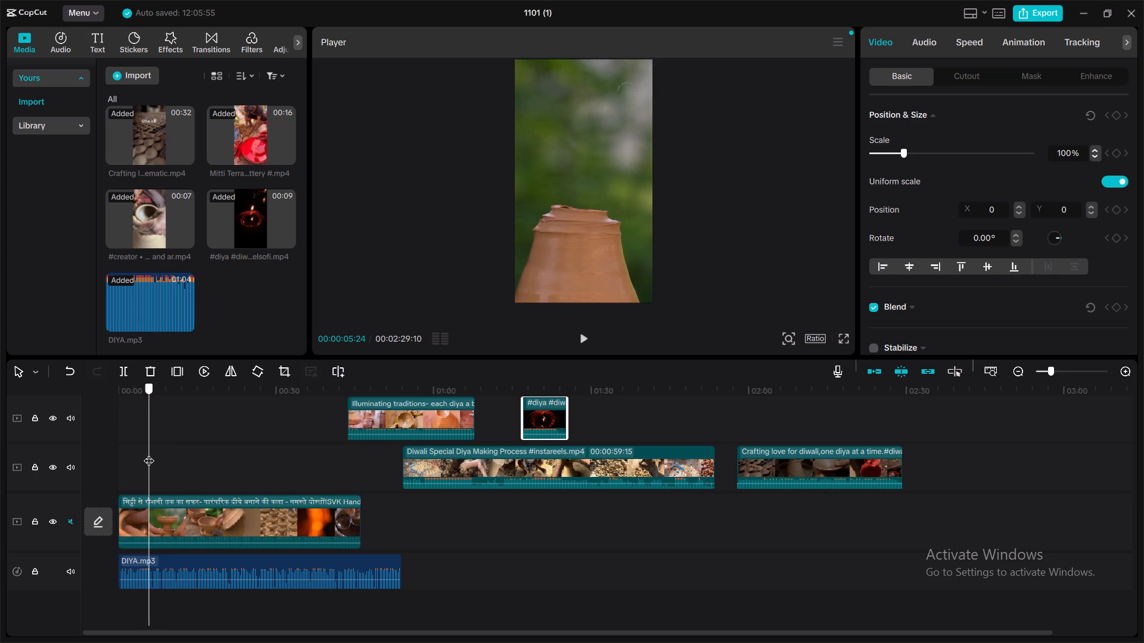
pyautogui.moveTo(149, 453); pyautogui.dragTo(150, 455)
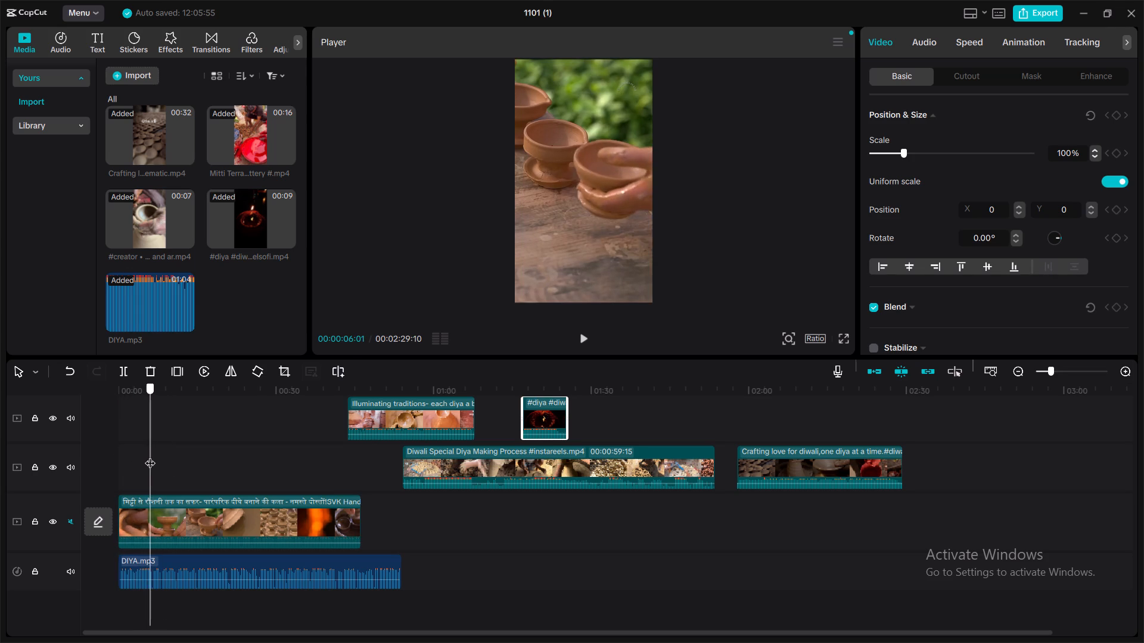
pyautogui.moveTo(150, 455); pyautogui.dragTo(154, 453)
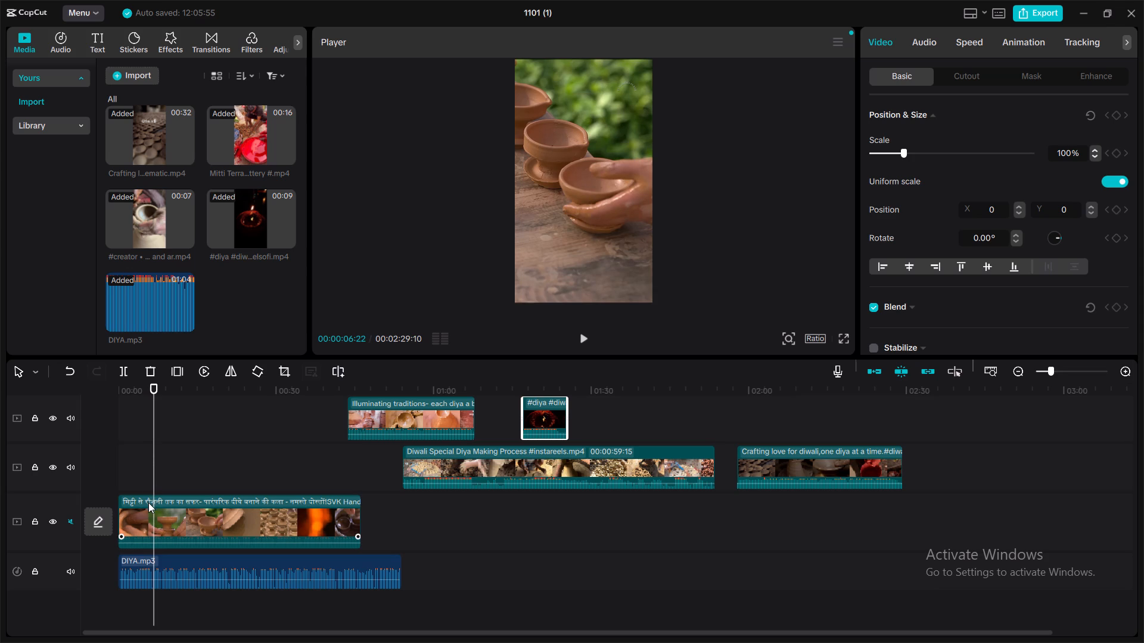
pyautogui.click(139, 503)
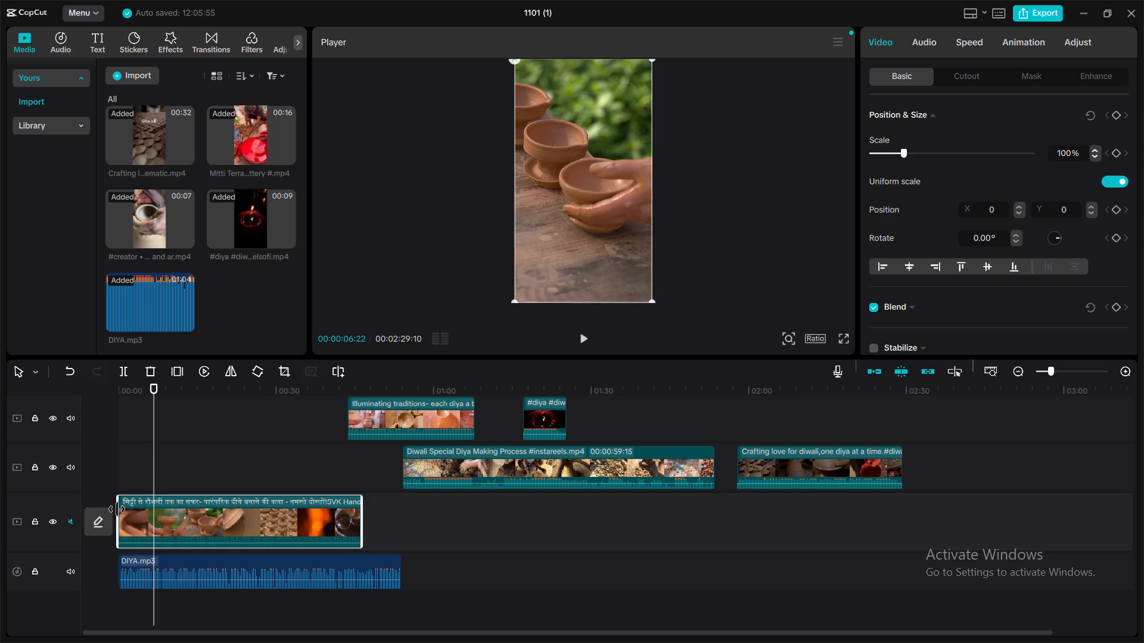
pyautogui.moveTo(117, 509); pyautogui.dragTo(154, 513)
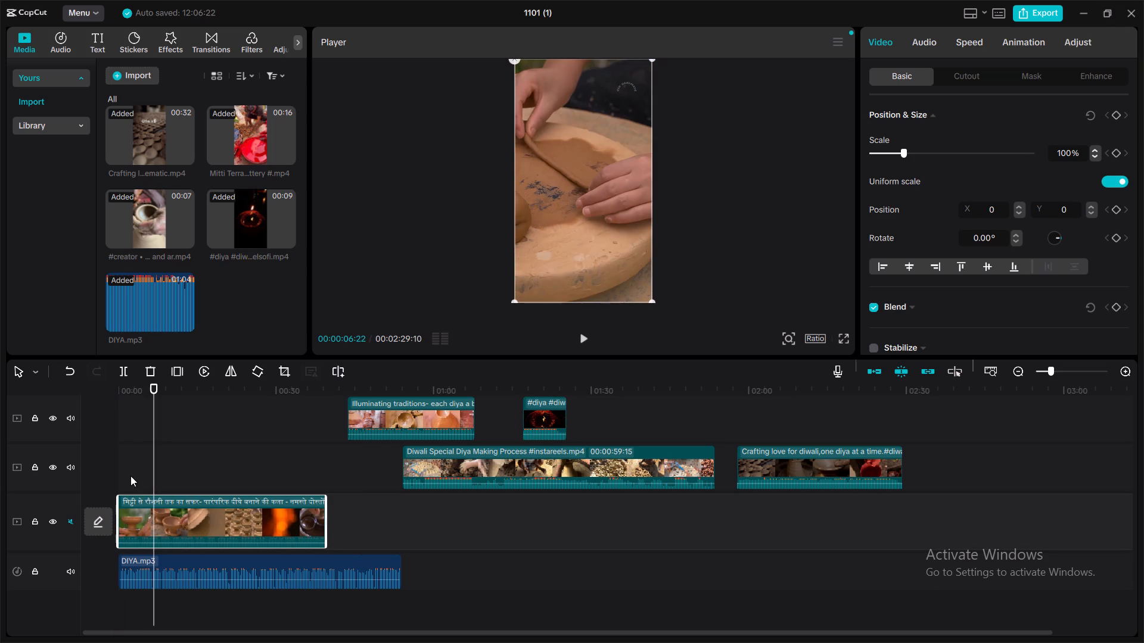
# Preview the Handmade clip from 00:00 and split it at 00:00:04:00, on the rows of clay diyas.
pyautogui.click(123, 463)
pyautogui.moveTo(123, 463); pyautogui.dragTo(114, 463)
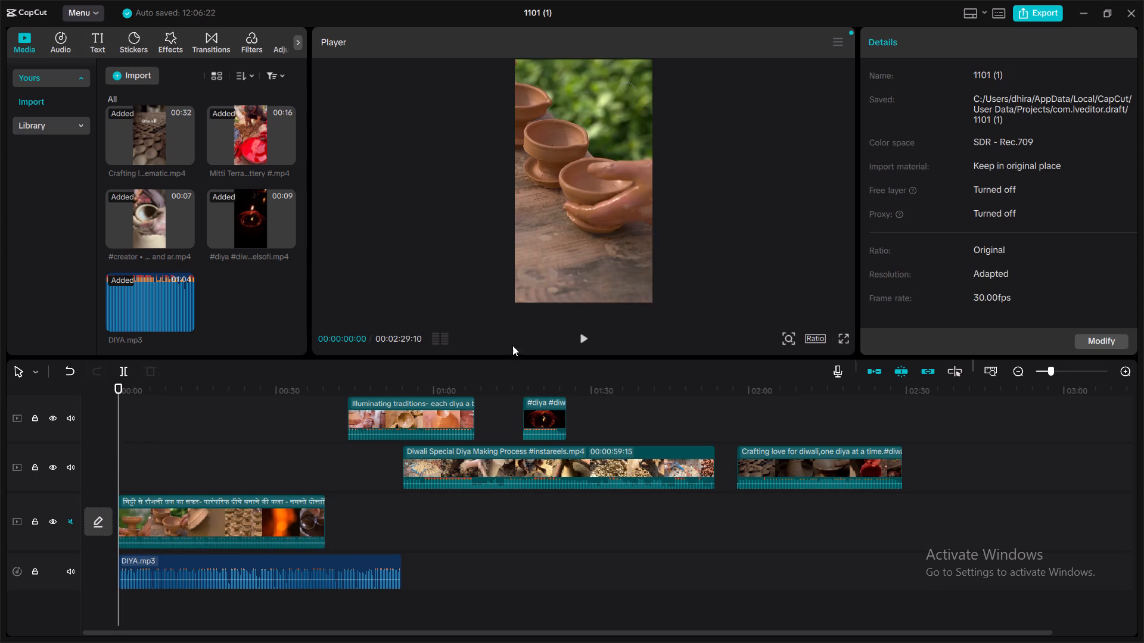
pyautogui.click(583, 329)
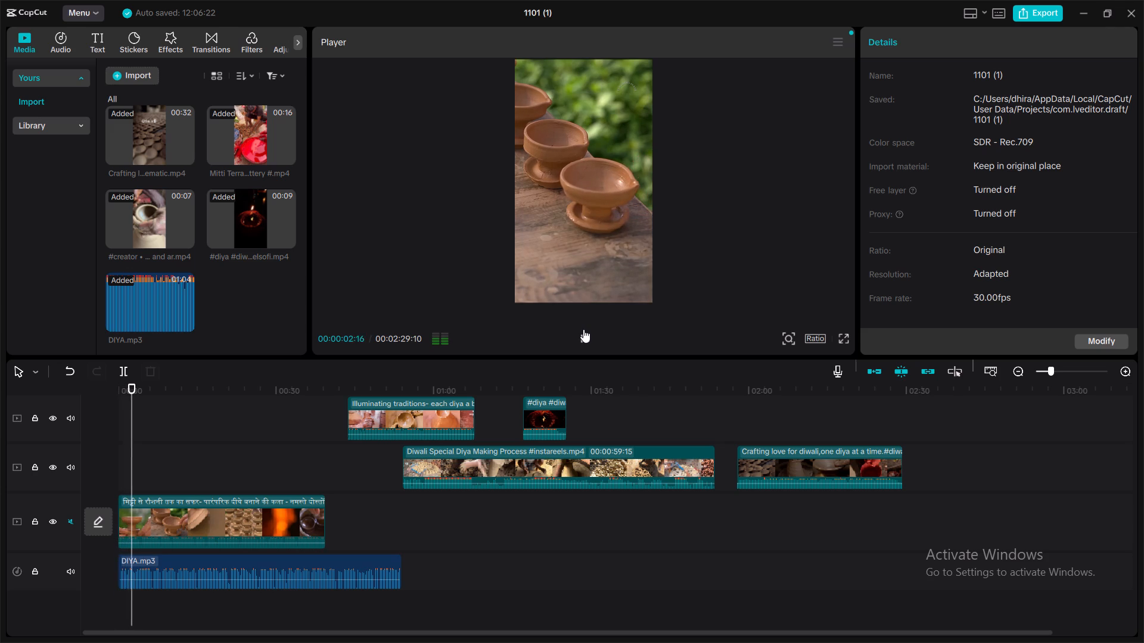
pyautogui.click(583, 329)
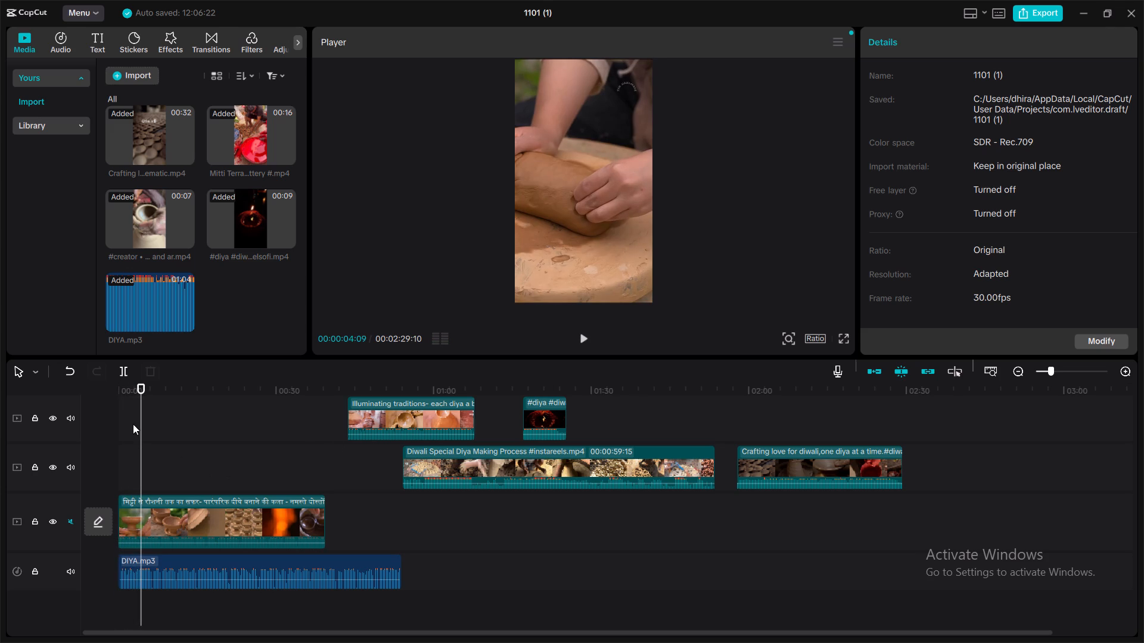
pyautogui.moveTo(145, 425); pyautogui.dragTo(138, 429)
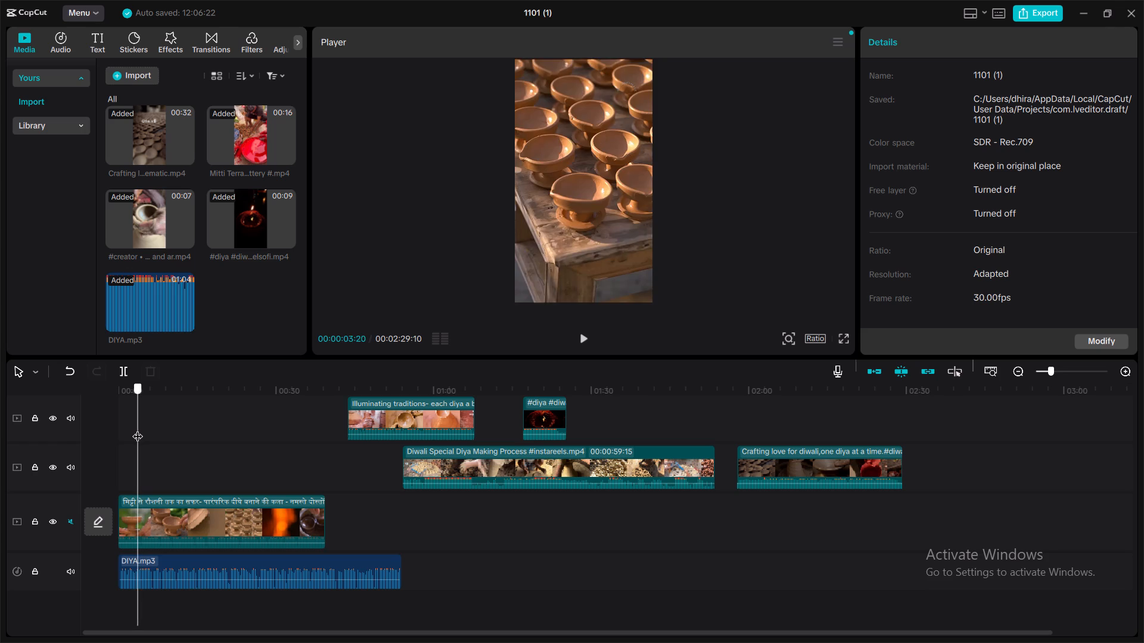
pyautogui.moveTo(138, 429); pyautogui.dragTo(139, 429)
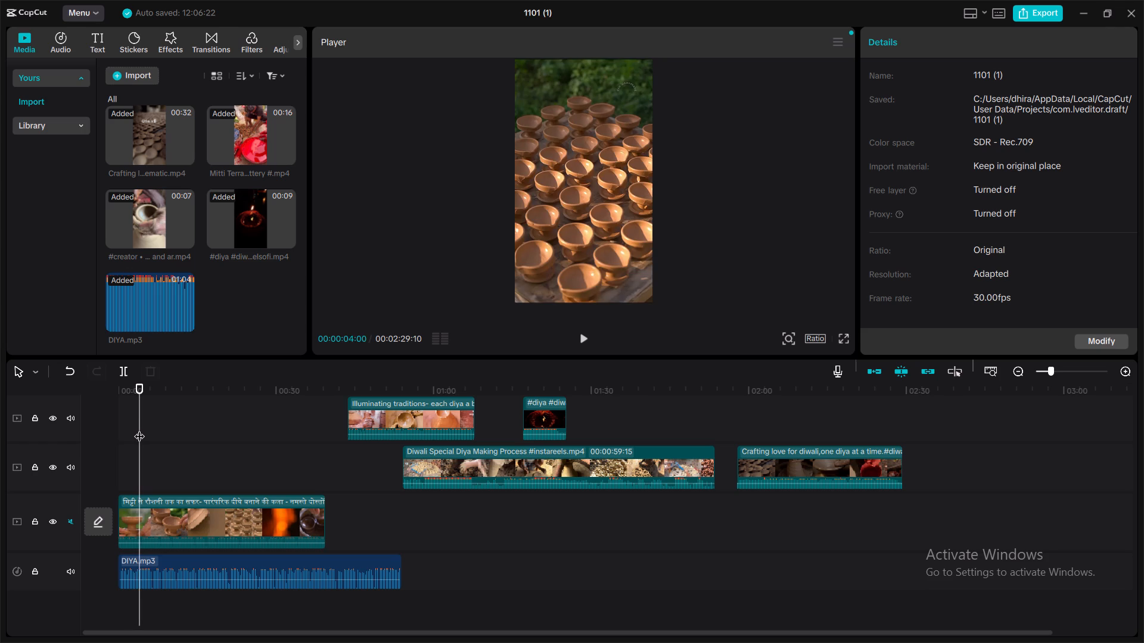
pyautogui.click(189, 511)
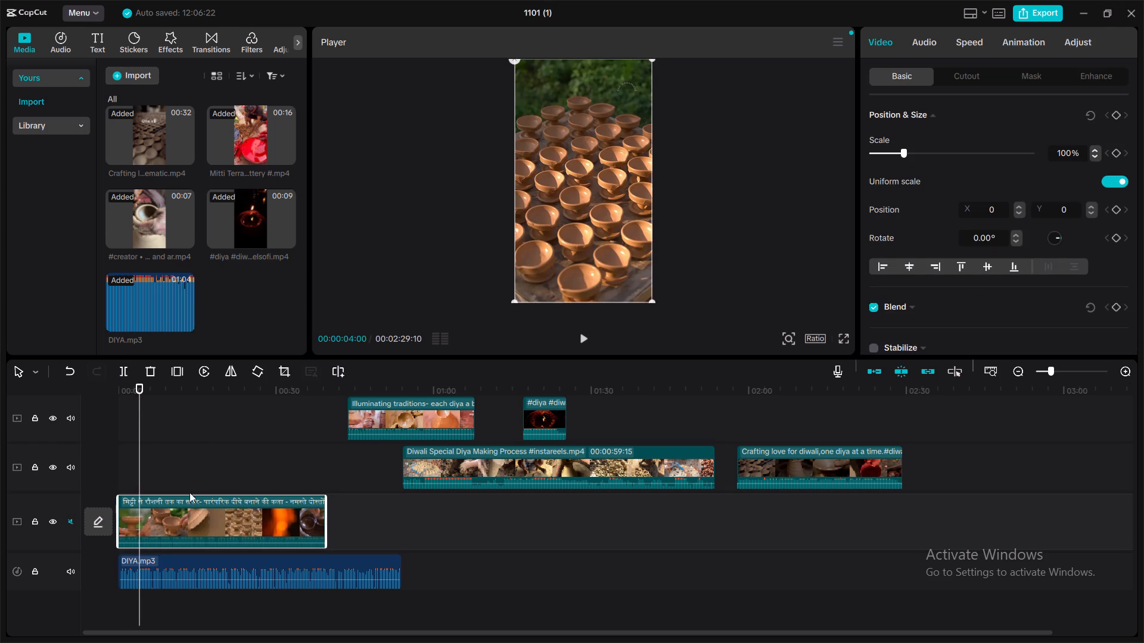
pyautogui.click(116, 370)
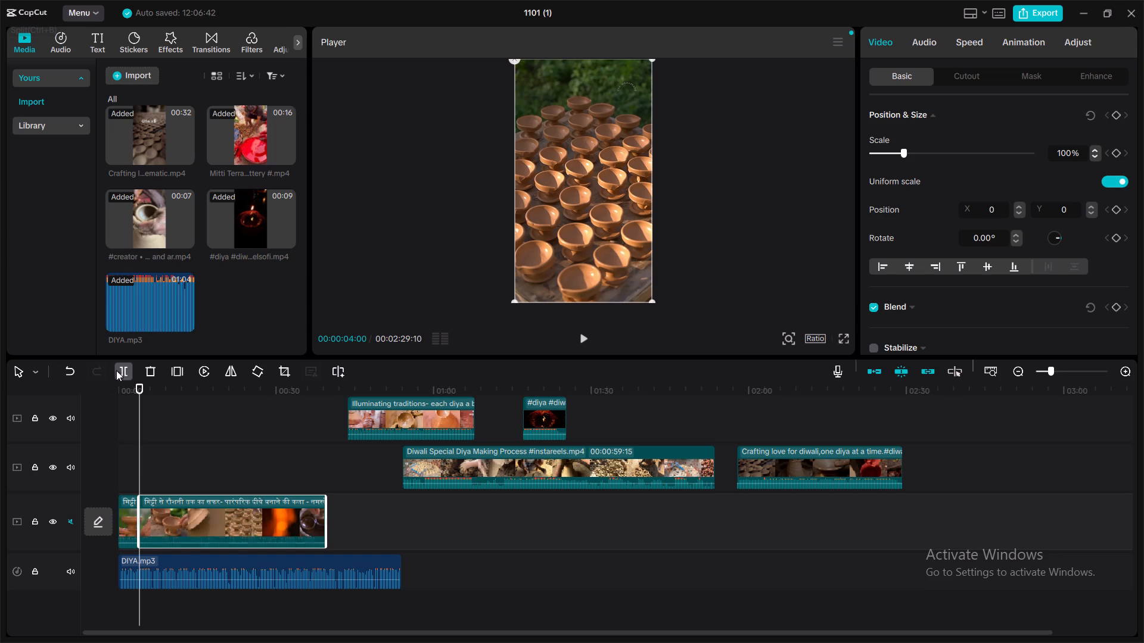
# Trim about 4 seconds off the second Handmade segment's start, opening on the hand holding the looped clay piece.
pyautogui.moveTo(140, 511); pyautogui.dragTo(147, 513)
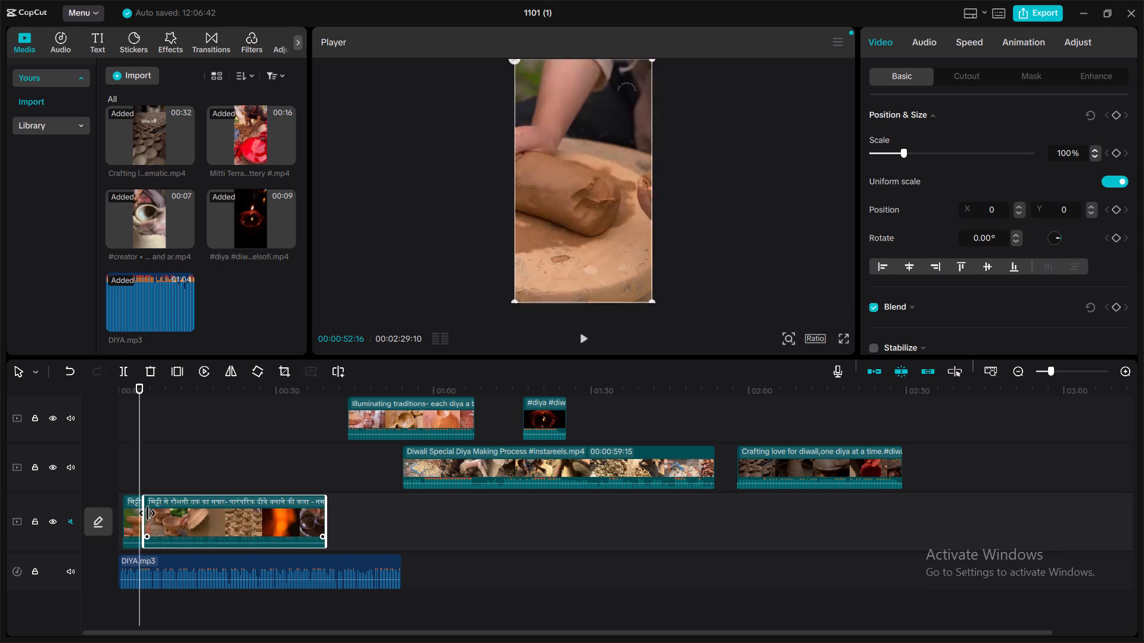
pyautogui.moveTo(147, 513); pyautogui.dragTo(165, 513)
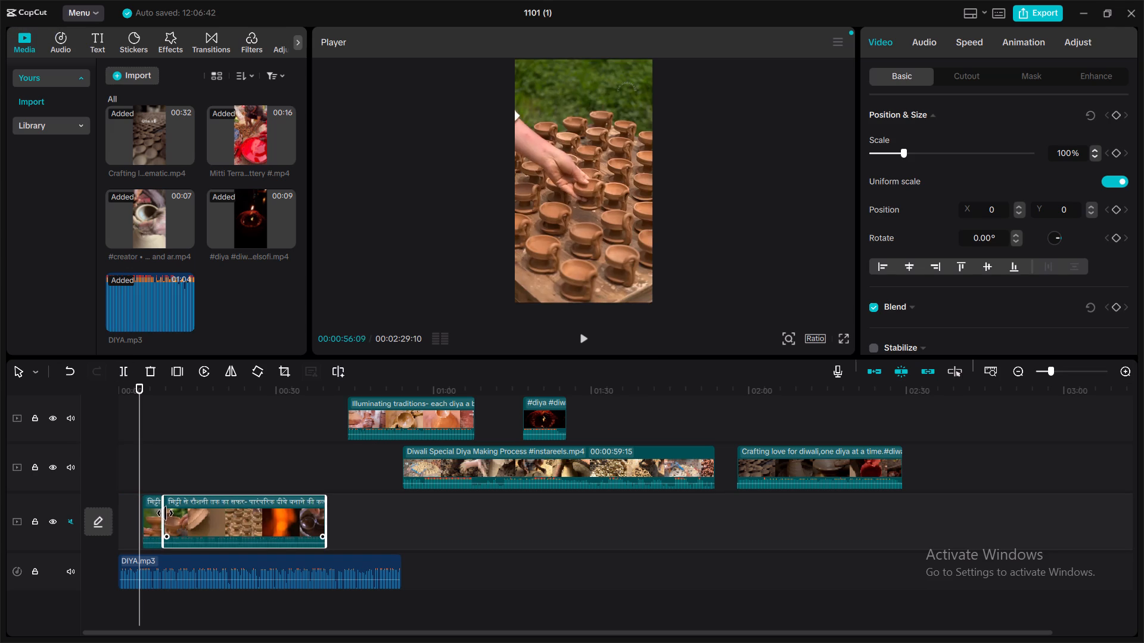
pyautogui.moveTo(165, 513); pyautogui.dragTo(161, 516)
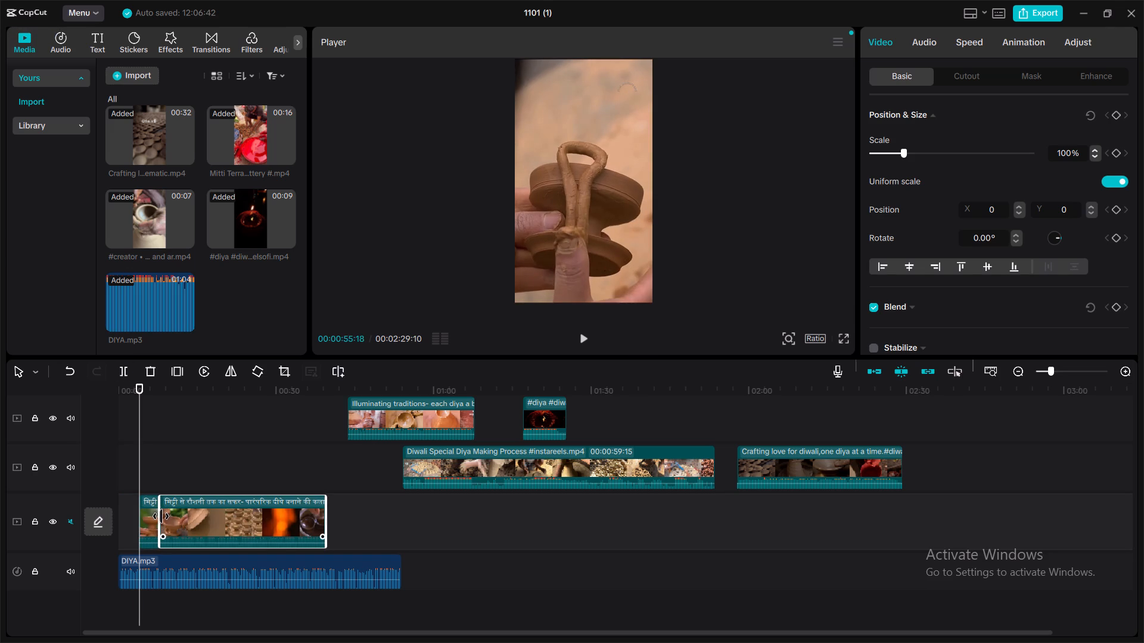
pyautogui.moveTo(161, 516); pyautogui.dragTo(160, 516)
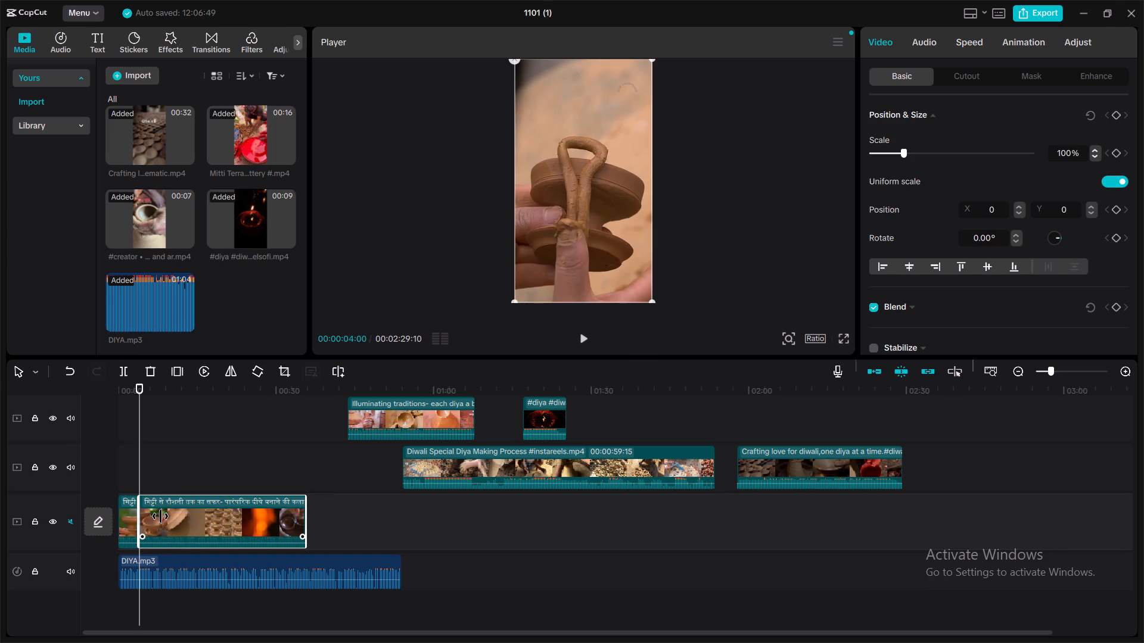
# Preview the second Handmade segment from 00:00:04:00 and move it up to the middle video track, starting at about 00:08.
pyautogui.click(583, 341)
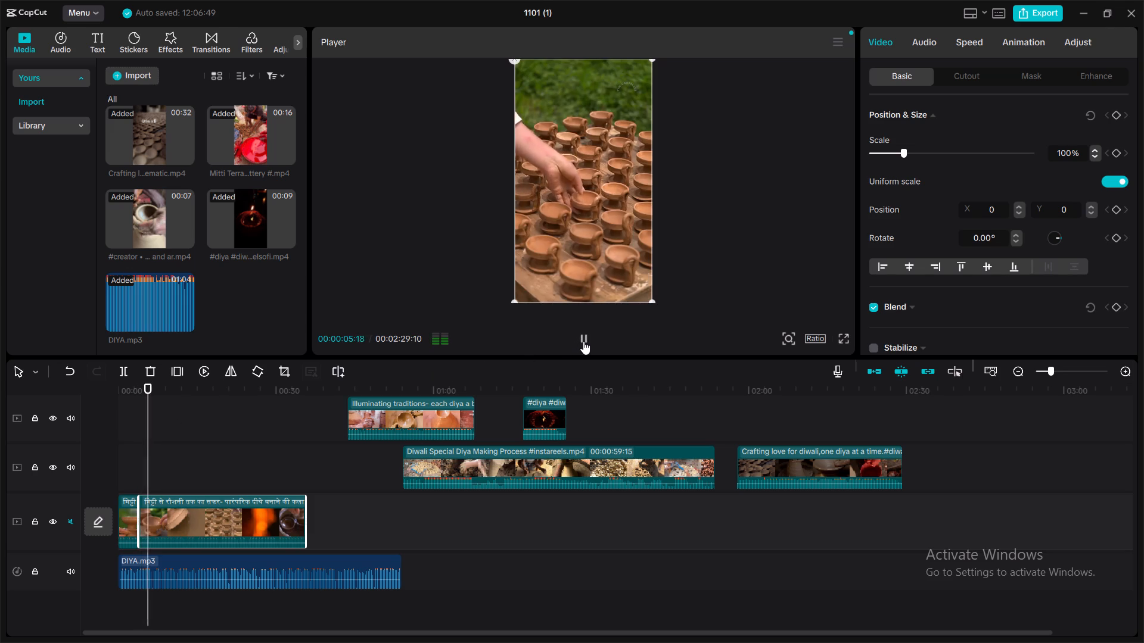
pyautogui.click(583, 341)
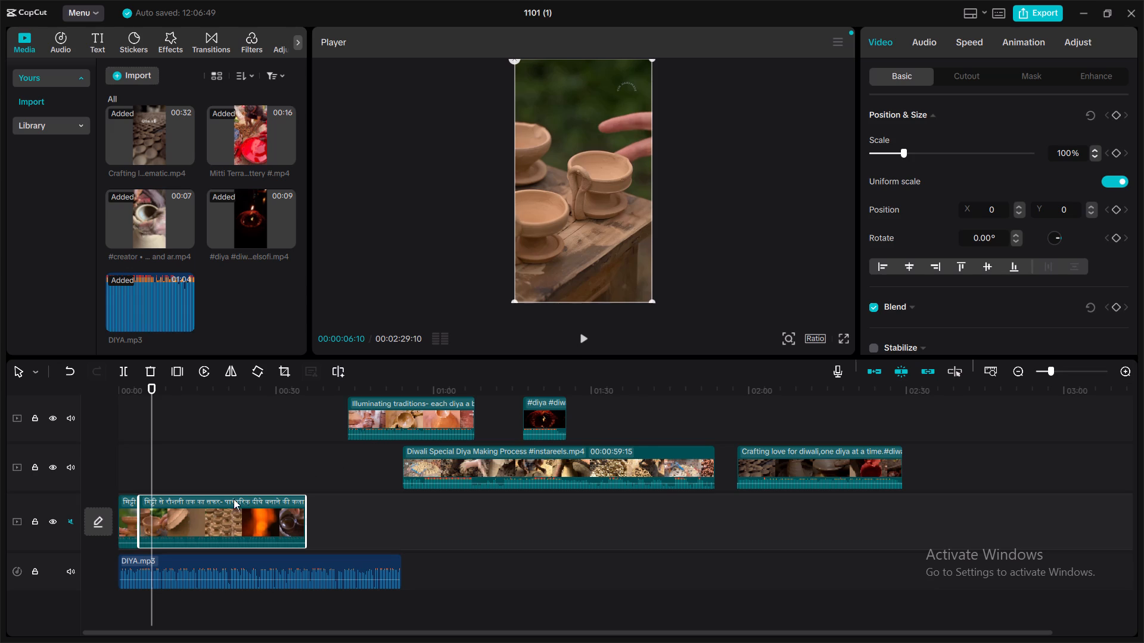
pyautogui.moveTo(222, 497); pyautogui.dragTo(247, 448)
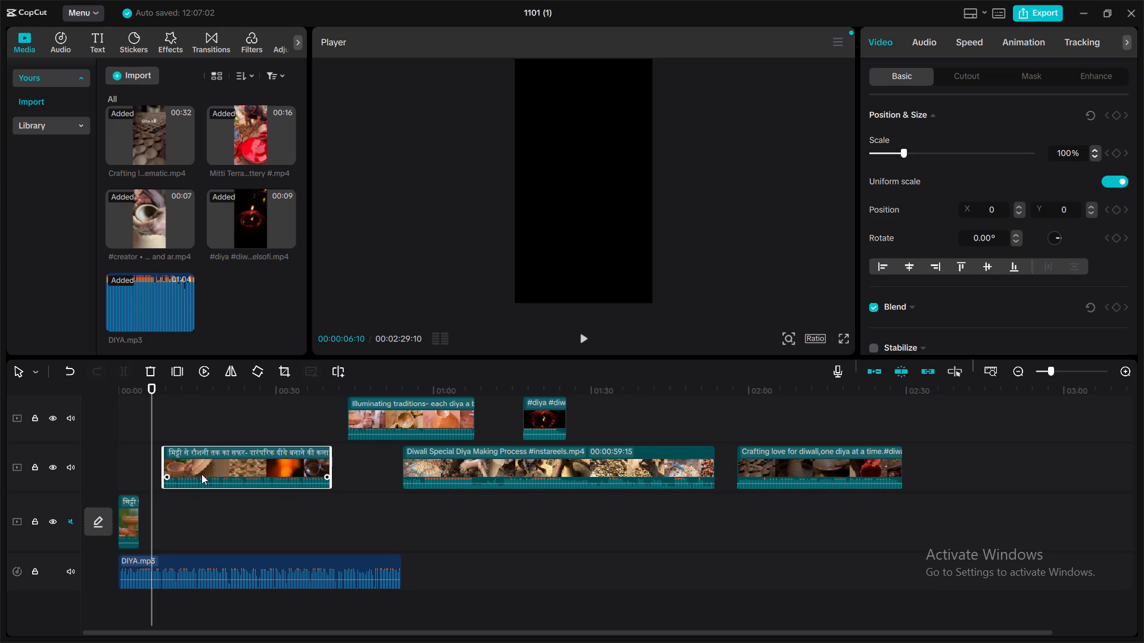
# Preview the first Handmade segment from 00:00 and delete it from the main track.
pyautogui.click(125, 516)
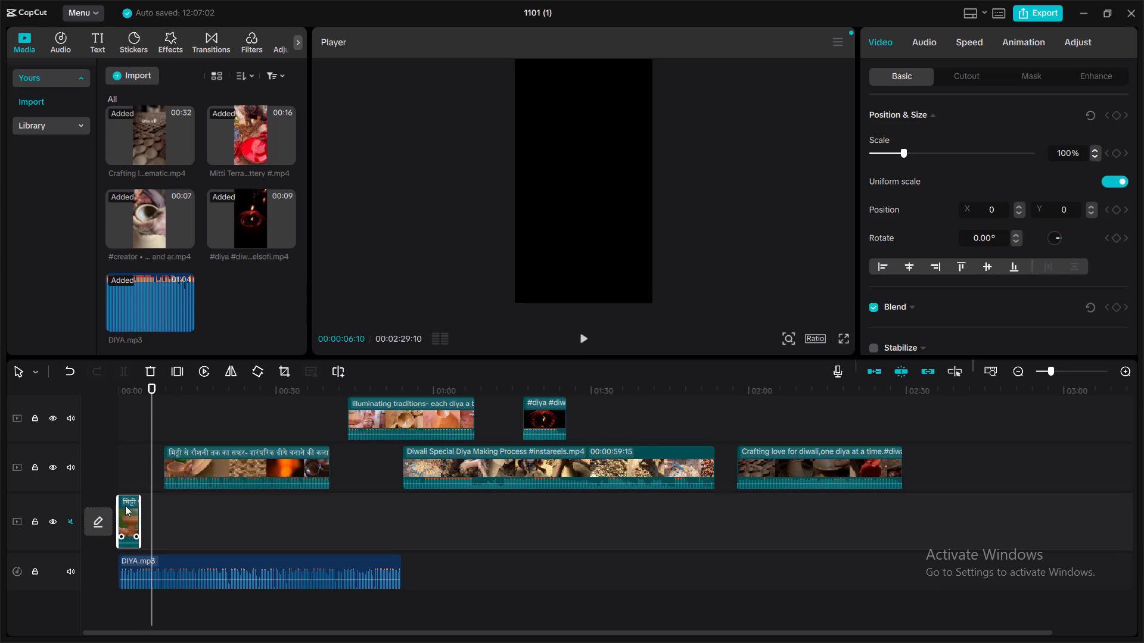
pyautogui.click(129, 451)
pyautogui.moveTo(129, 451); pyautogui.dragTo(105, 452)
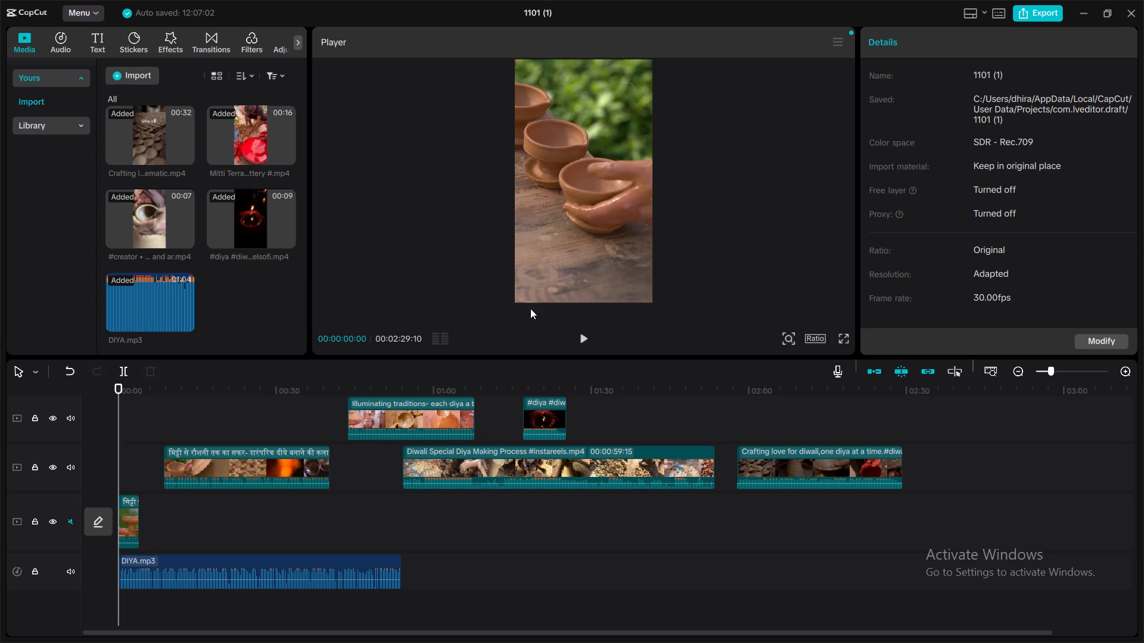
pyautogui.click(582, 336)
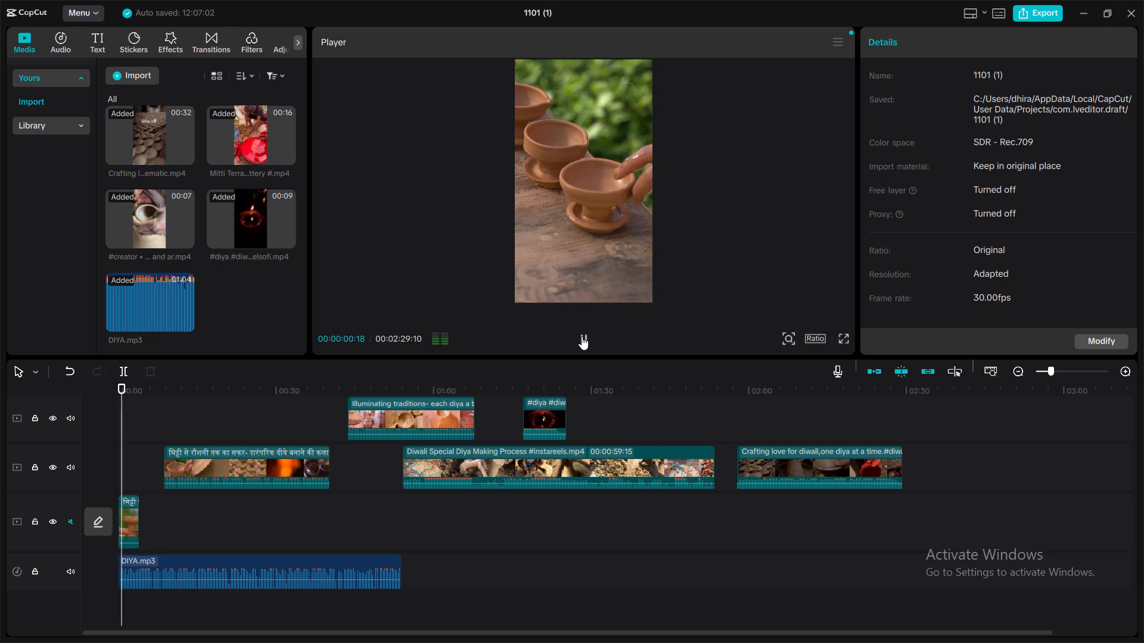
pyautogui.click(582, 336)
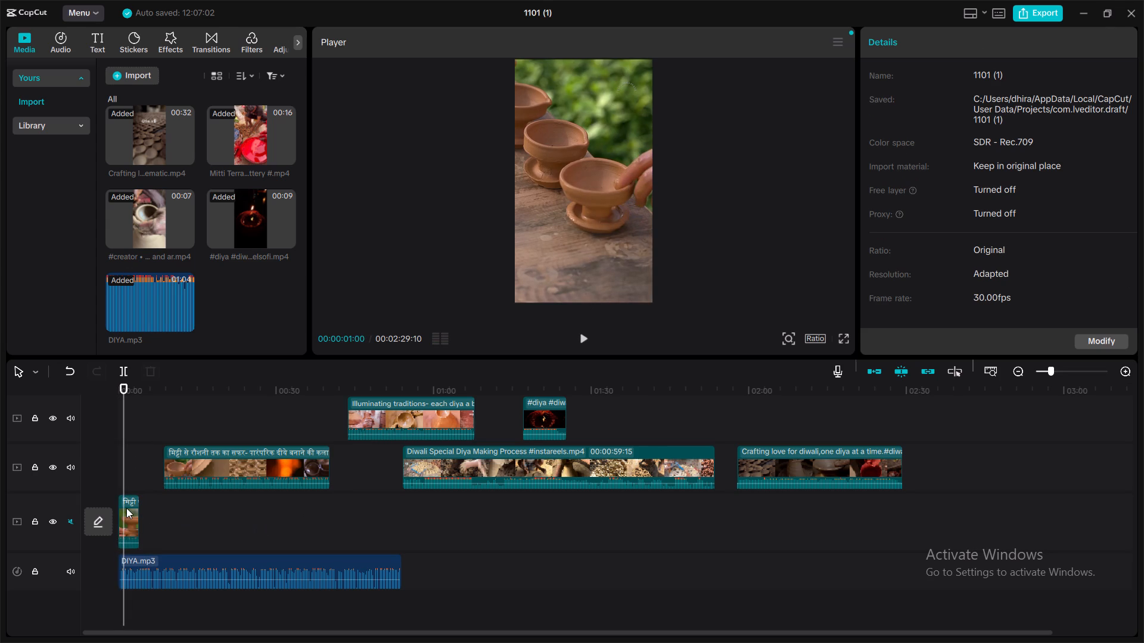
pyautogui.click(126, 508)
pyautogui.press('BackSpace')
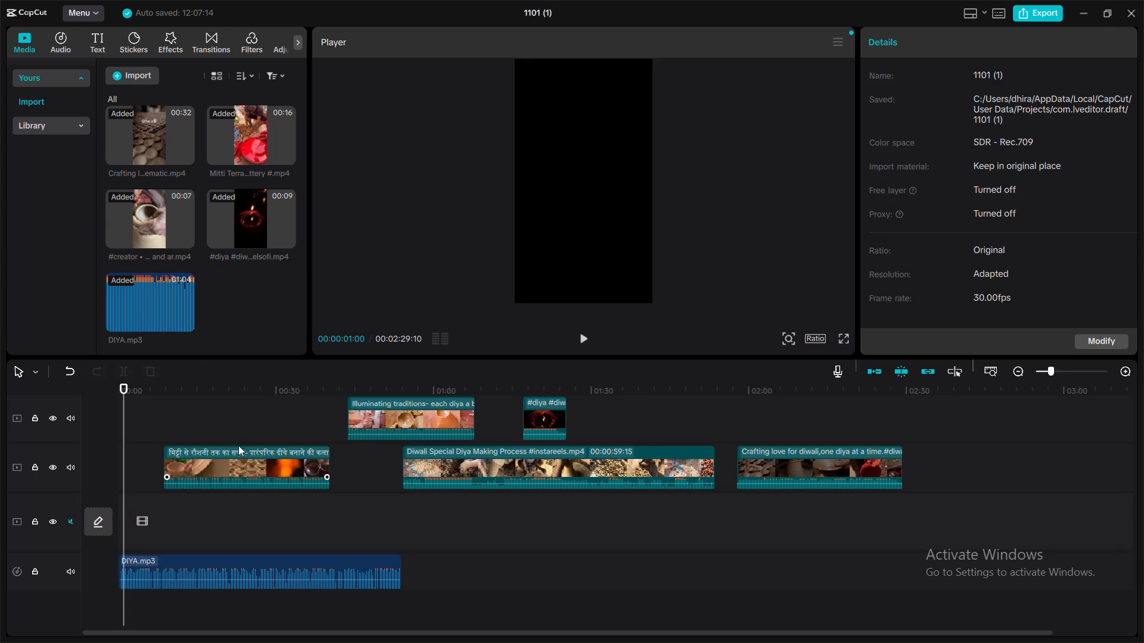
# Move the remaining Handmade segment down to the main track at 00:00 and preview its opening seconds.
pyautogui.moveTo(236, 449); pyautogui.dragTo(186, 516)
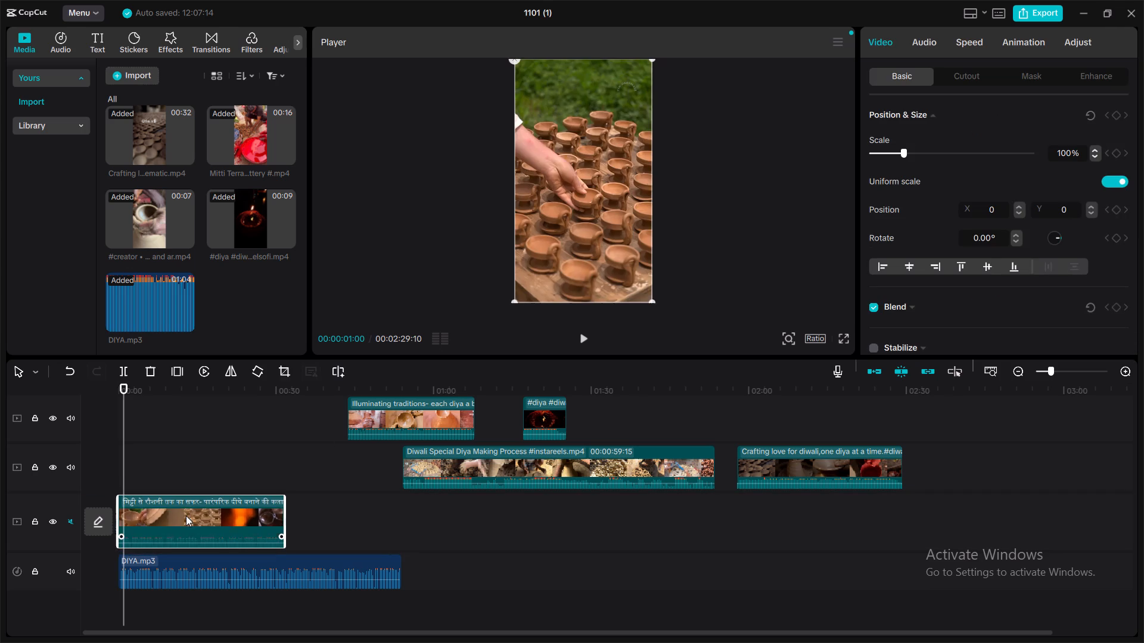
pyautogui.moveTo(126, 388); pyautogui.dragTo(116, 388)
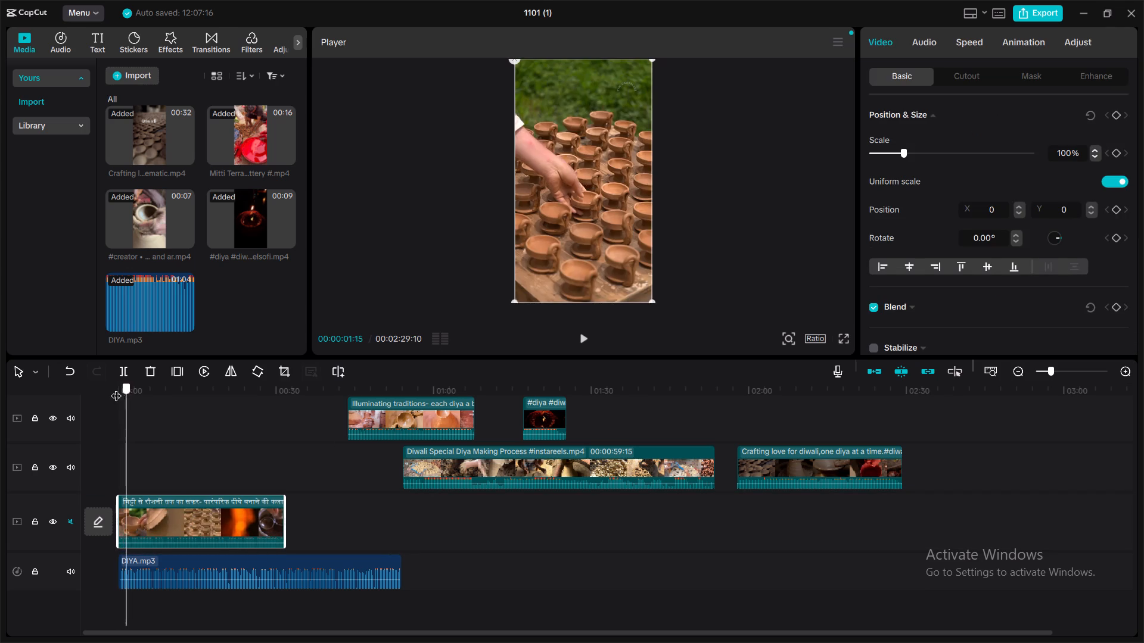
pyautogui.moveTo(116, 388); pyautogui.dragTo(111, 388)
pyautogui.click(583, 342)
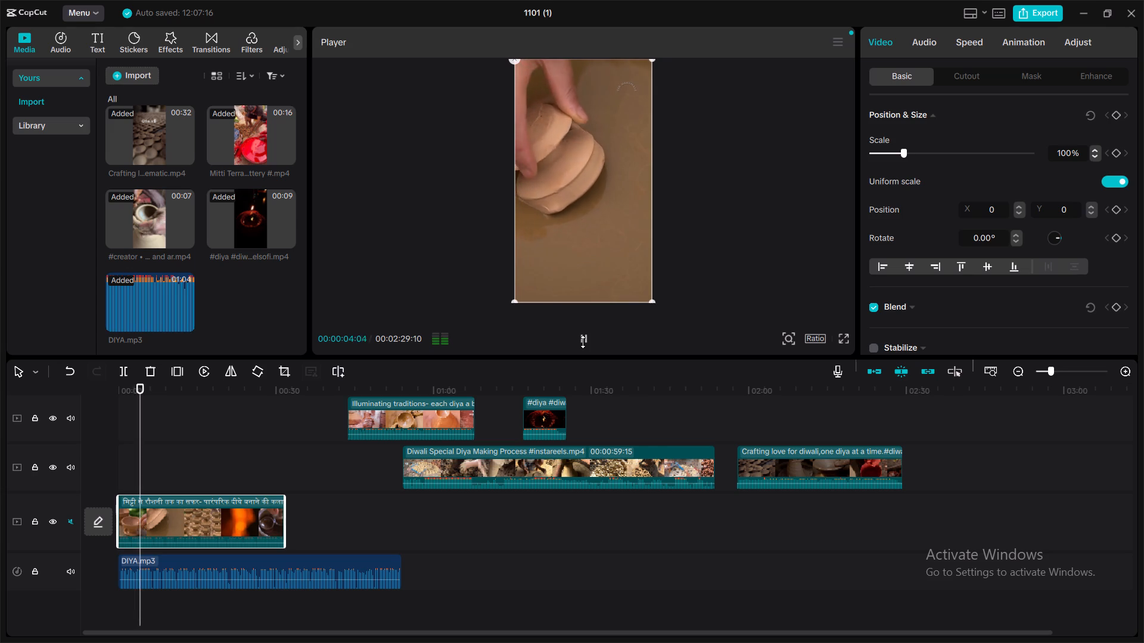
pyautogui.click(583, 342)
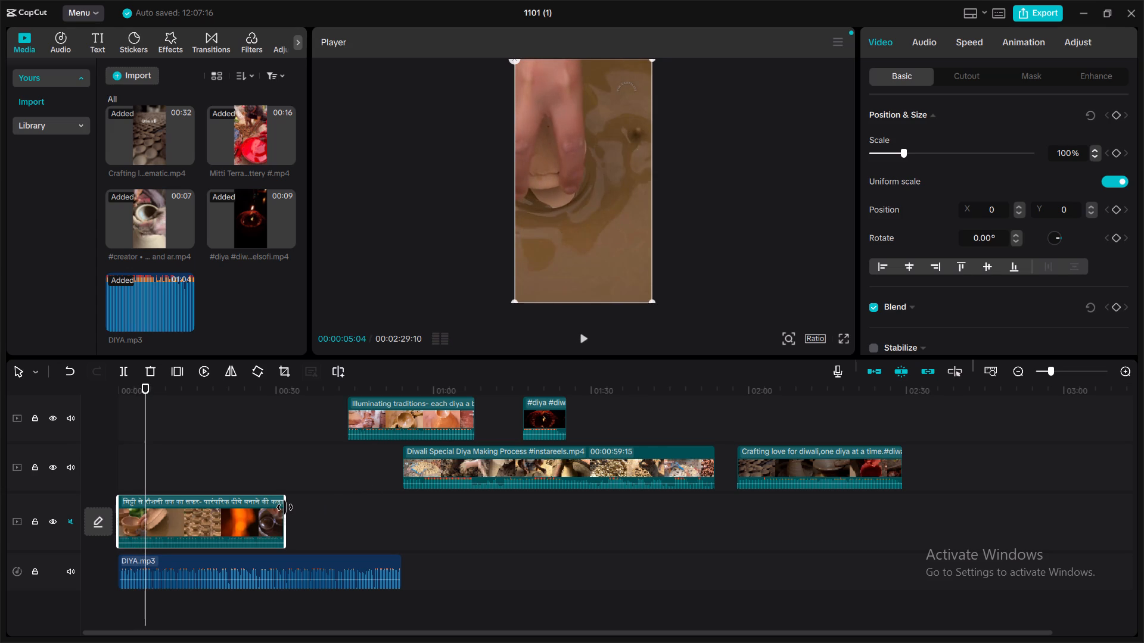
pyautogui.hotkey('ctrl', 'c')
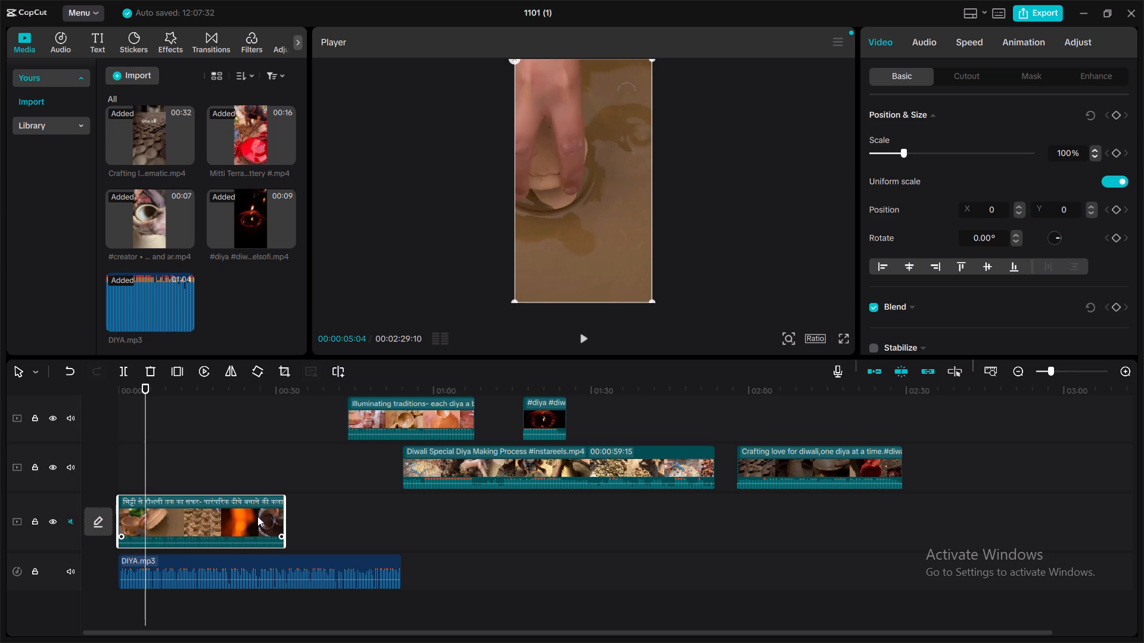
# Scrub through the Handmade clip between about 00:14 and 00:30 to examine the pot, fire and finished diya scenes.
pyautogui.click(250, 458)
pyautogui.moveTo(250, 458); pyautogui.dragTo(220, 464)
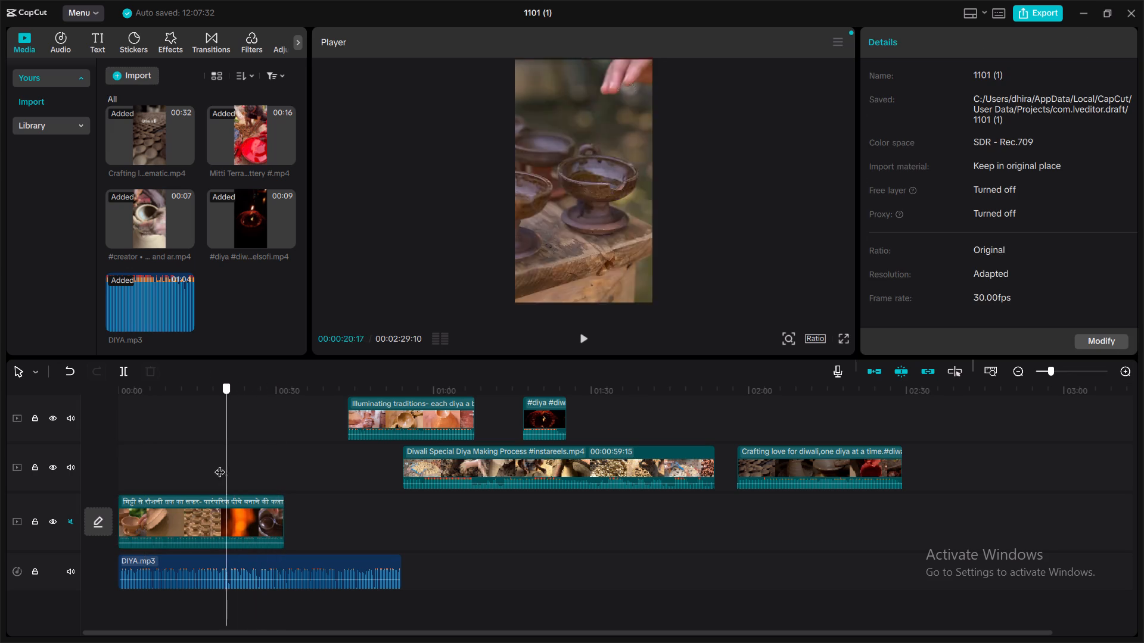
pyautogui.moveTo(220, 464); pyautogui.dragTo(271, 464)
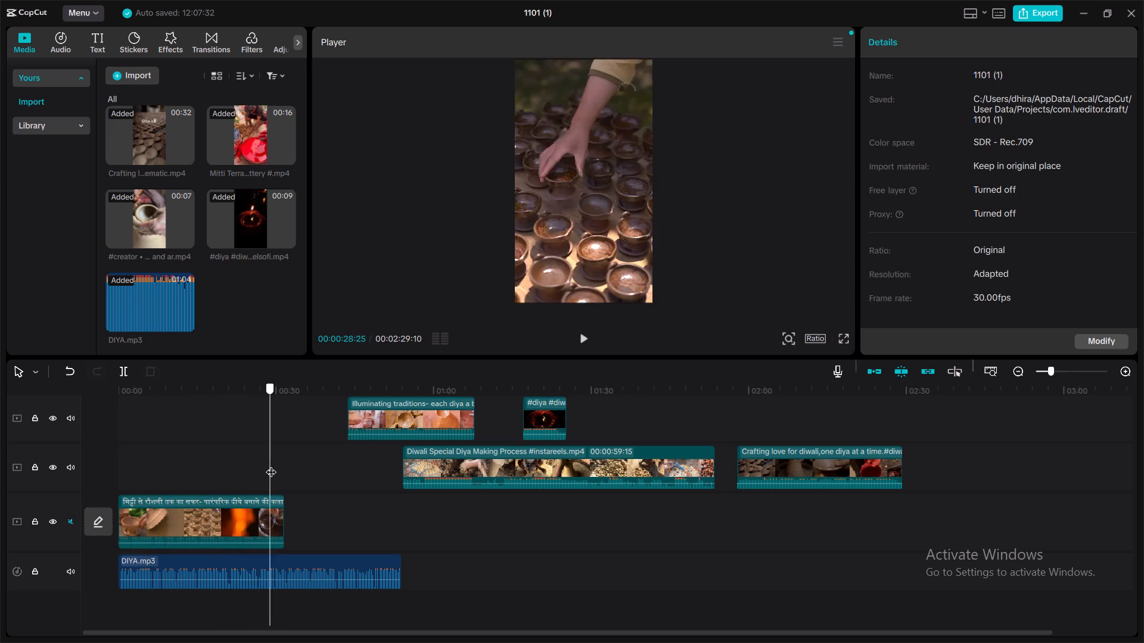
pyautogui.moveTo(271, 464); pyautogui.dragTo(275, 464)
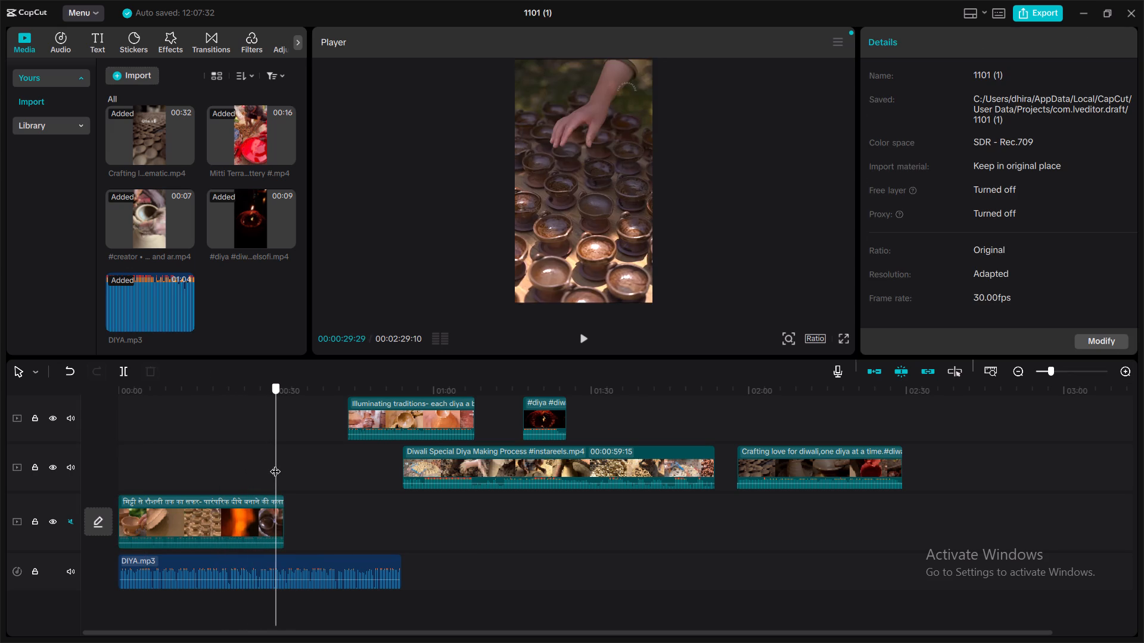
pyautogui.moveTo(275, 464); pyautogui.dragTo(224, 468)
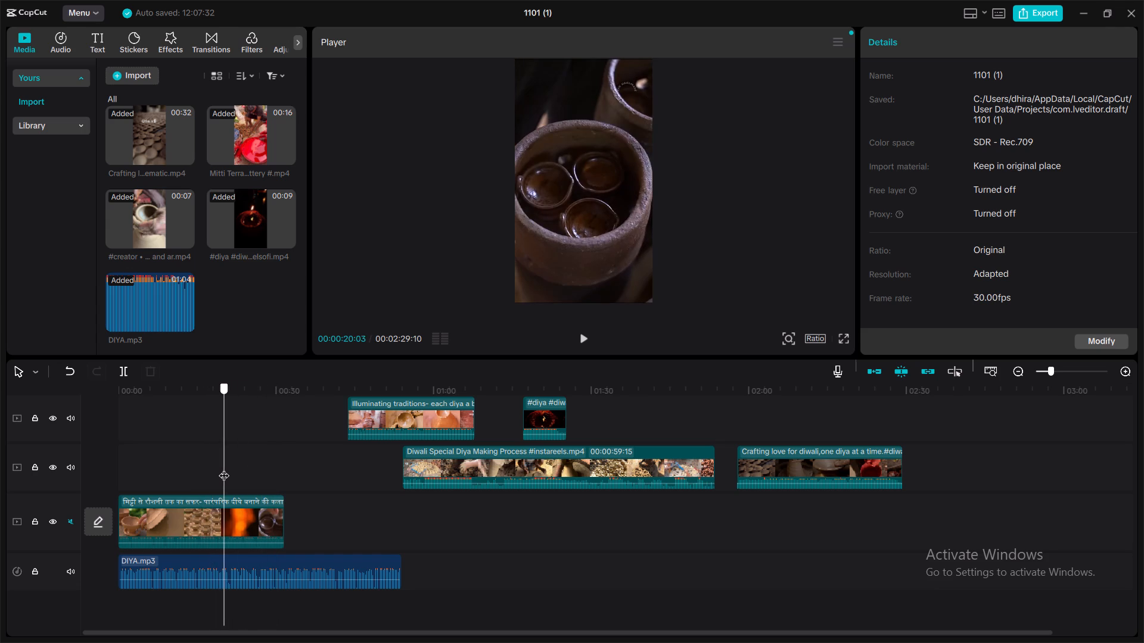
pyautogui.moveTo(224, 468); pyautogui.dragTo(197, 468)
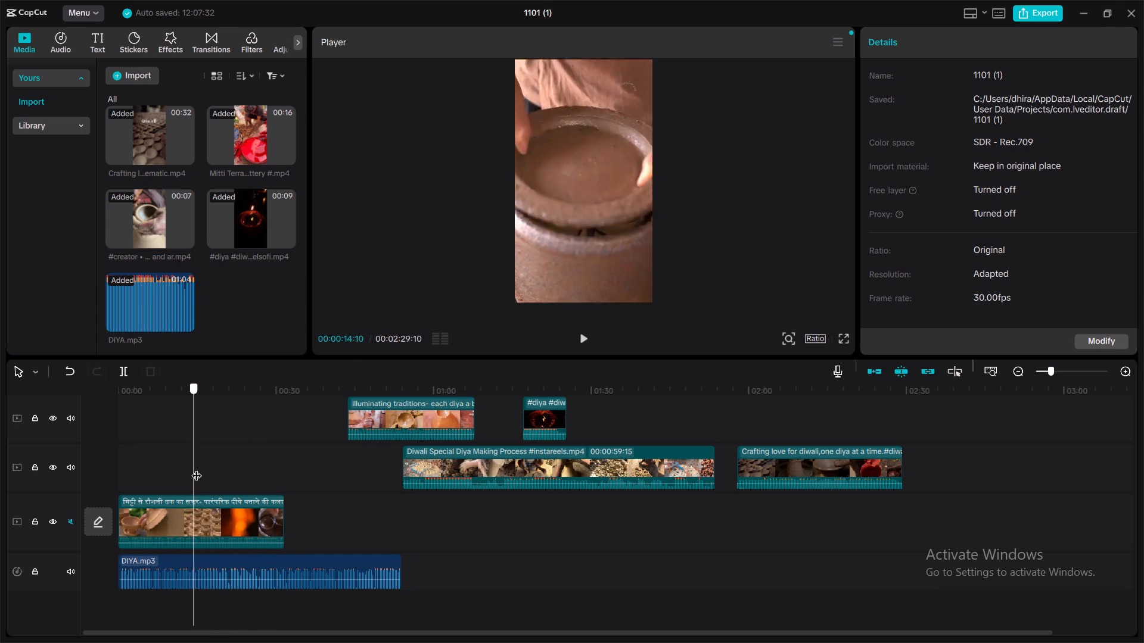
pyautogui.moveTo(197, 468); pyautogui.dragTo(215, 468)
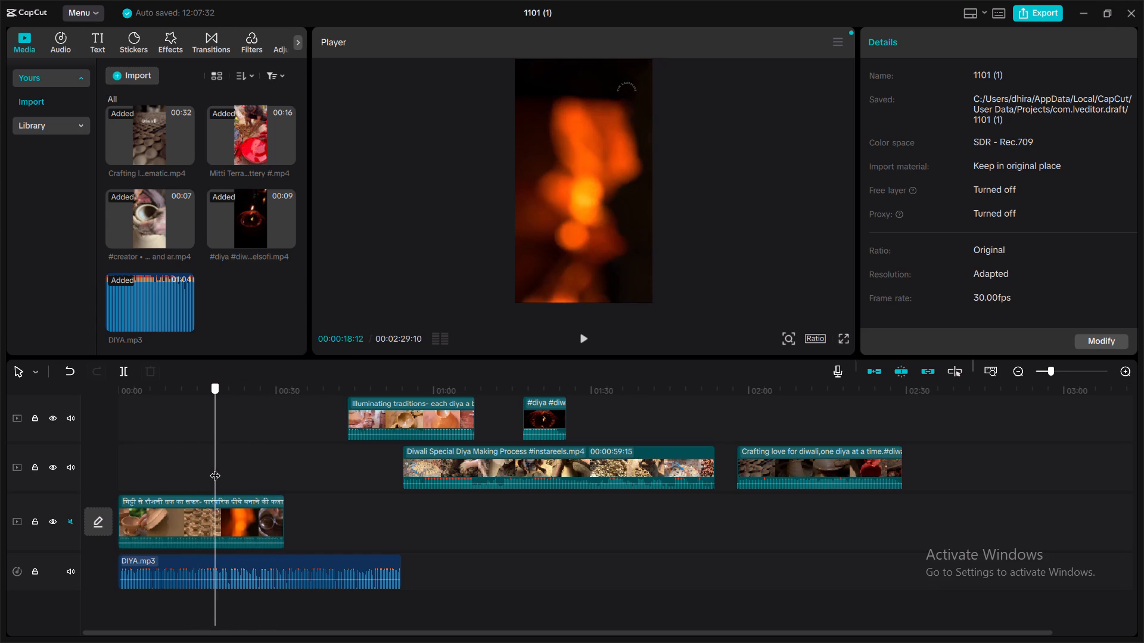
pyautogui.moveTo(215, 468); pyautogui.dragTo(223, 467)
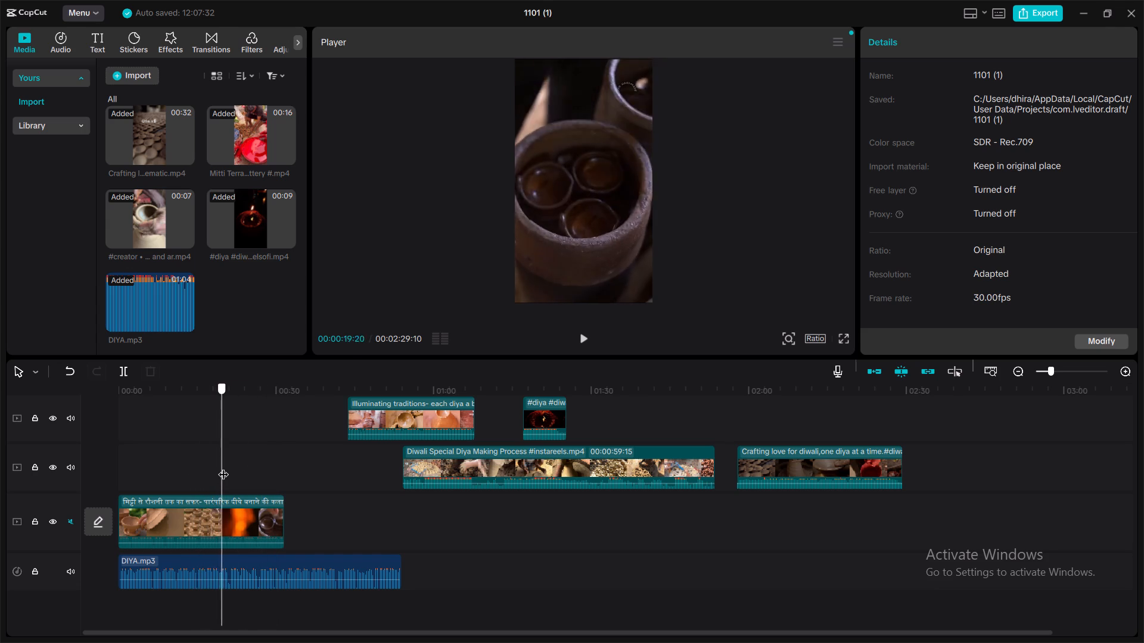
pyautogui.moveTo(223, 467); pyautogui.dragTo(248, 461)
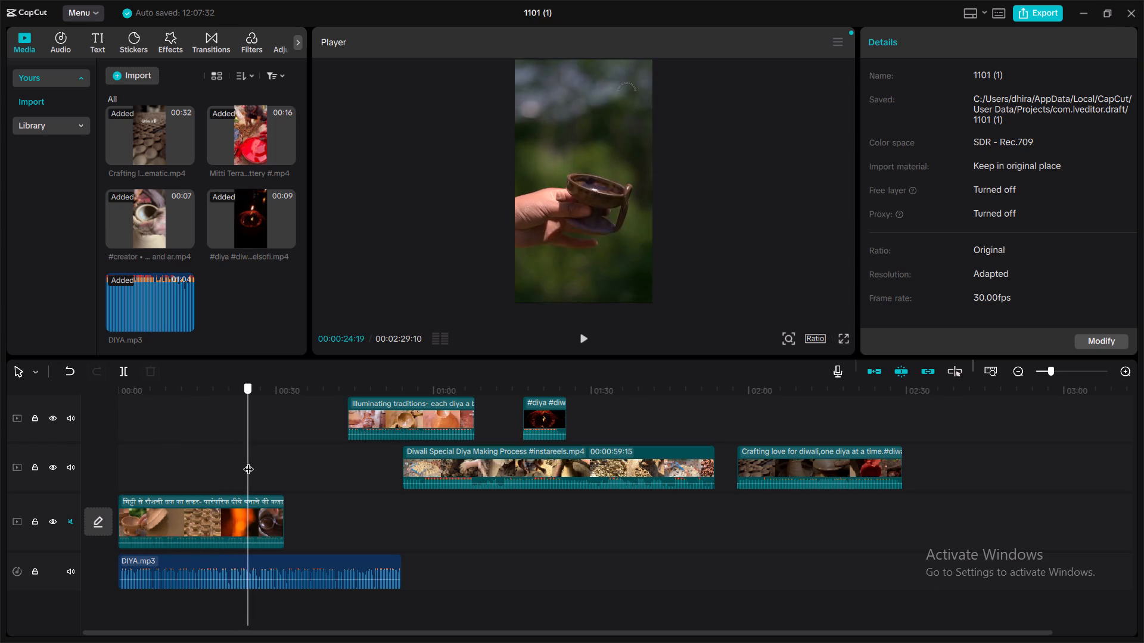
pyautogui.moveTo(248, 461); pyautogui.dragTo(271, 458)
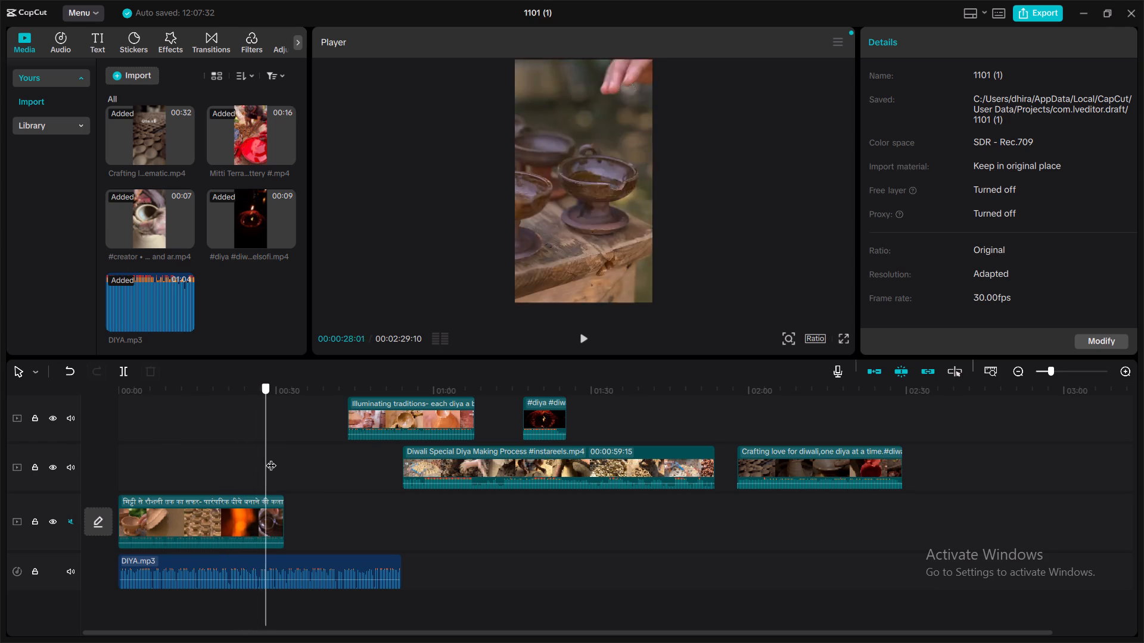
pyautogui.moveTo(271, 458); pyautogui.dragTo(273, 457)
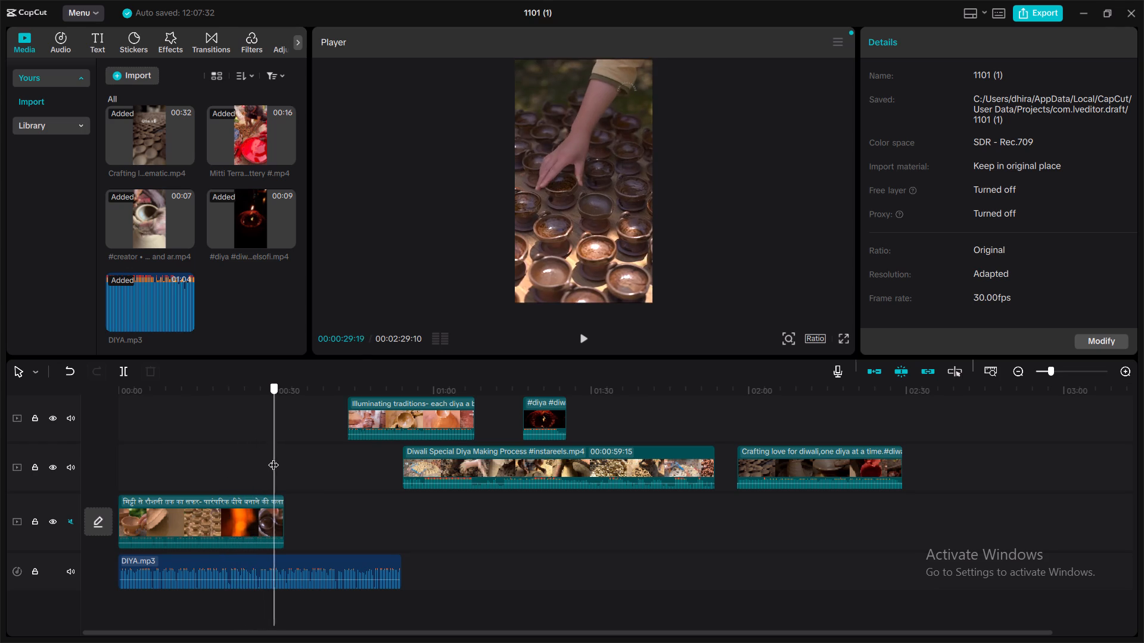
pyautogui.moveTo(273, 457); pyautogui.dragTo(273, 458)
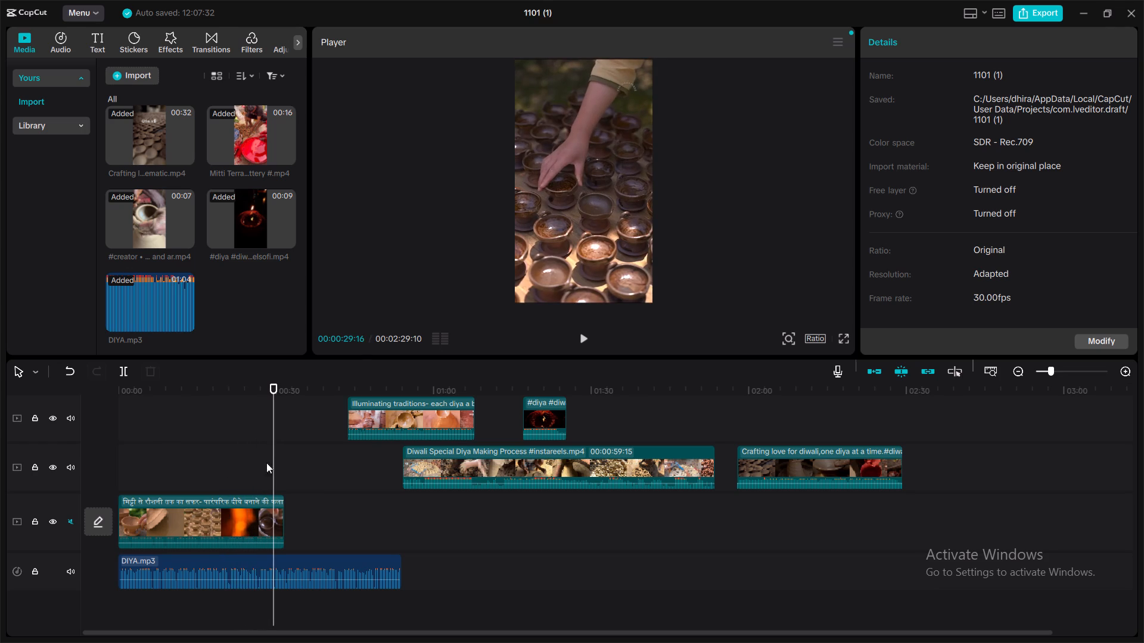
# Play the Handmade clip from 00:00 to about 00:00:10 to examine the clay diya shaping and arranging scenes.
pyautogui.click(181, 441)
pyautogui.moveTo(181, 441); pyautogui.dragTo(51, 447)
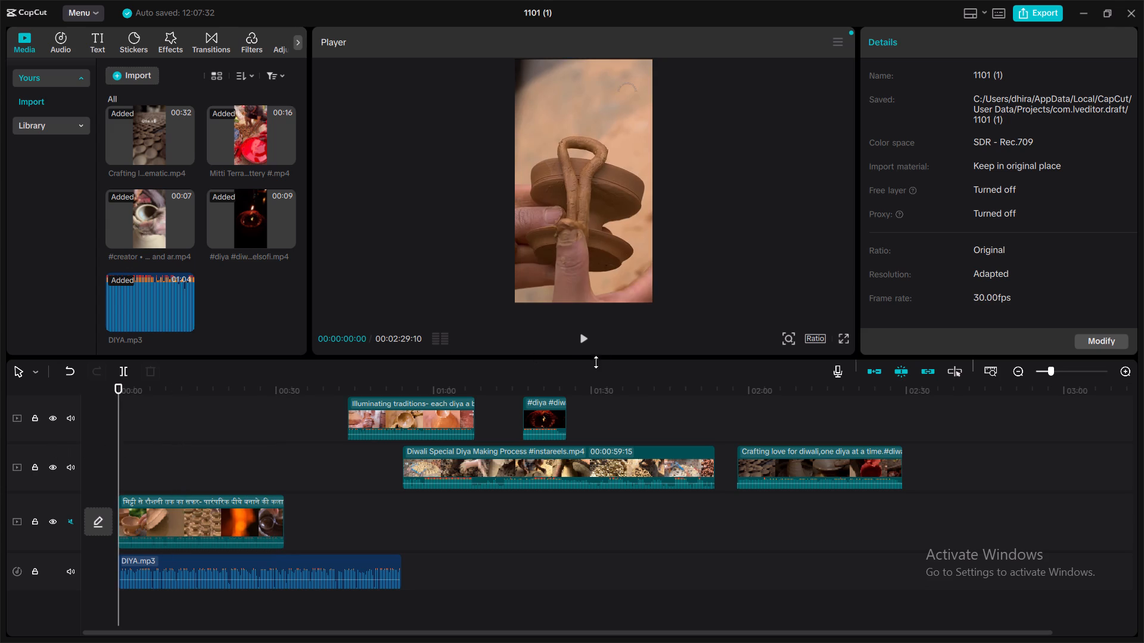
pyautogui.click(582, 334)
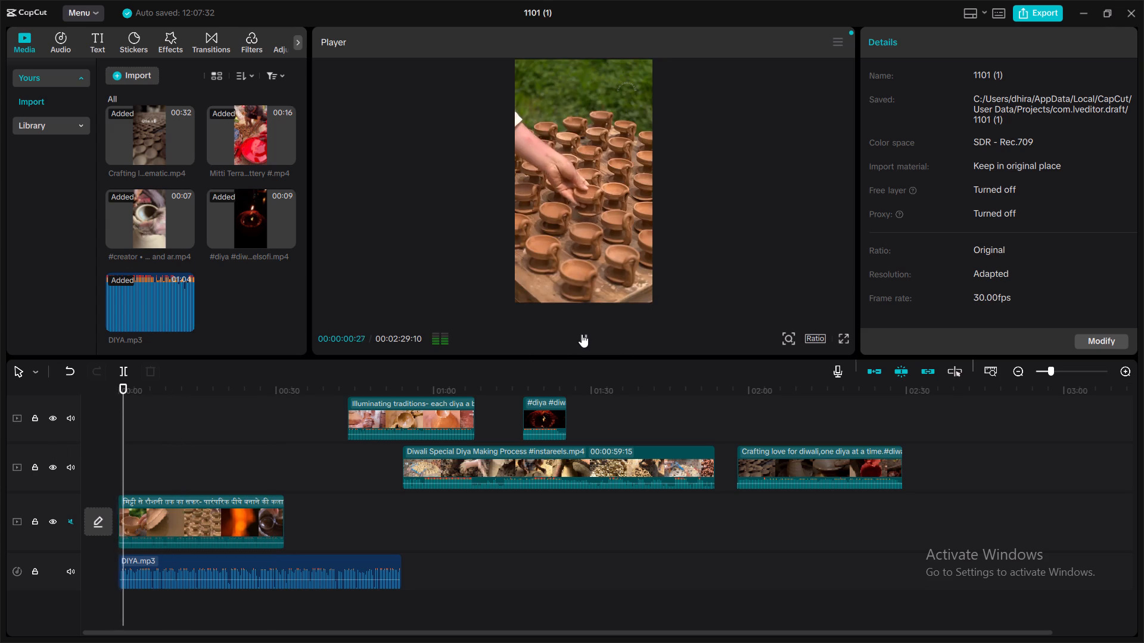
pyautogui.click(582, 334)
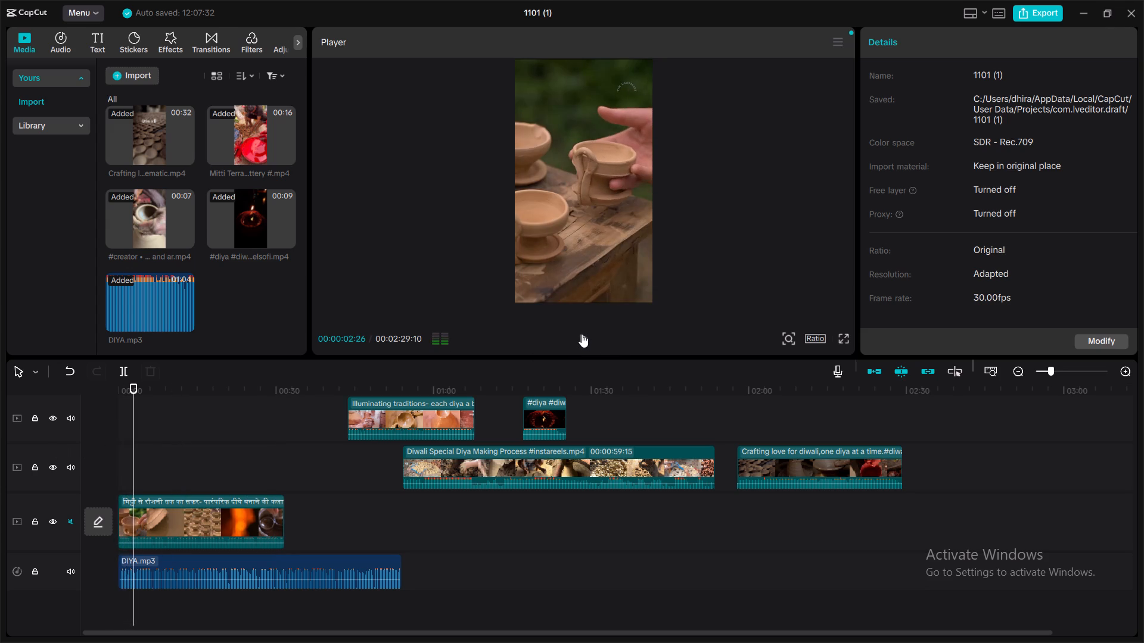
pyautogui.click(582, 334)
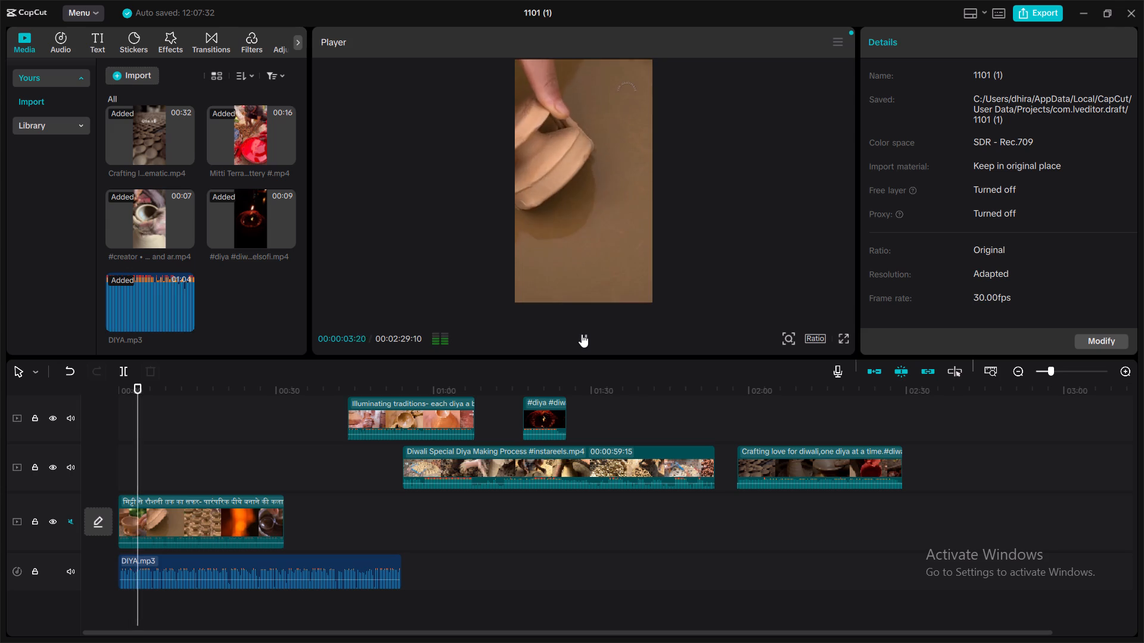
pyautogui.click(582, 334)
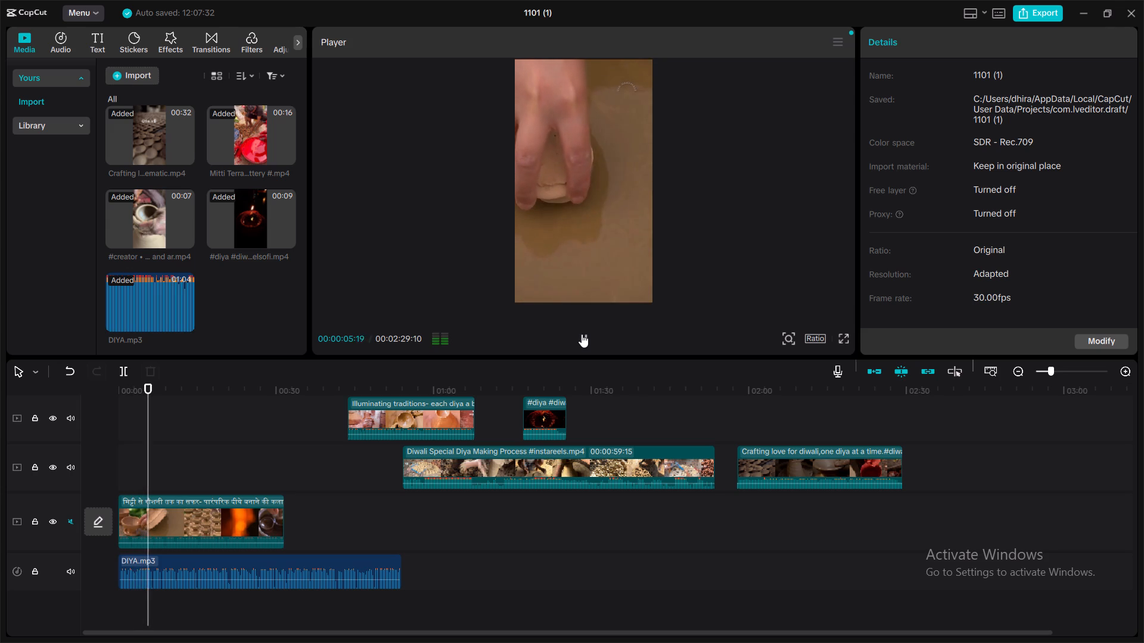
pyautogui.click(582, 334)
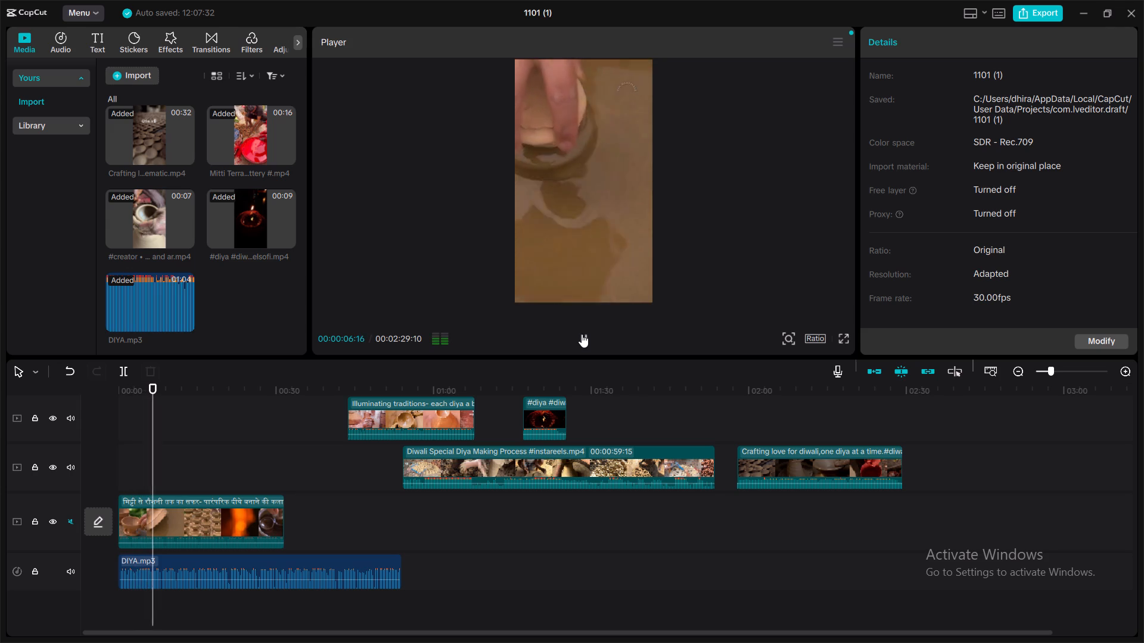
pyautogui.click(582, 334)
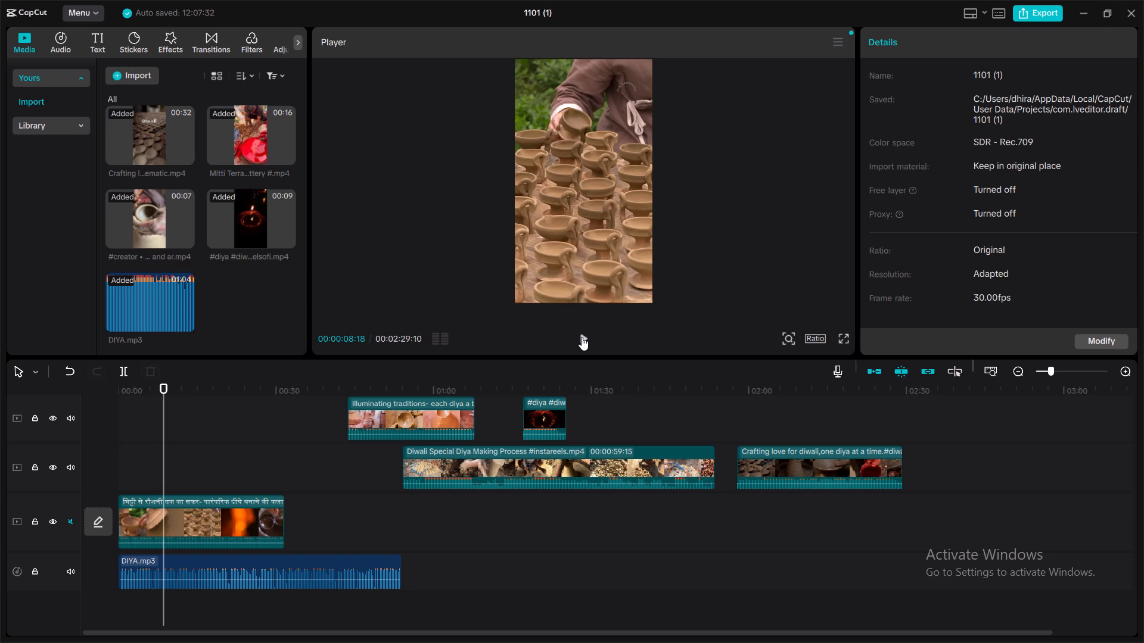
pyautogui.click(582, 337)
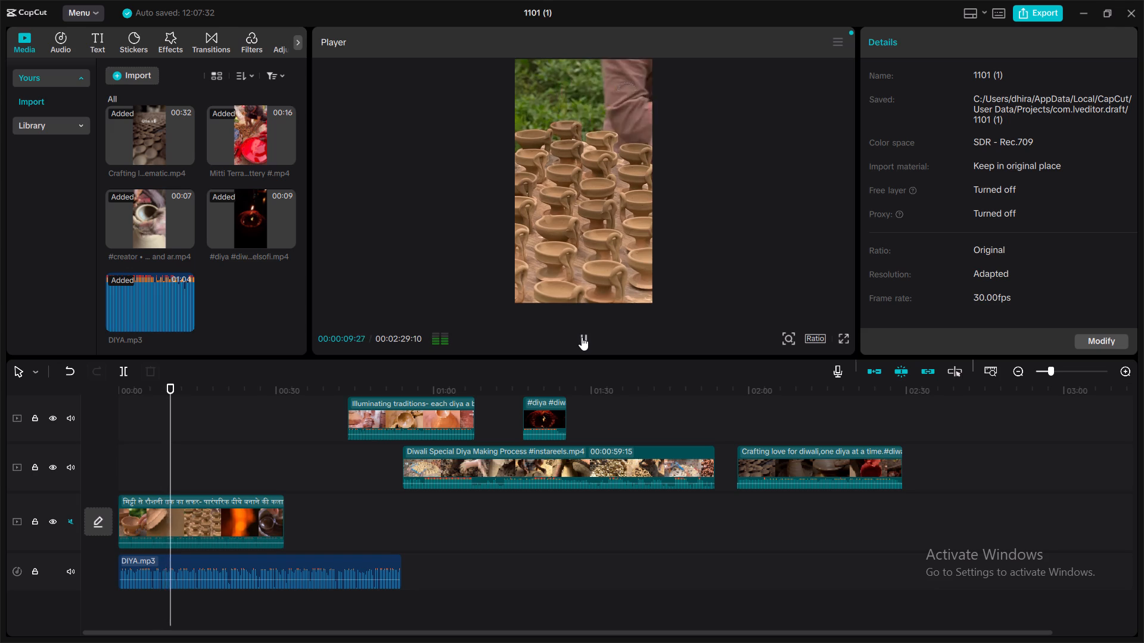
pyautogui.click(582, 337)
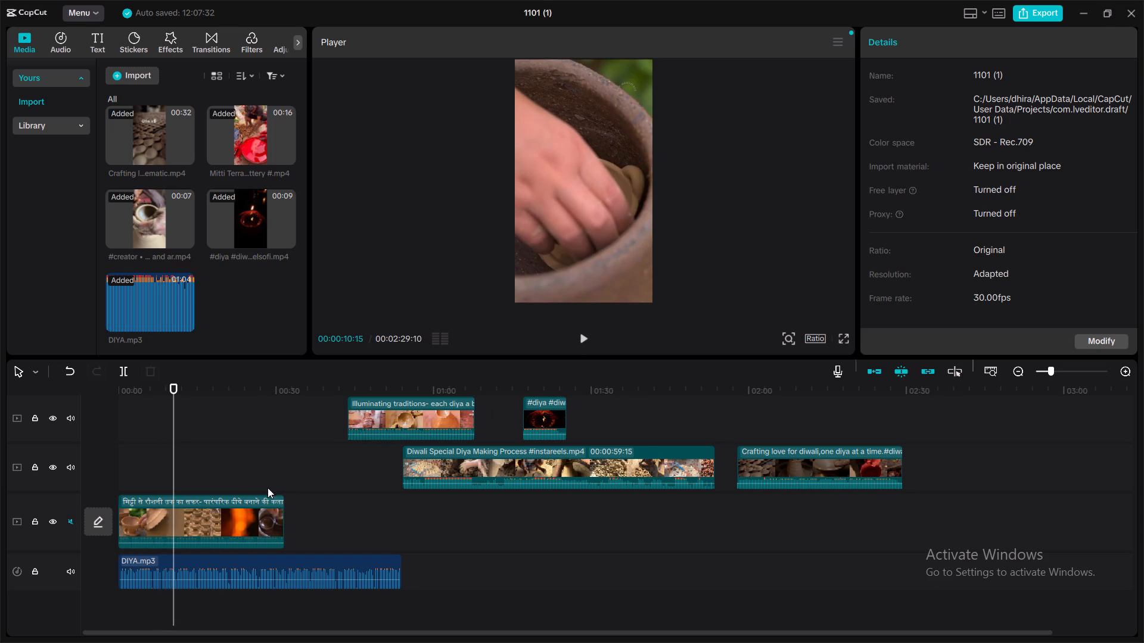
# Trim the start of the Handmade clip on the main track to the cracked clay pot scene, leaving about 12 seconds.
pyautogui.click(234, 528)
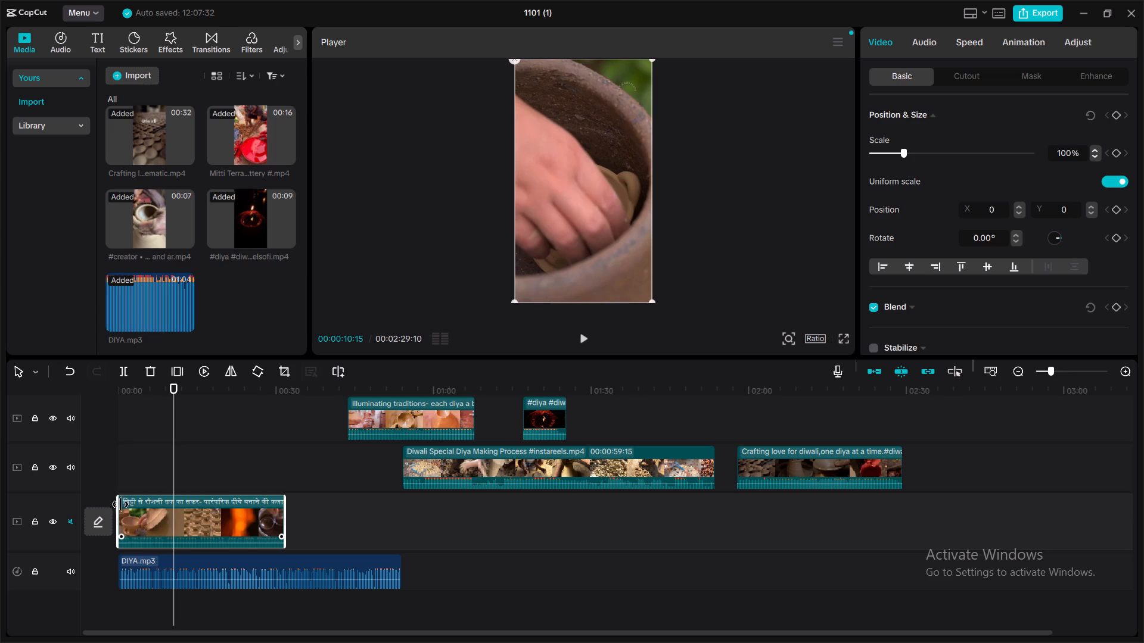
pyautogui.moveTo(117, 505); pyautogui.dragTo(228, 520)
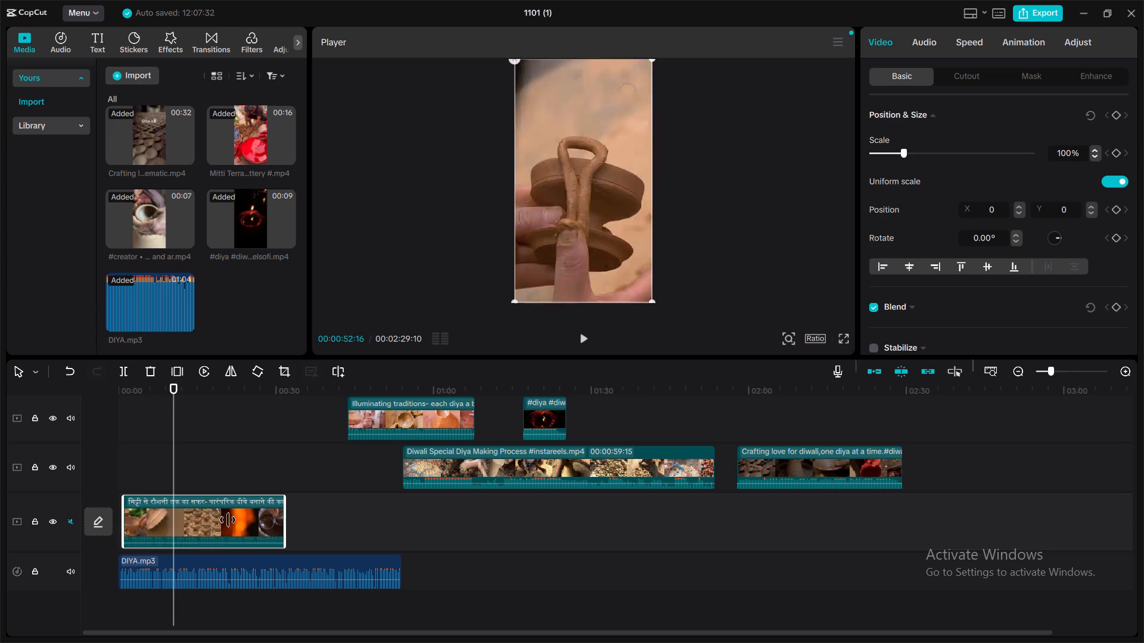
pyautogui.moveTo(228, 520); pyautogui.dragTo(248, 525)
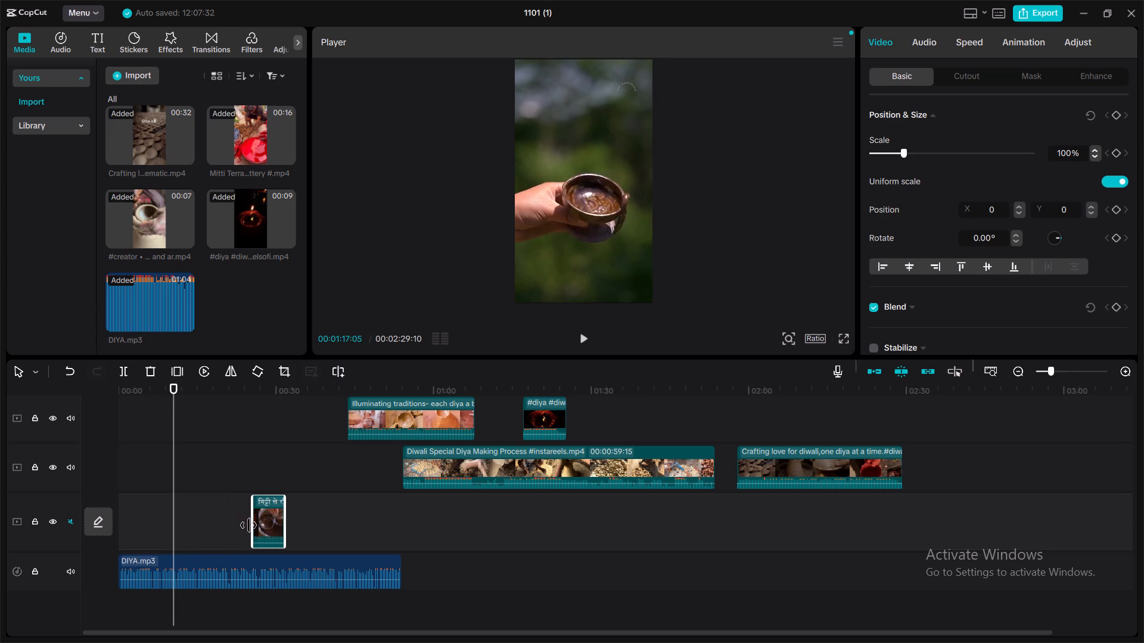
pyautogui.moveTo(248, 525); pyautogui.dragTo(237, 527)
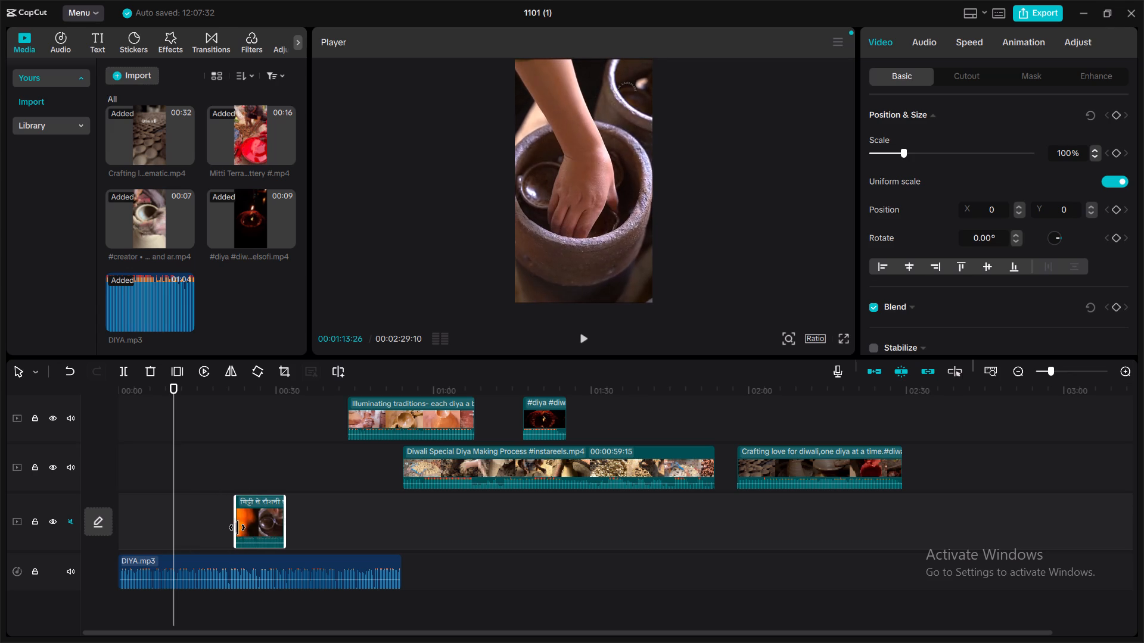
pyautogui.moveTo(237, 527); pyautogui.dragTo(216, 527)
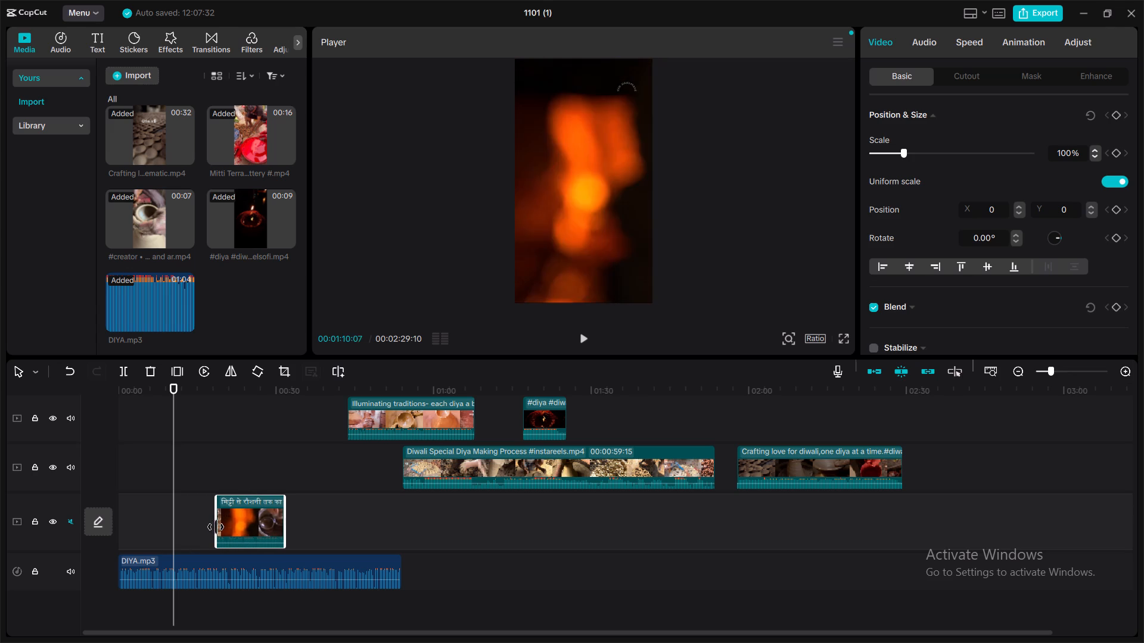
pyautogui.moveTo(216, 527); pyautogui.dragTo(219, 526)
# Preview the shortened Handmade clip from 00:00 and trim its end to 00:00:04:23, just after the dipping scene.
pyautogui.click(138, 435)
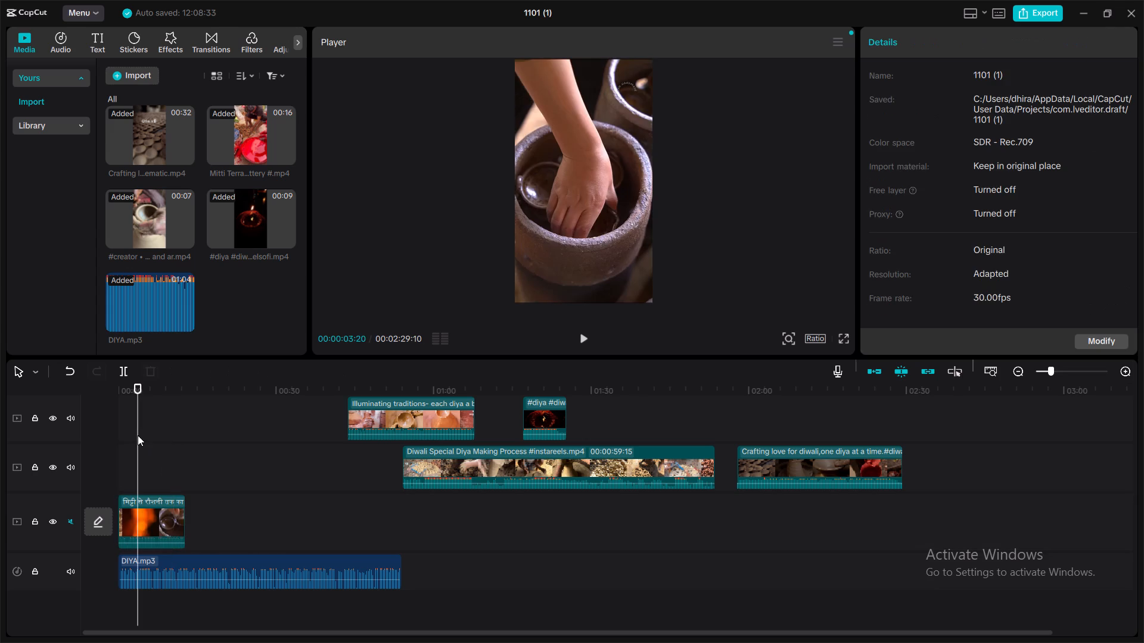
pyautogui.moveTo(138, 435); pyautogui.dragTo(107, 435)
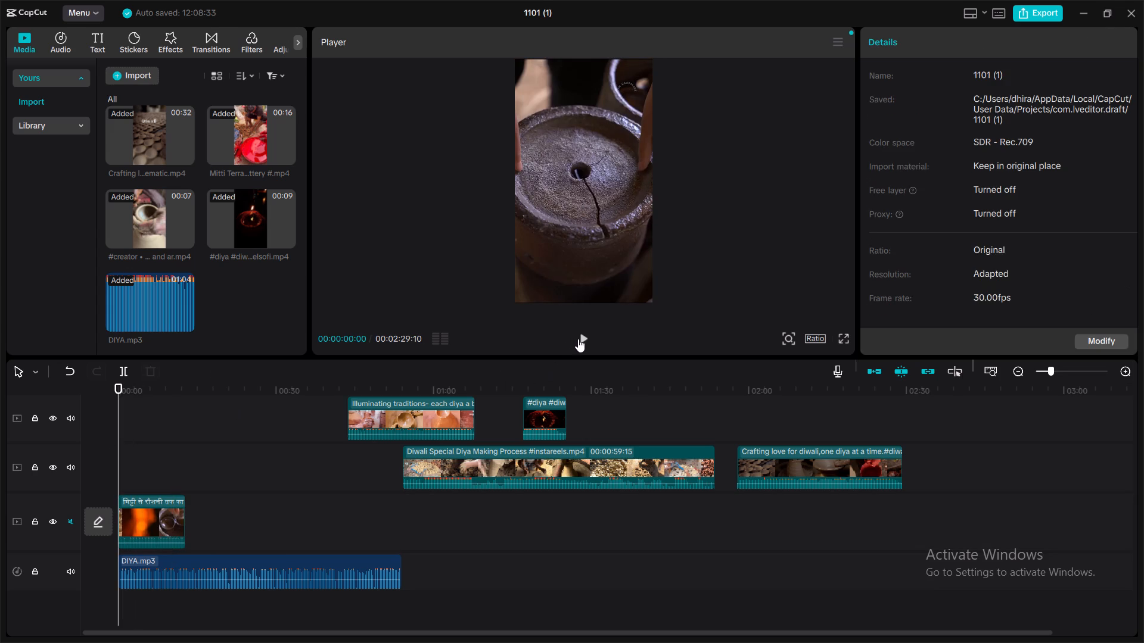
pyautogui.click(583, 338)
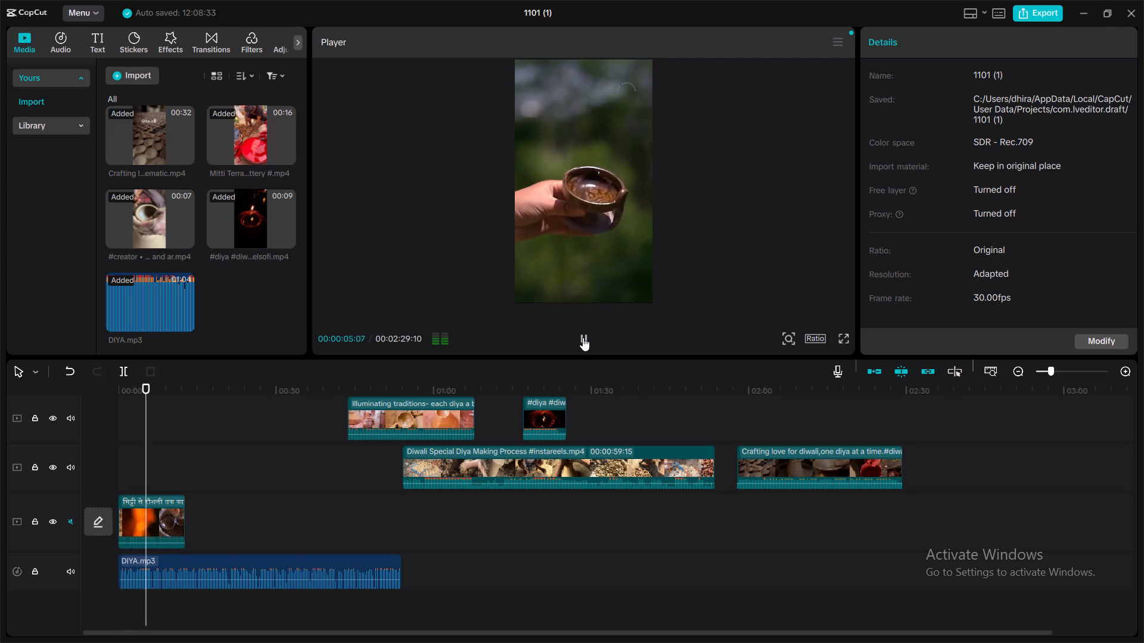
pyautogui.click(583, 338)
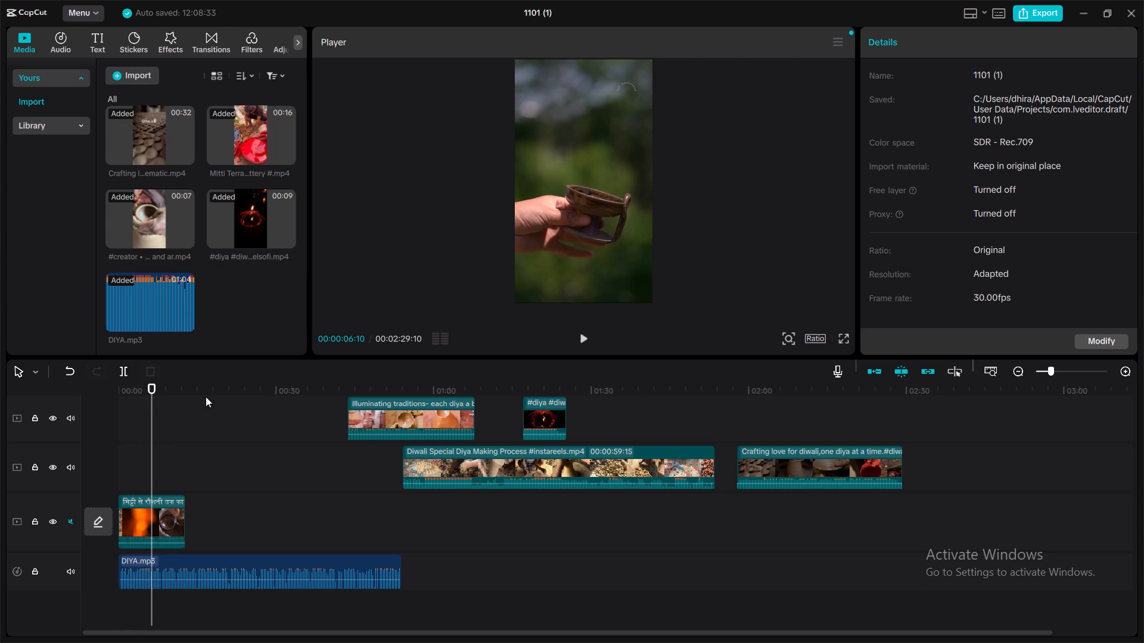
pyautogui.moveTo(151, 383); pyautogui.dragTo(135, 387)
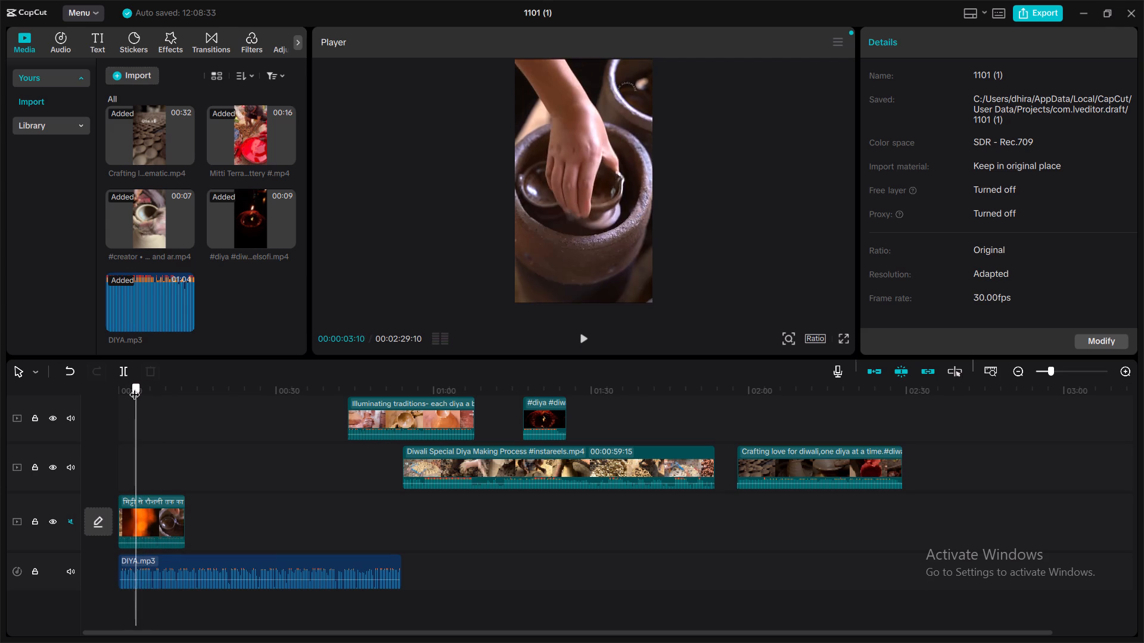
pyautogui.moveTo(135, 387); pyautogui.dragTo(135, 387)
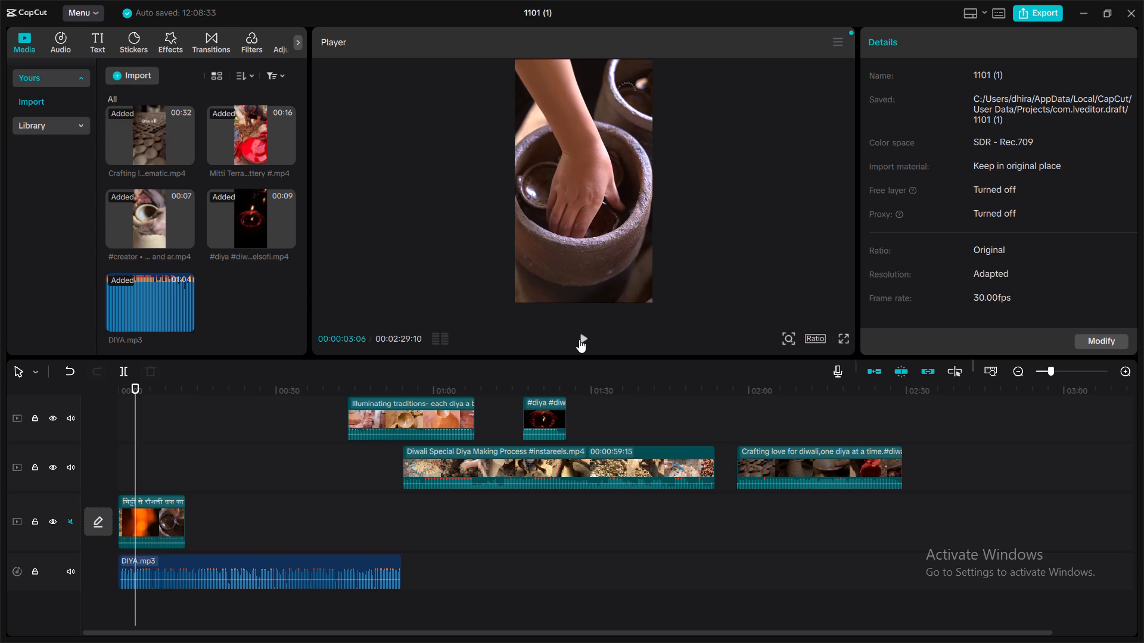
pyautogui.click(579, 339)
pyautogui.click(579, 339)
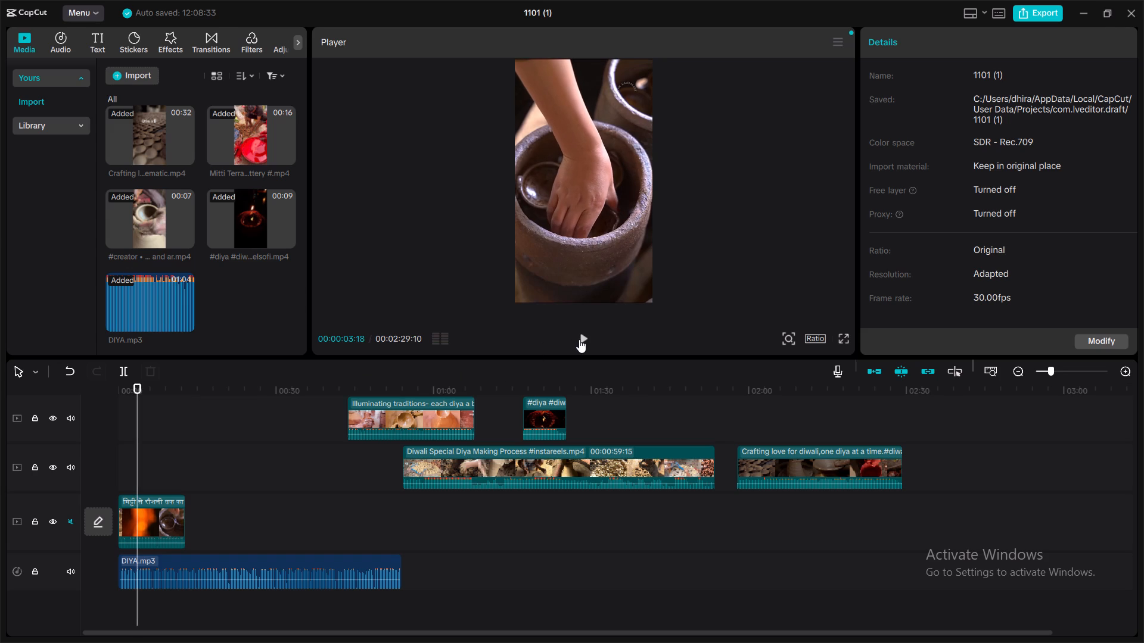
pyautogui.click(579, 339)
pyautogui.click(579, 339)
pyautogui.click(579, 339)
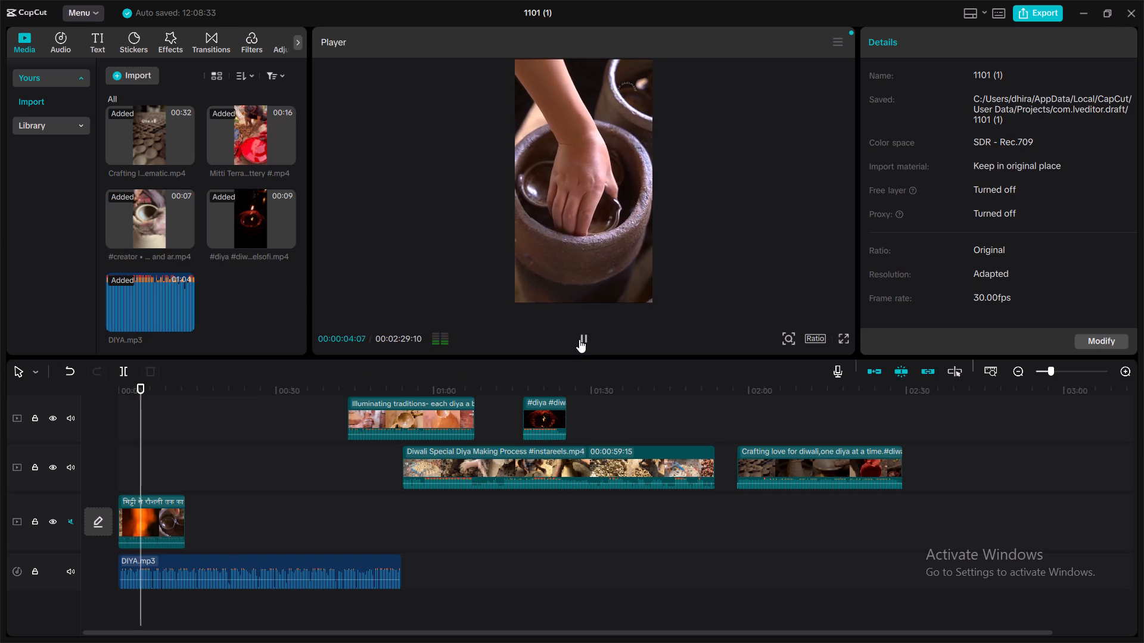
pyautogui.click(579, 339)
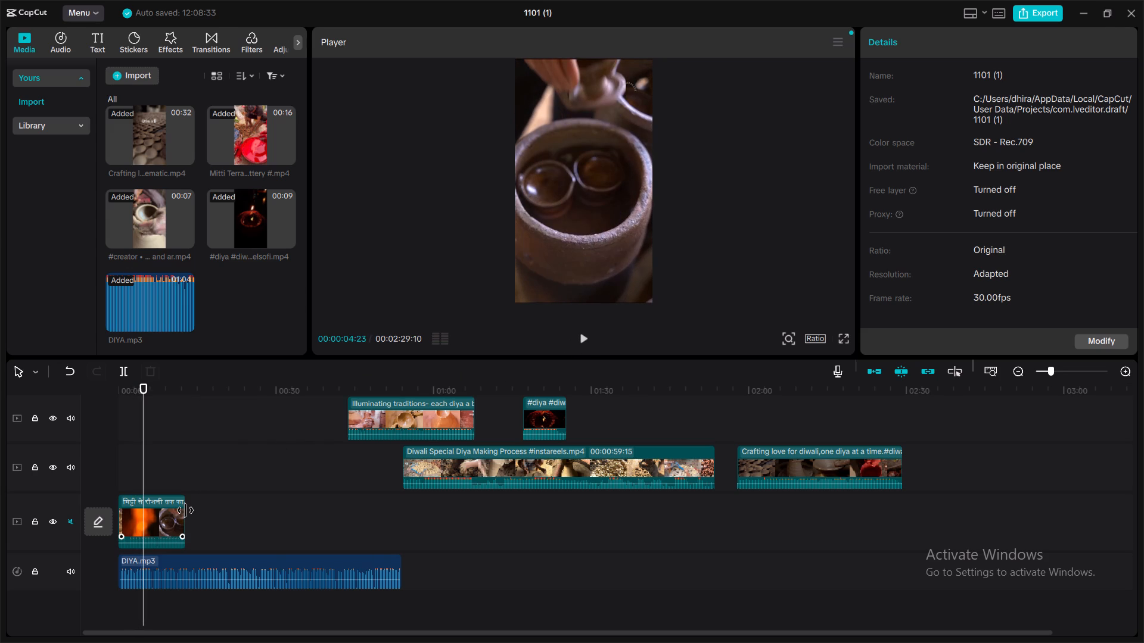
pyautogui.moveTo(185, 510); pyautogui.dragTo(144, 513)
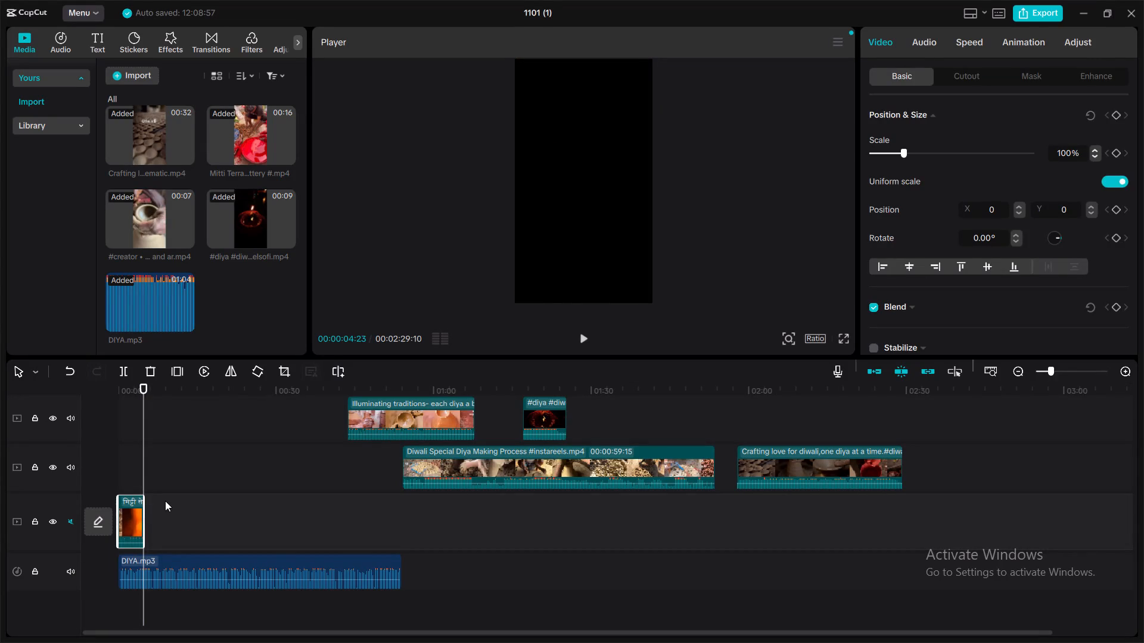
# Paste a Handmade copy at 00:00:04:23, trim it to its last second of lit diya, append it to the main track and preview.
pyautogui.hotkey('ctrl', 'v')
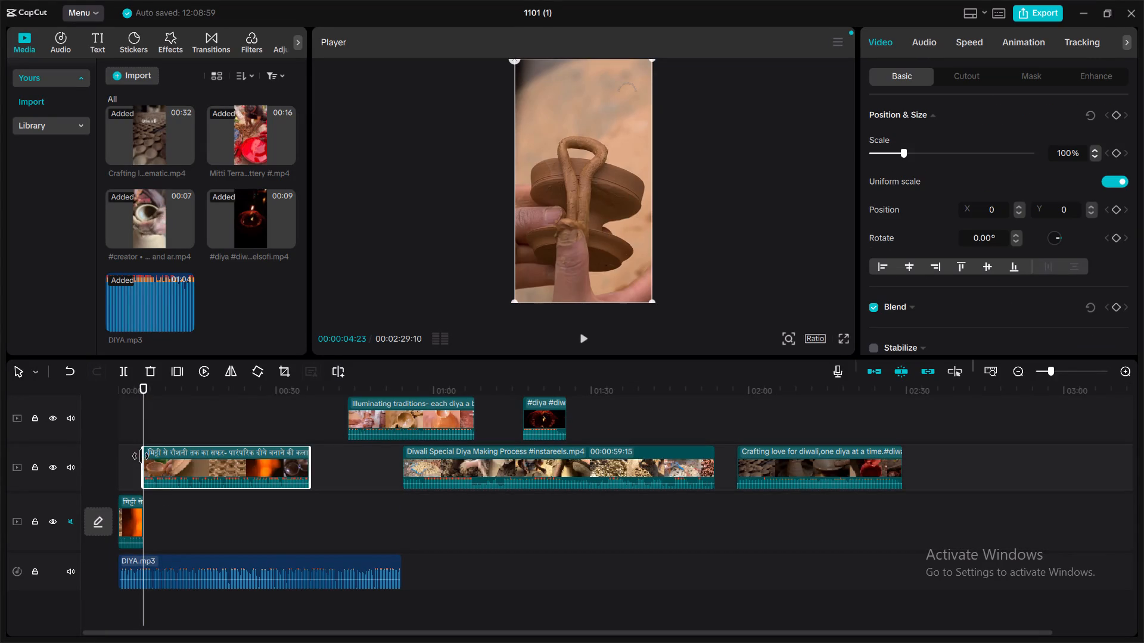
pyautogui.moveTo(141, 456); pyautogui.dragTo(285, 464)
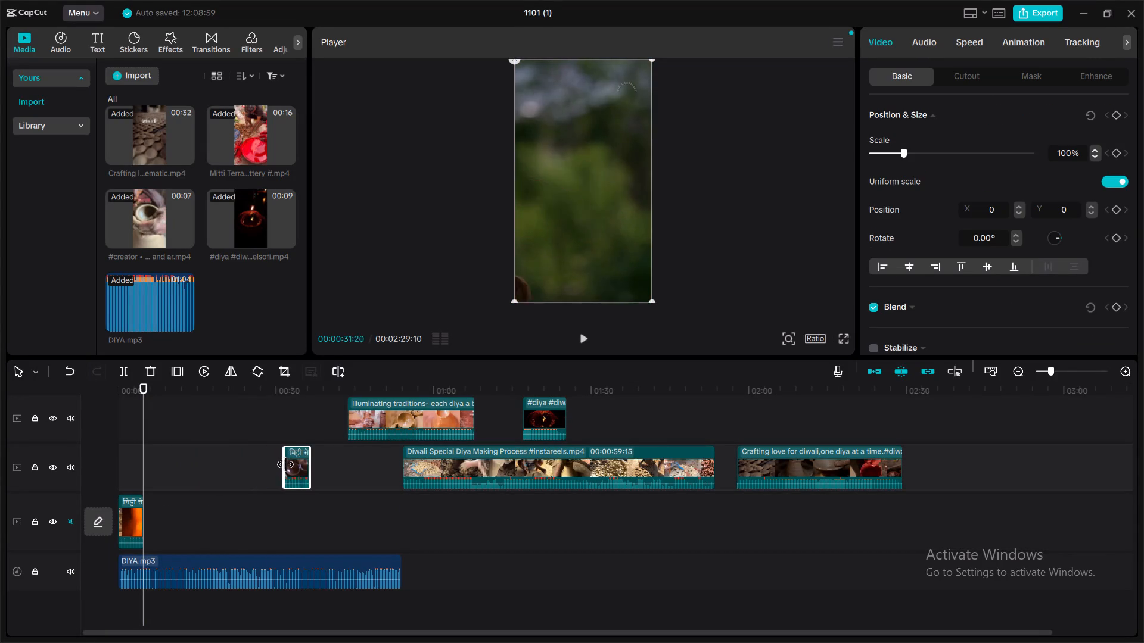
pyautogui.moveTo(285, 464); pyautogui.dragTo(296, 465)
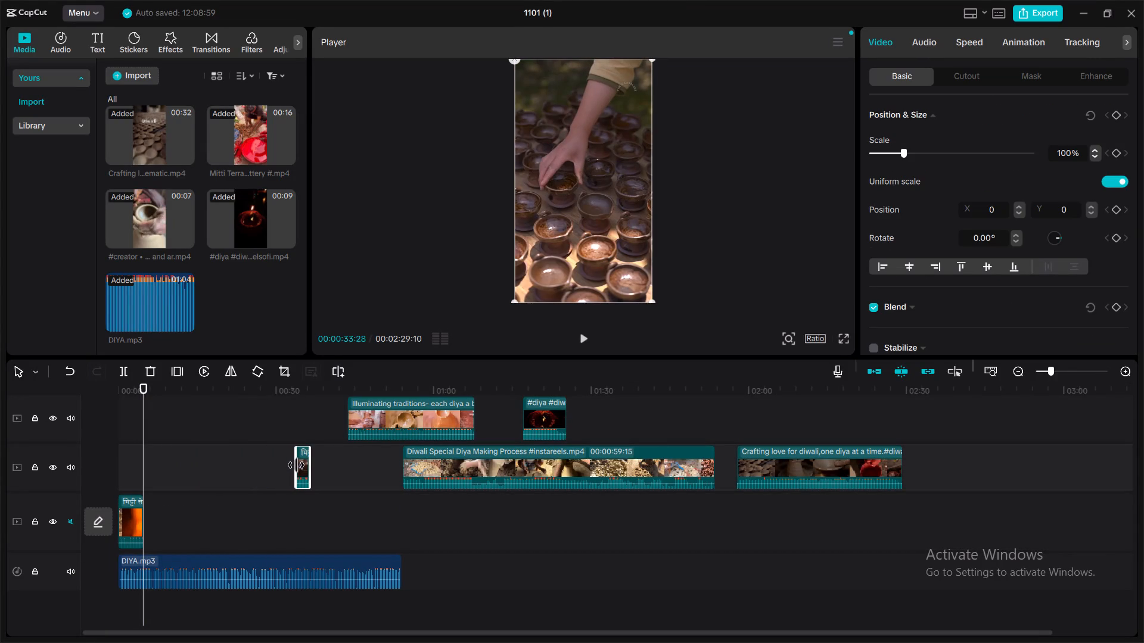
pyautogui.moveTo(296, 465); pyautogui.dragTo(305, 466)
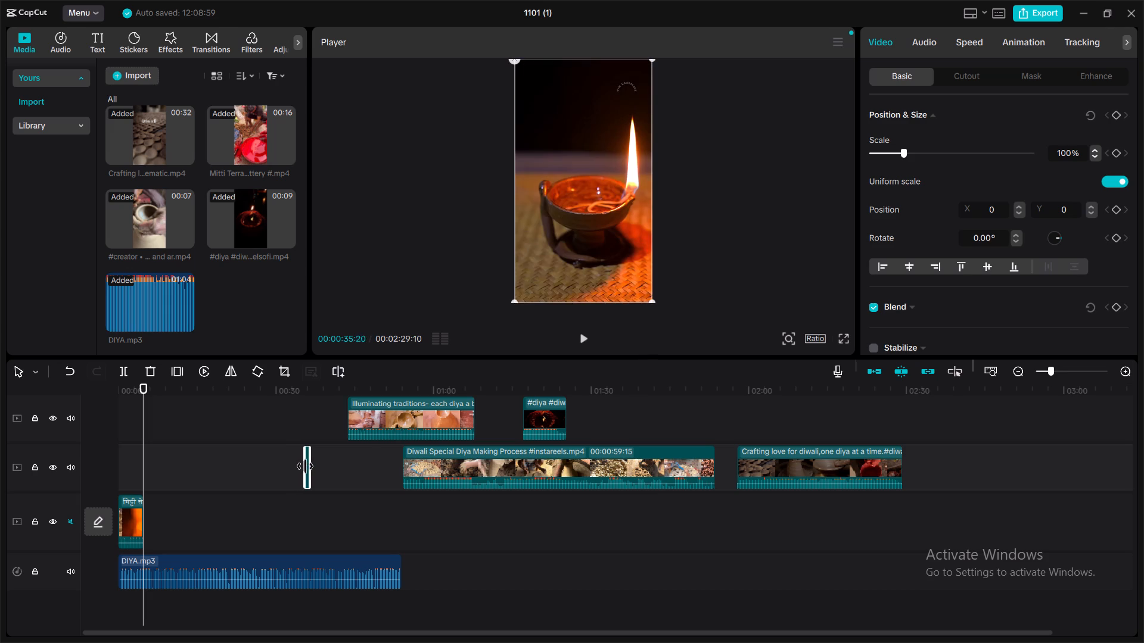
pyautogui.moveTo(305, 466); pyautogui.dragTo(304, 467)
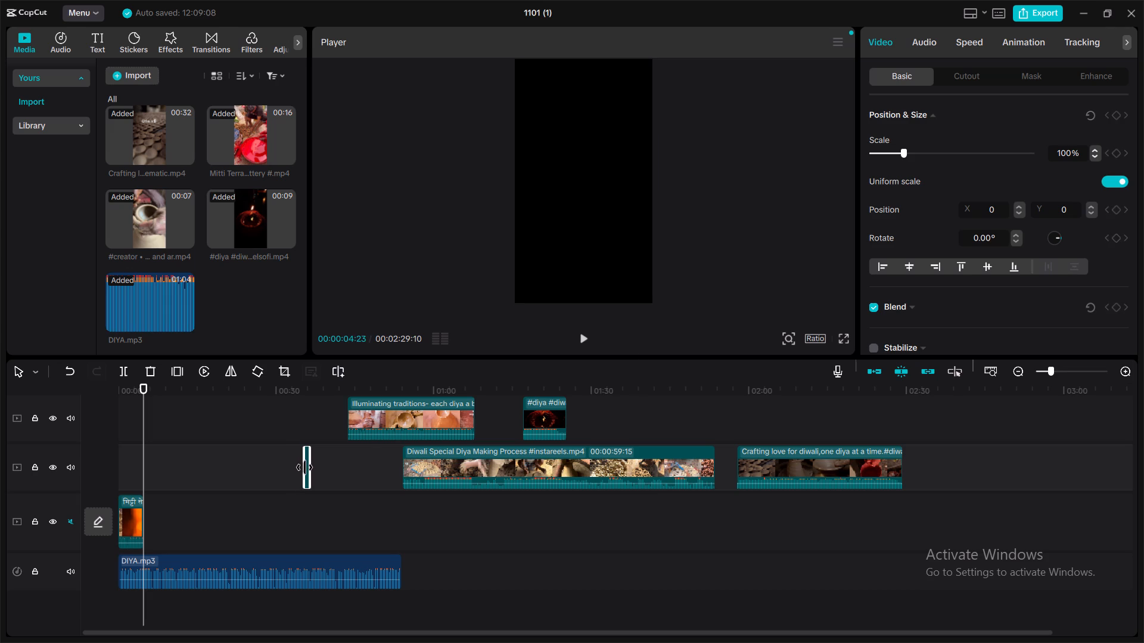
pyautogui.click(303, 460)
pyautogui.click(324, 469)
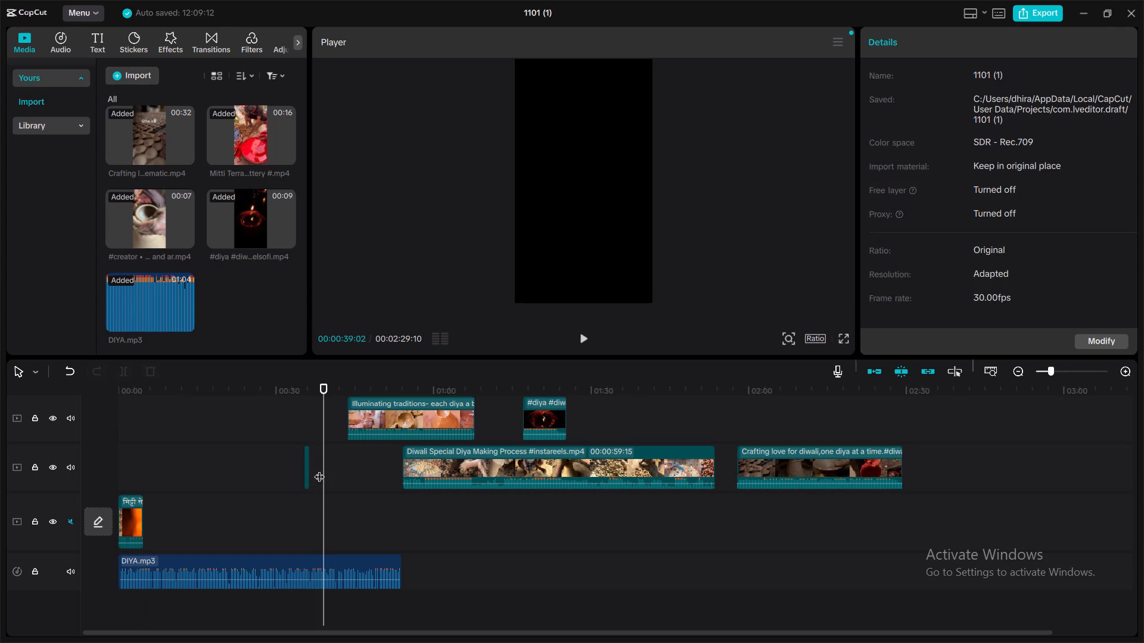
pyautogui.moveTo(307, 460); pyautogui.dragTo(291, 504)
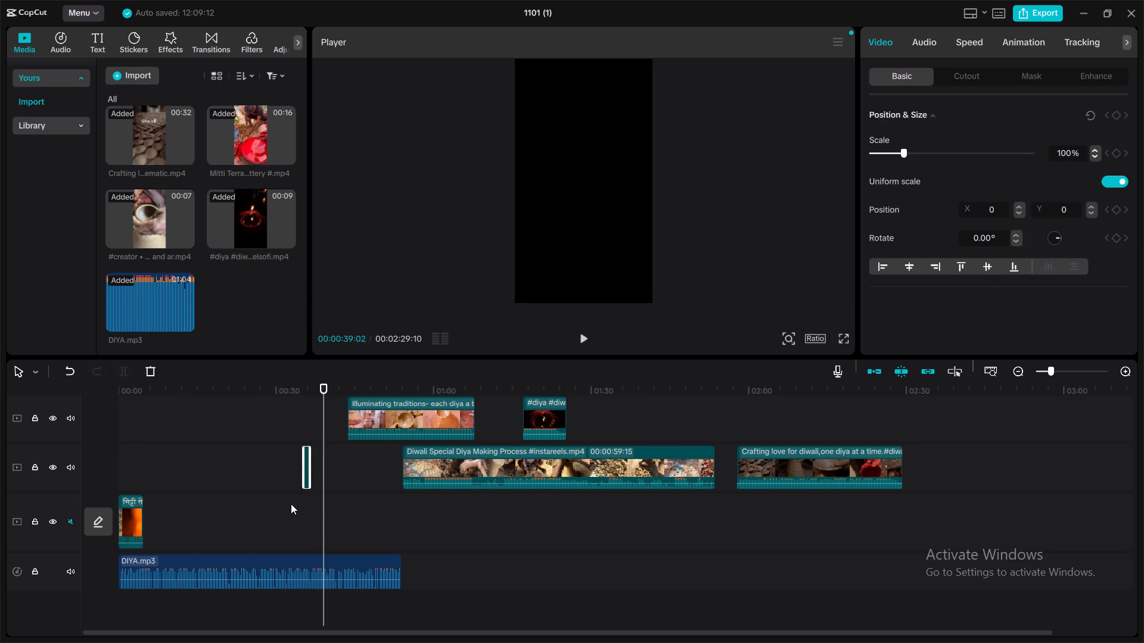
pyautogui.moveTo(291, 504); pyautogui.dragTo(278, 524)
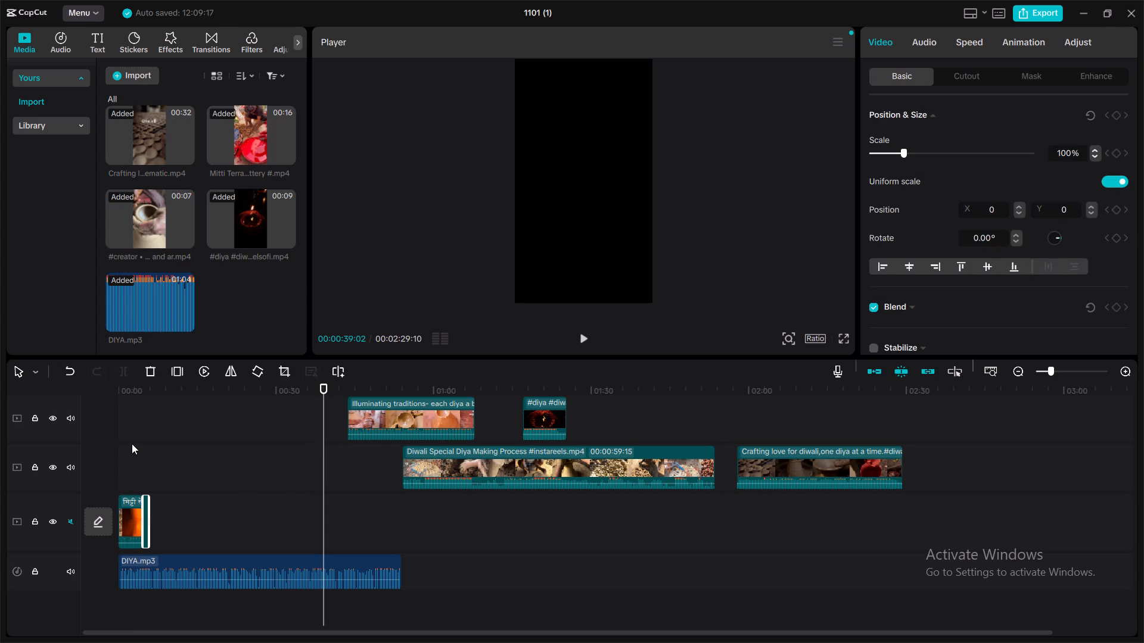
pyautogui.click(132, 444)
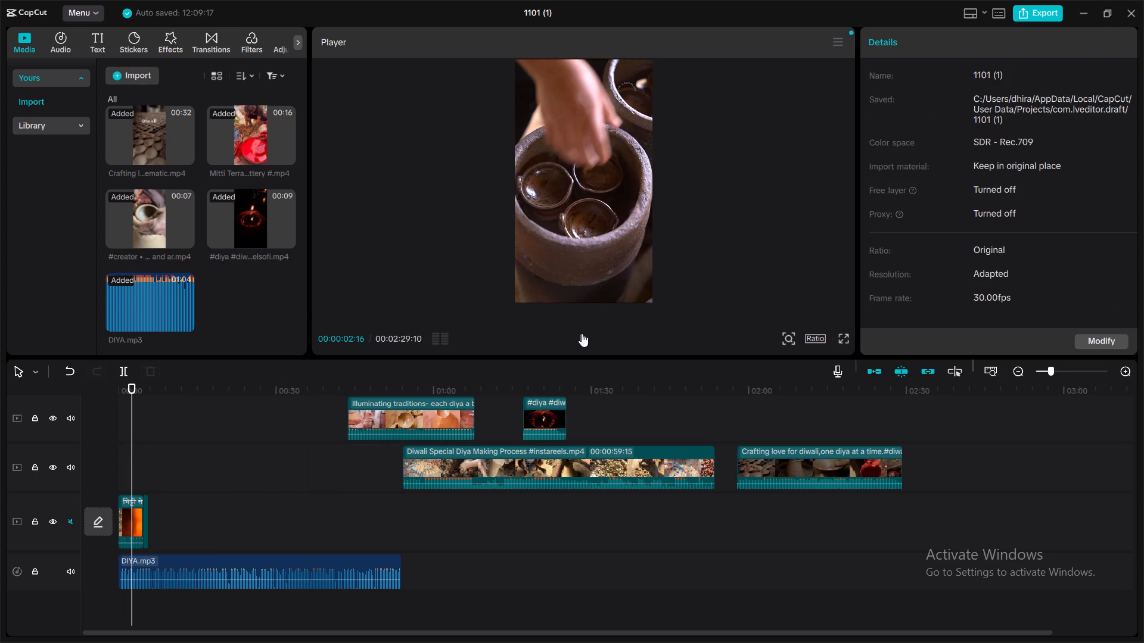
pyautogui.click(582, 333)
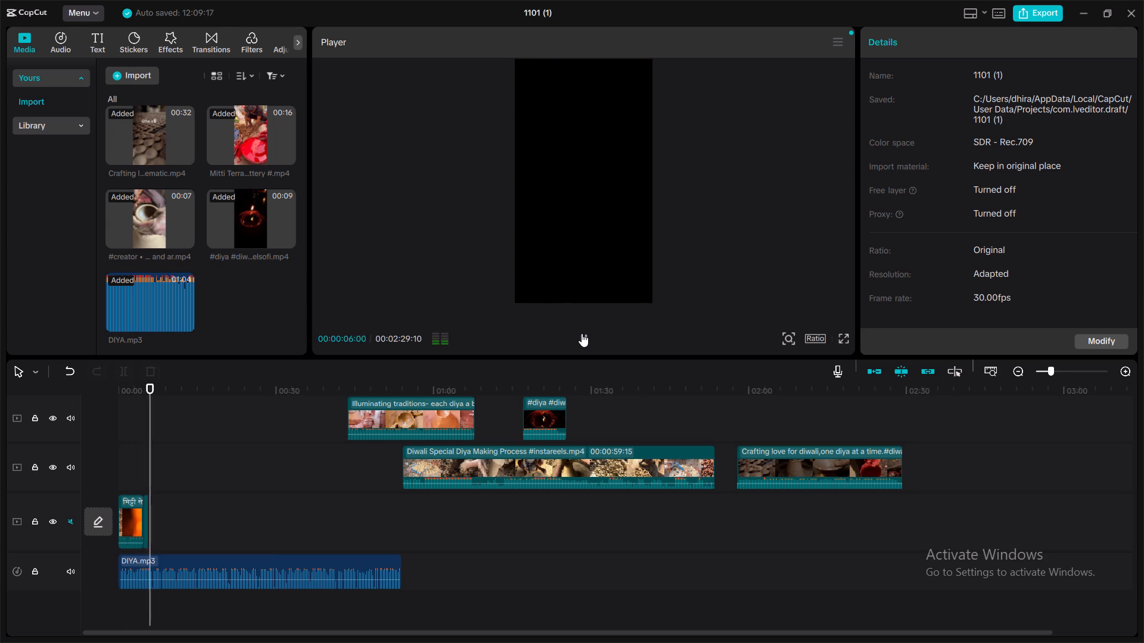
pyautogui.click(582, 333)
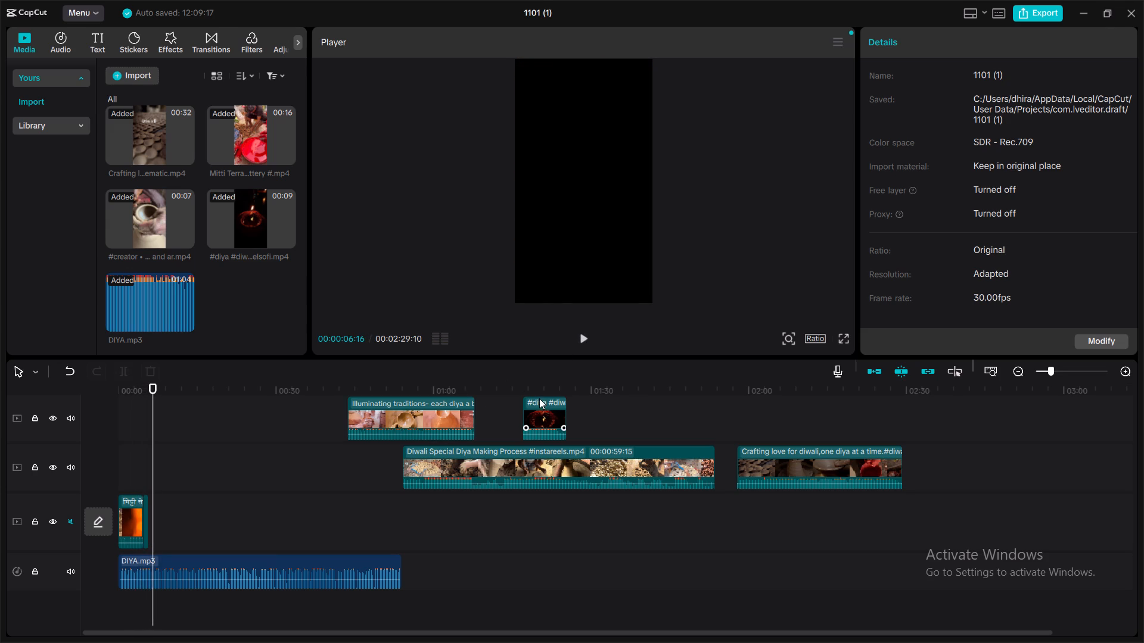
# Move the #diya burning-lamp clip to the main track after the Handmade segments, preview it and delete it.
pyautogui.moveTo(535, 401); pyautogui.dragTo(252, 505)
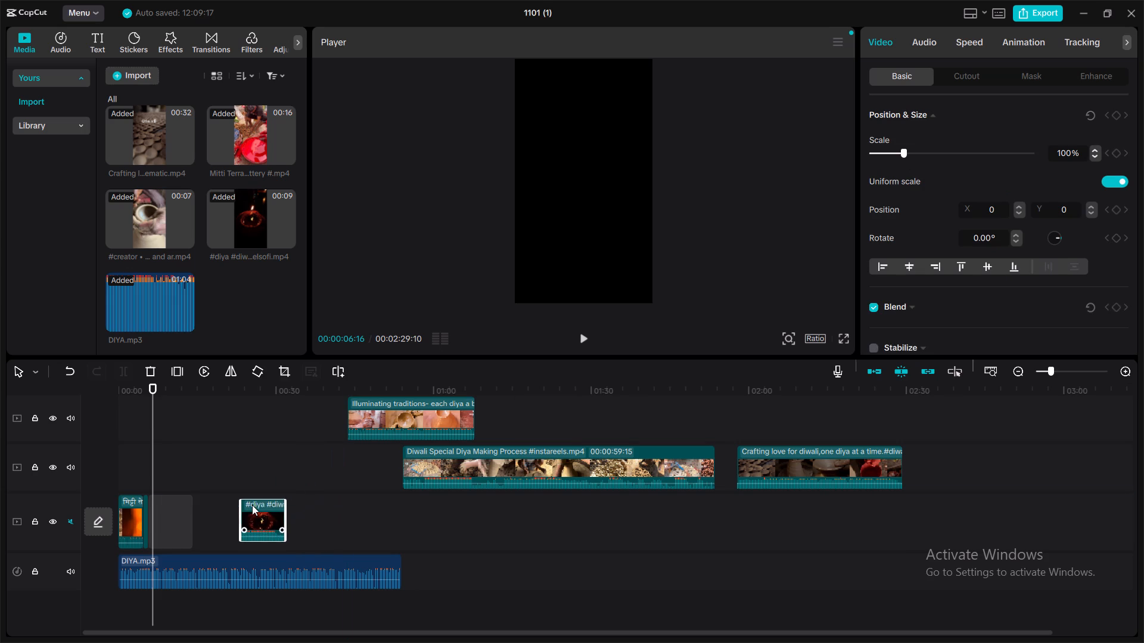
pyautogui.click(581, 334)
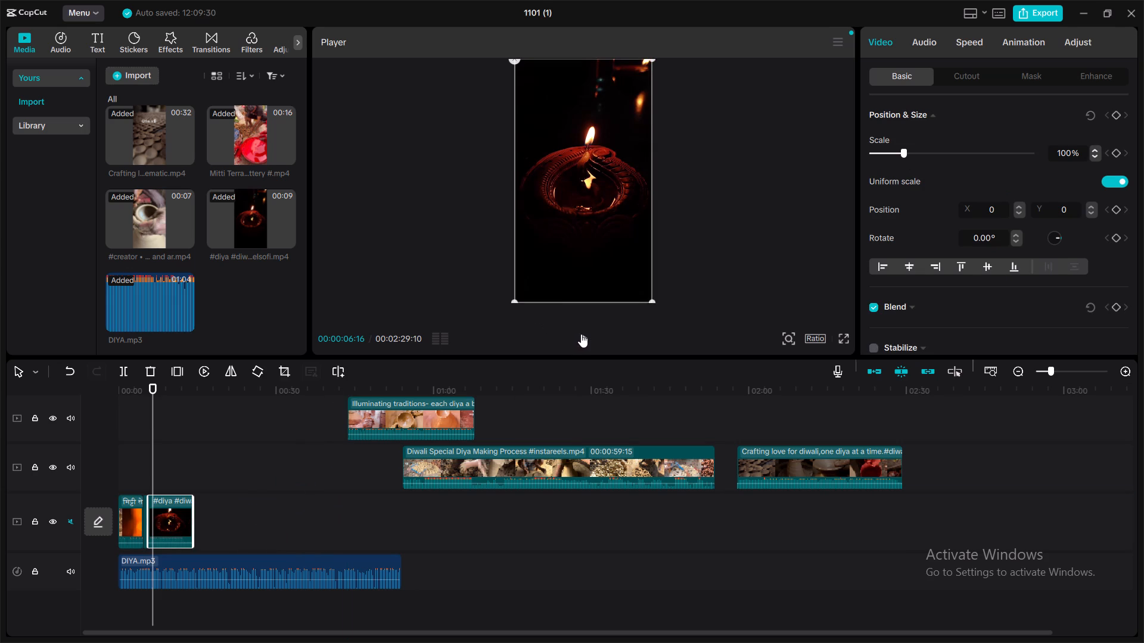
pyautogui.click(581, 334)
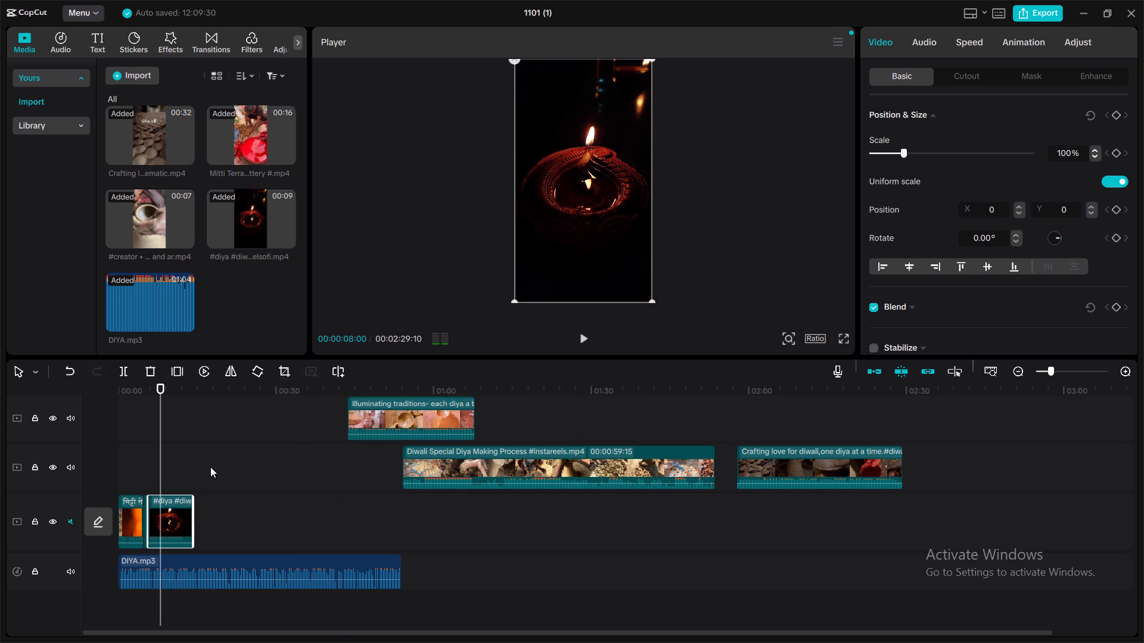
pyautogui.press('BackSpace')
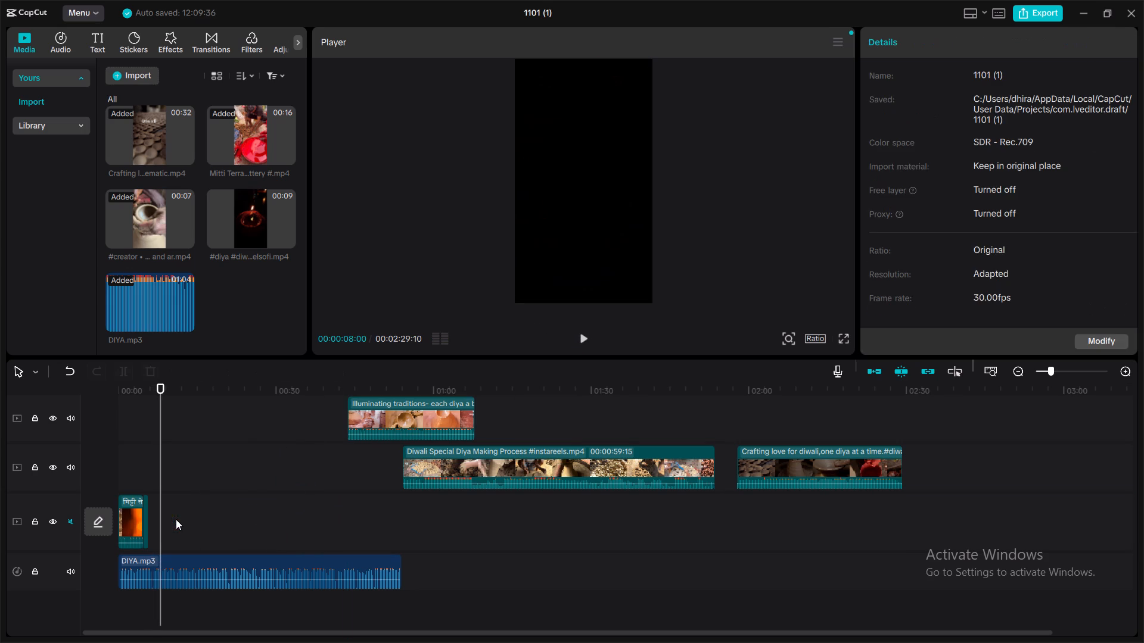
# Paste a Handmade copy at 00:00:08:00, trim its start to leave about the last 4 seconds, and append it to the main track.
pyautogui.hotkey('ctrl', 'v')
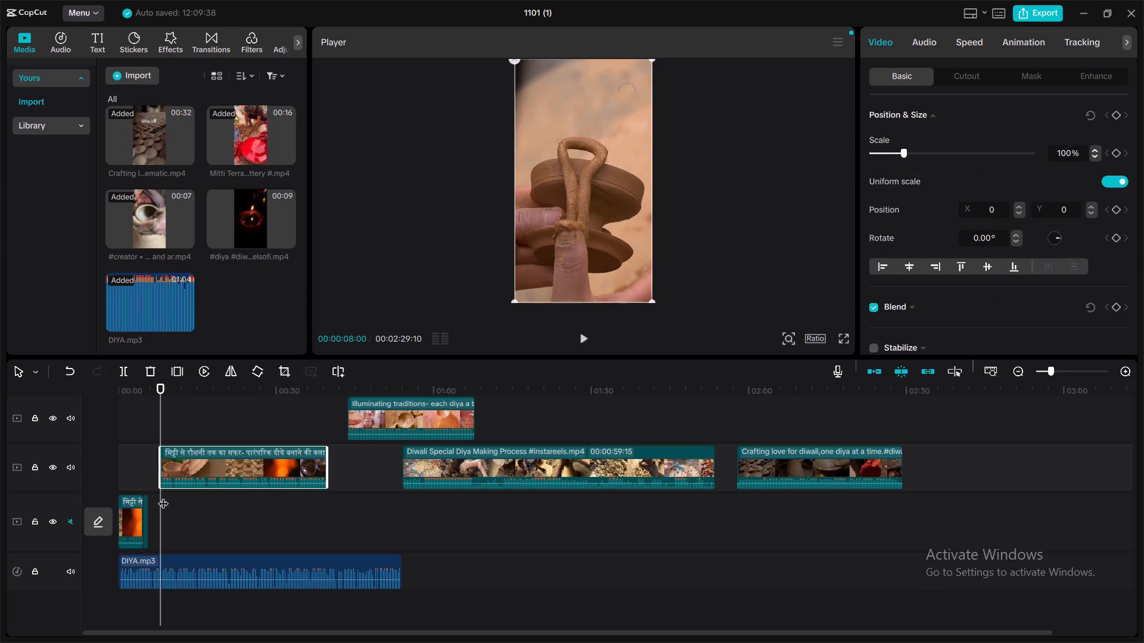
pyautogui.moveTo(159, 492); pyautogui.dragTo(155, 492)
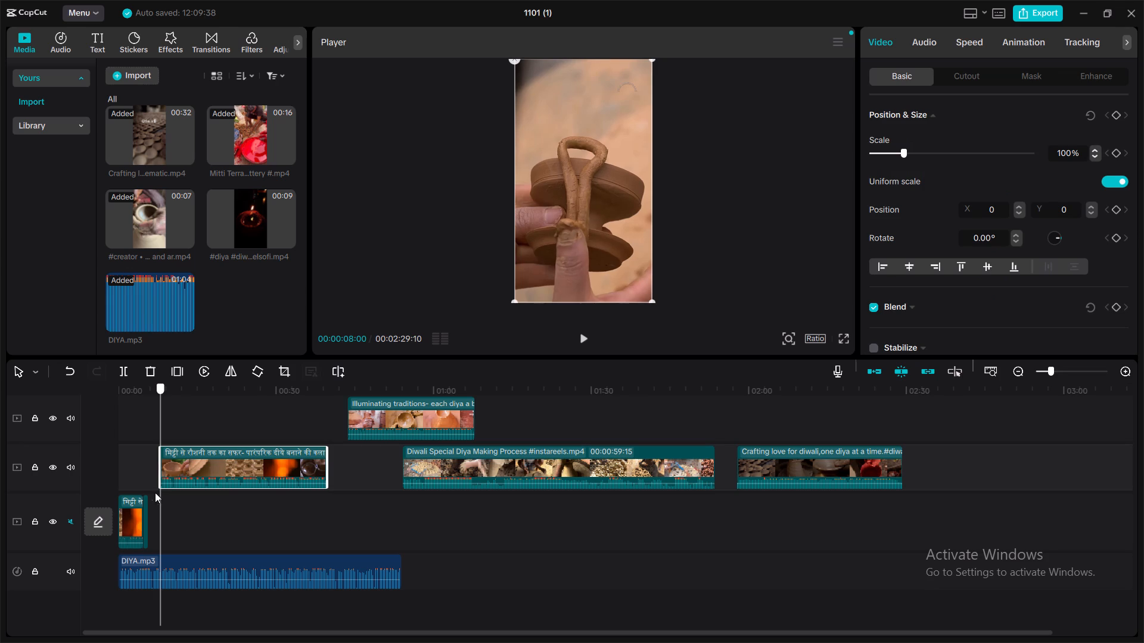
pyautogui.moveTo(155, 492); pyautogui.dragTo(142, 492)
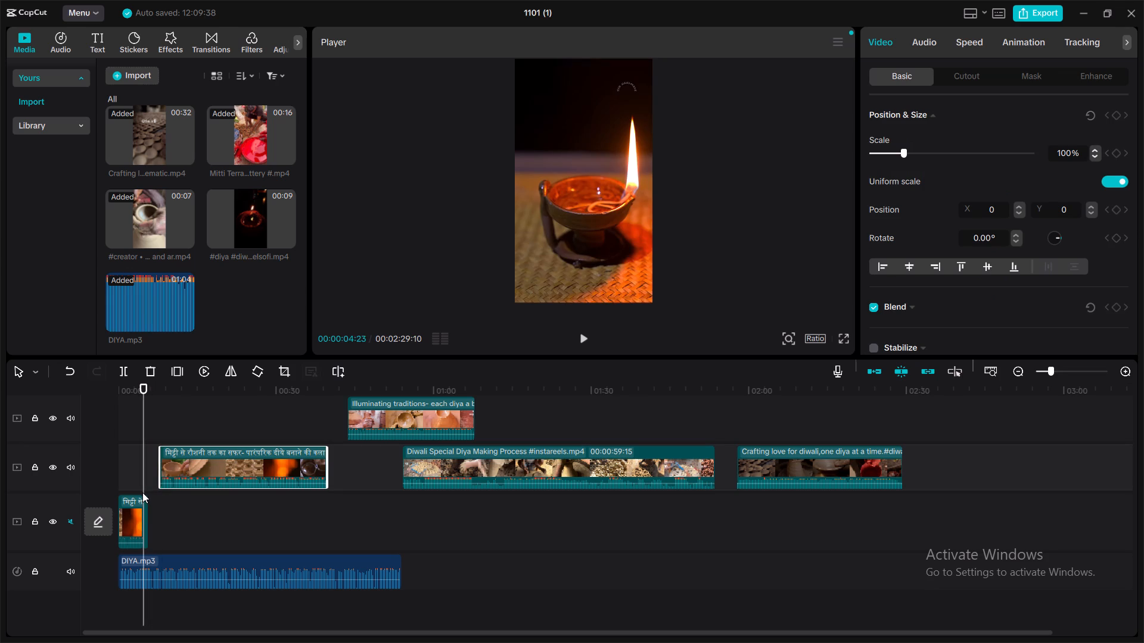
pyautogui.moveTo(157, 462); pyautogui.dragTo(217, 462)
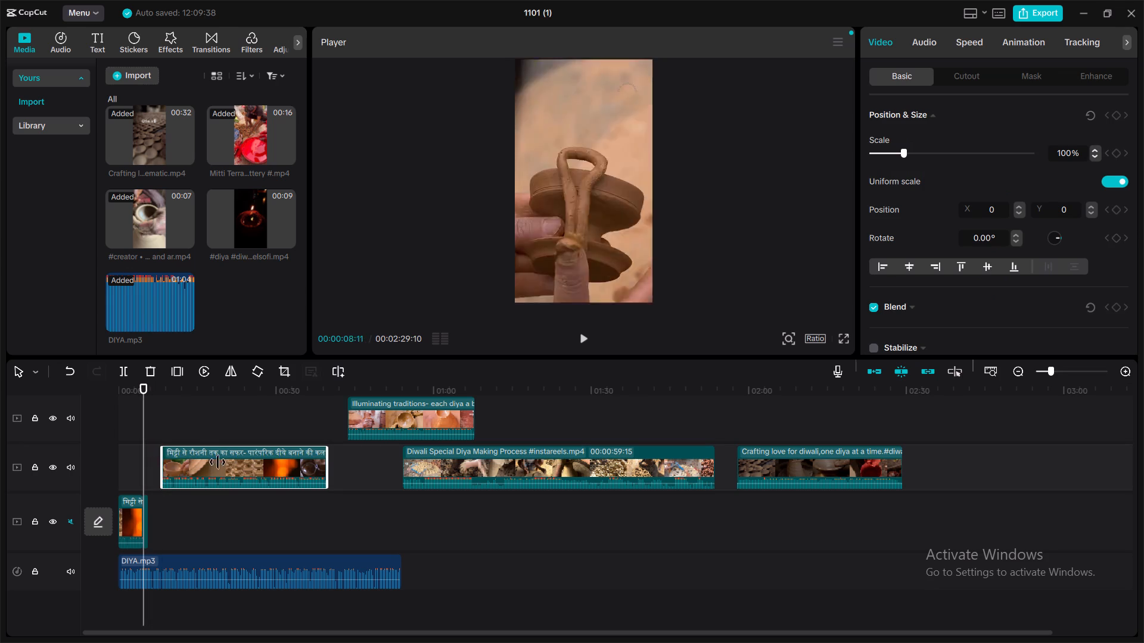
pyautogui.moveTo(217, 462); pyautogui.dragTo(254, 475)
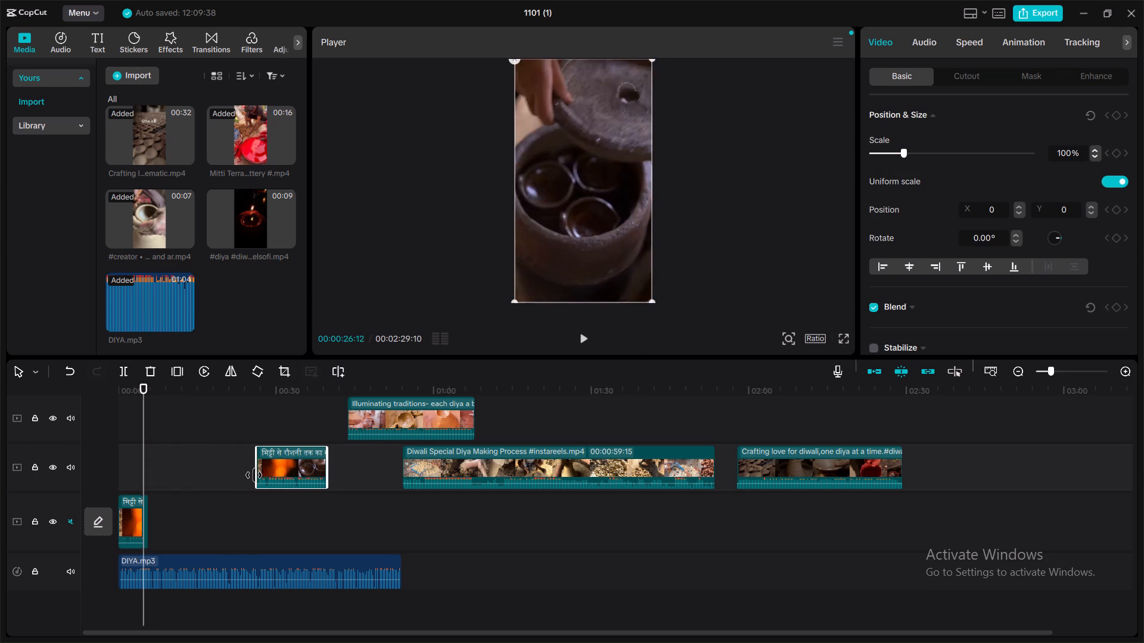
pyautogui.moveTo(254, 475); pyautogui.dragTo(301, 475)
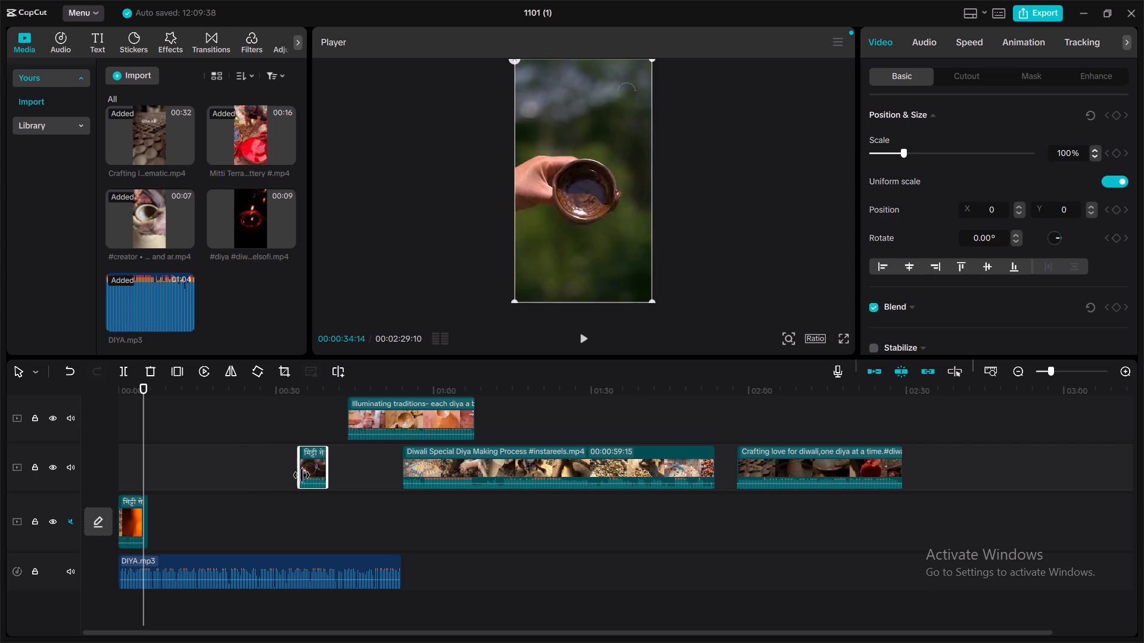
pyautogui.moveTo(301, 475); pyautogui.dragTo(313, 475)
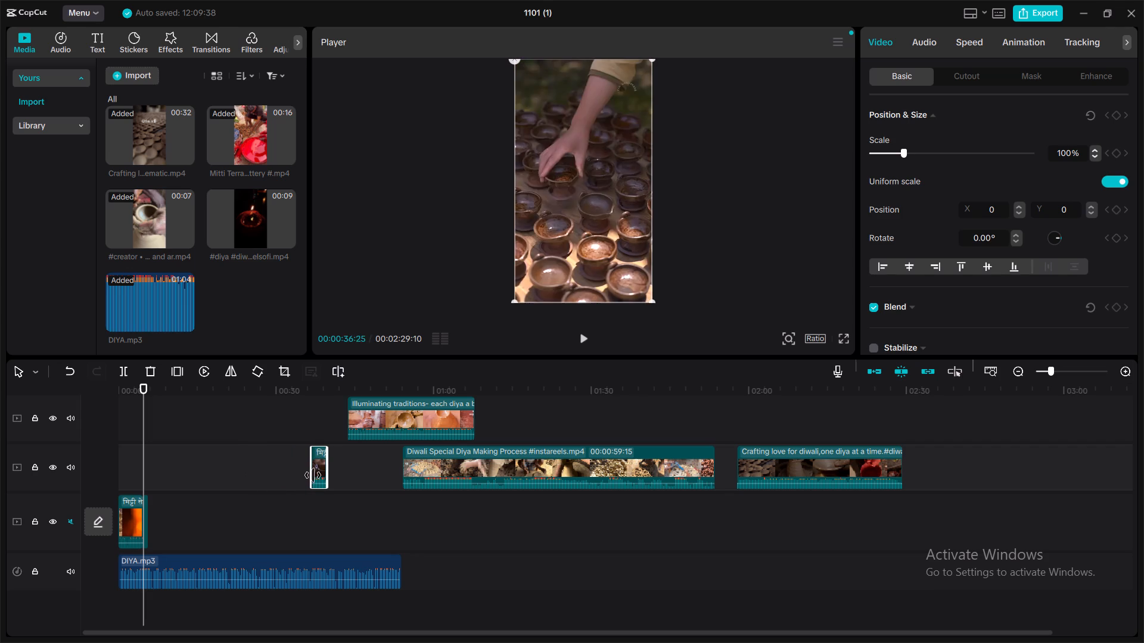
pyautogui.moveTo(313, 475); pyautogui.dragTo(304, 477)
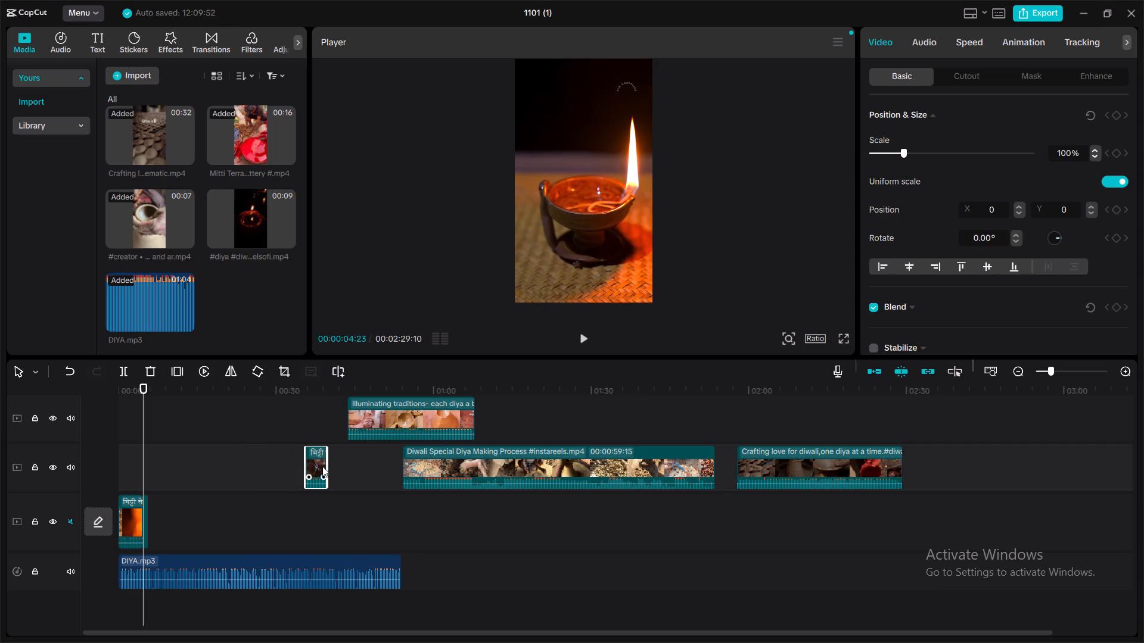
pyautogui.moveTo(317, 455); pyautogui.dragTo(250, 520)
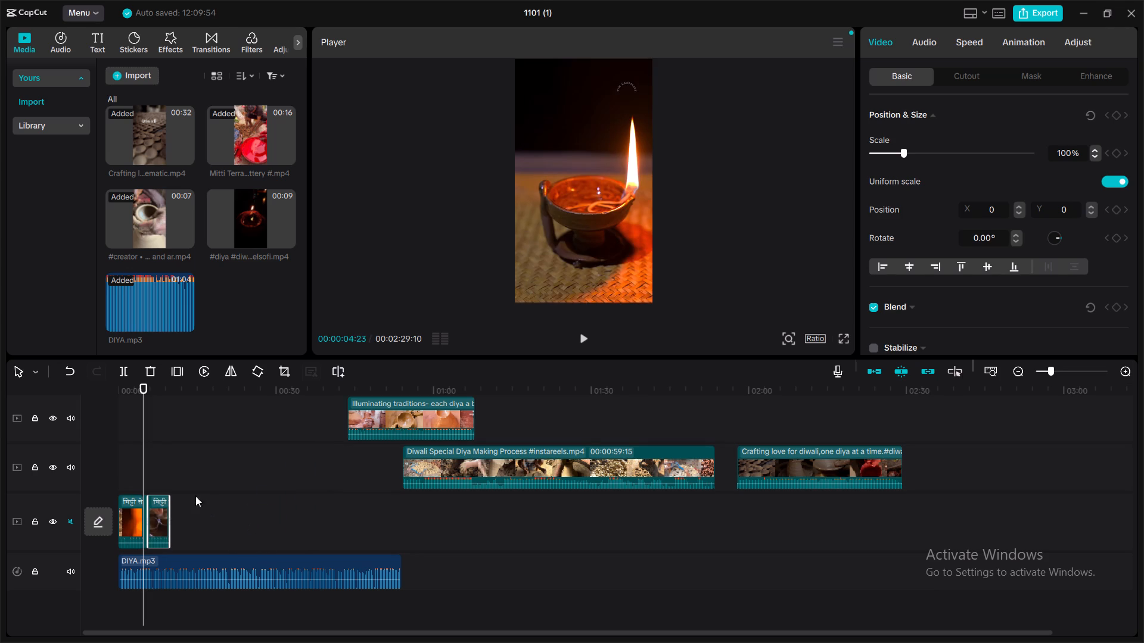
# Preview the Handmade segments on the main track from 00:00, including the newly appended one, and replay them from the start.
pyautogui.click(136, 395)
pyautogui.moveTo(136, 395); pyautogui.dragTo(92, 401)
pyautogui.click(585, 333)
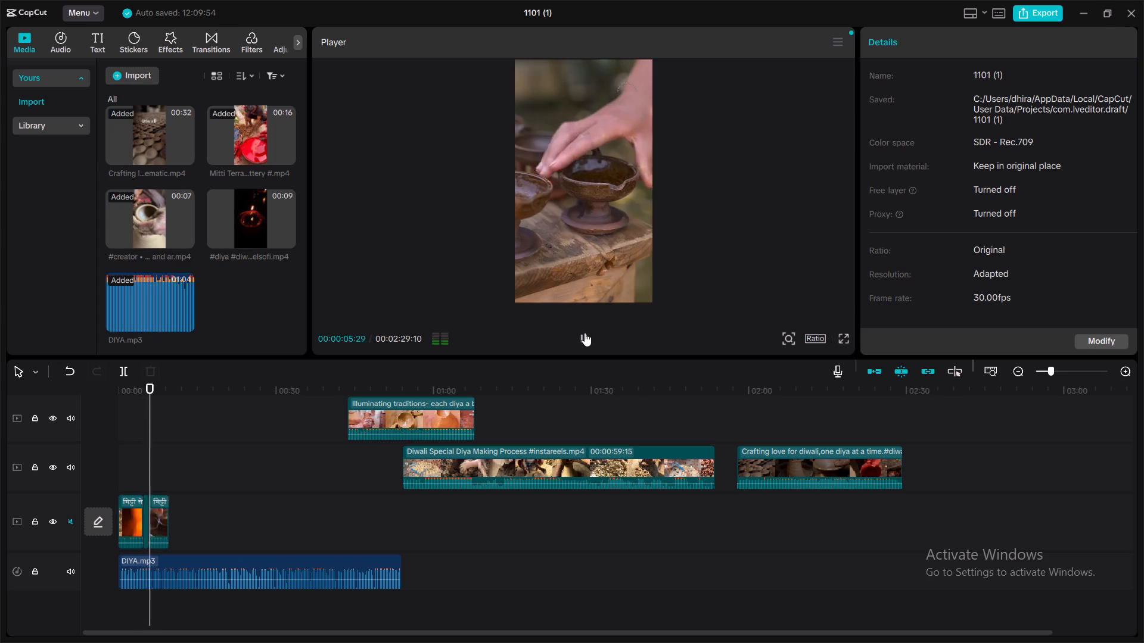
pyautogui.click(585, 333)
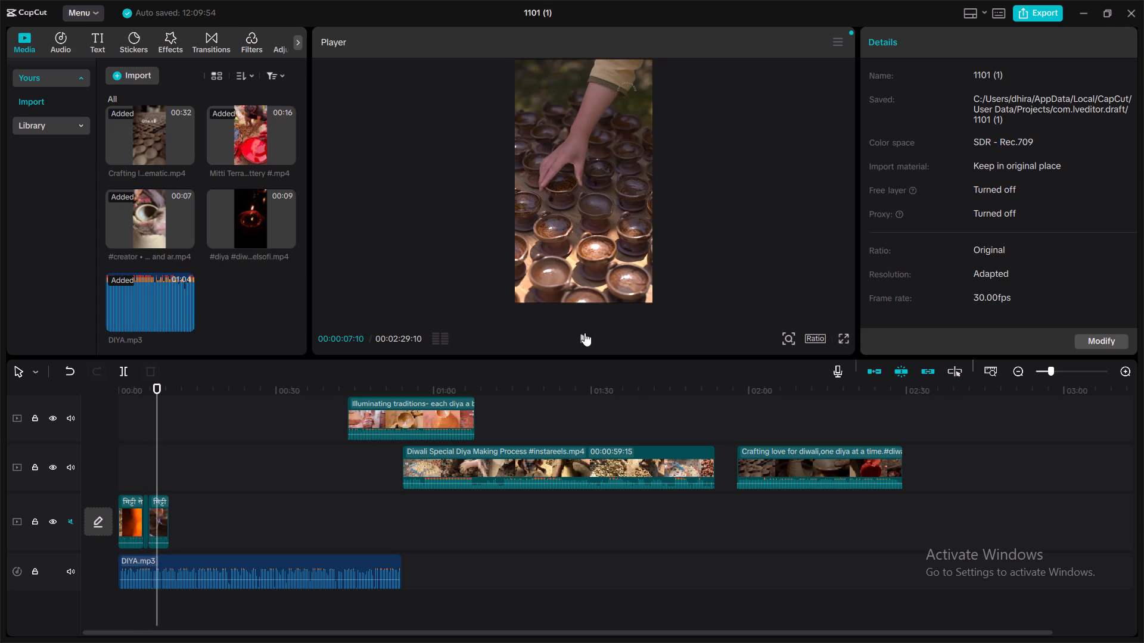
pyautogui.click(585, 333)
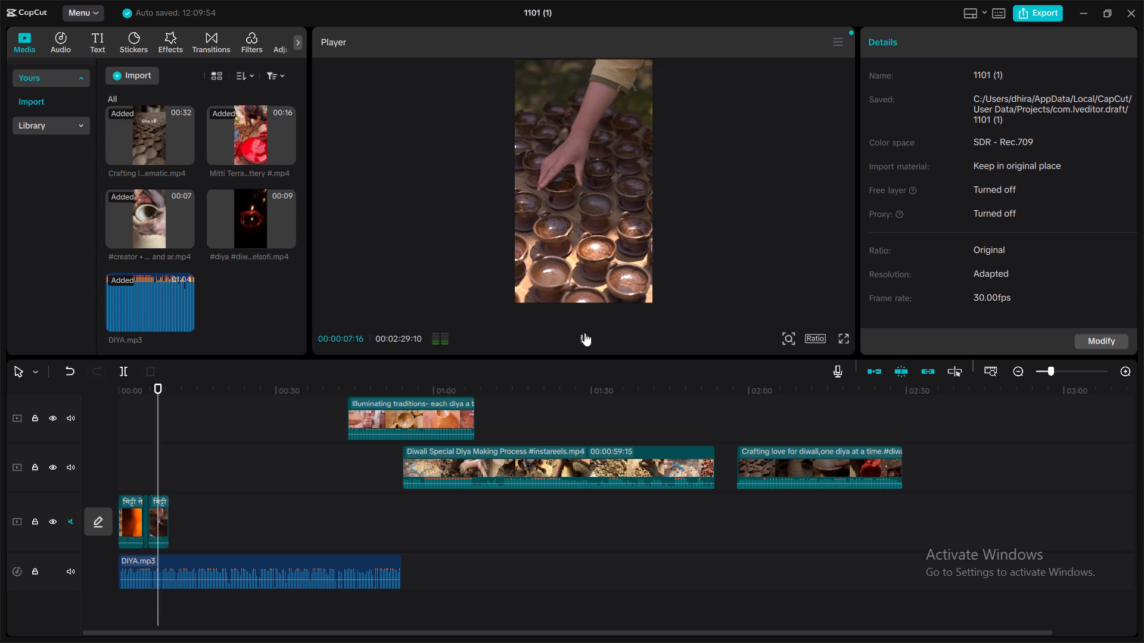
pyautogui.click(585, 333)
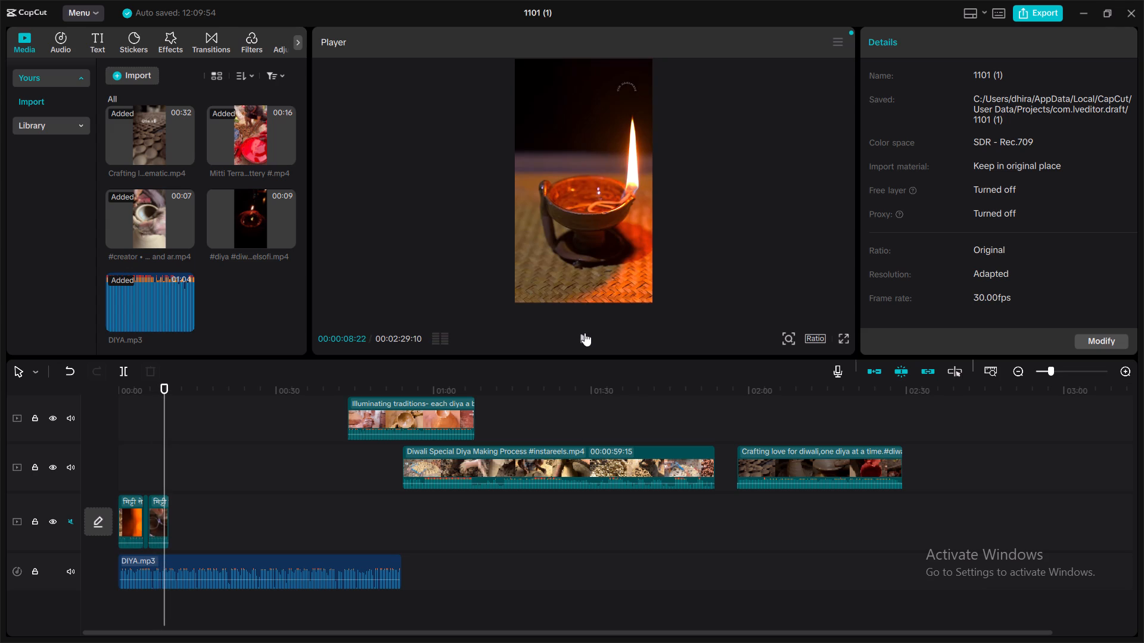
pyautogui.click(585, 333)
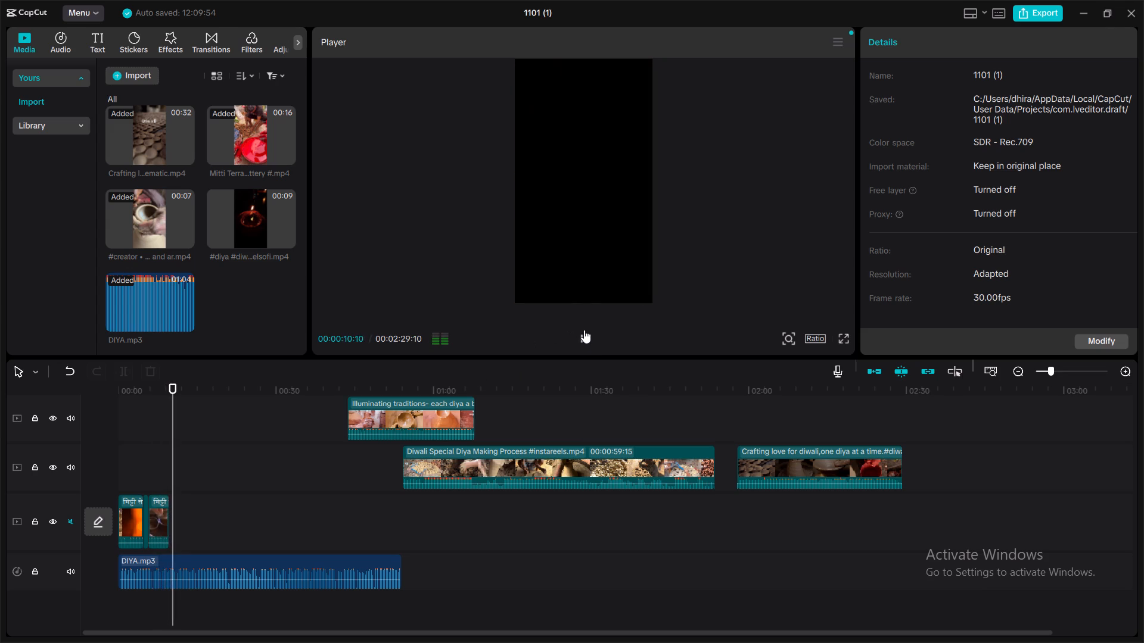
pyautogui.moveTo(583, 330); pyautogui.dragTo(193, 382)
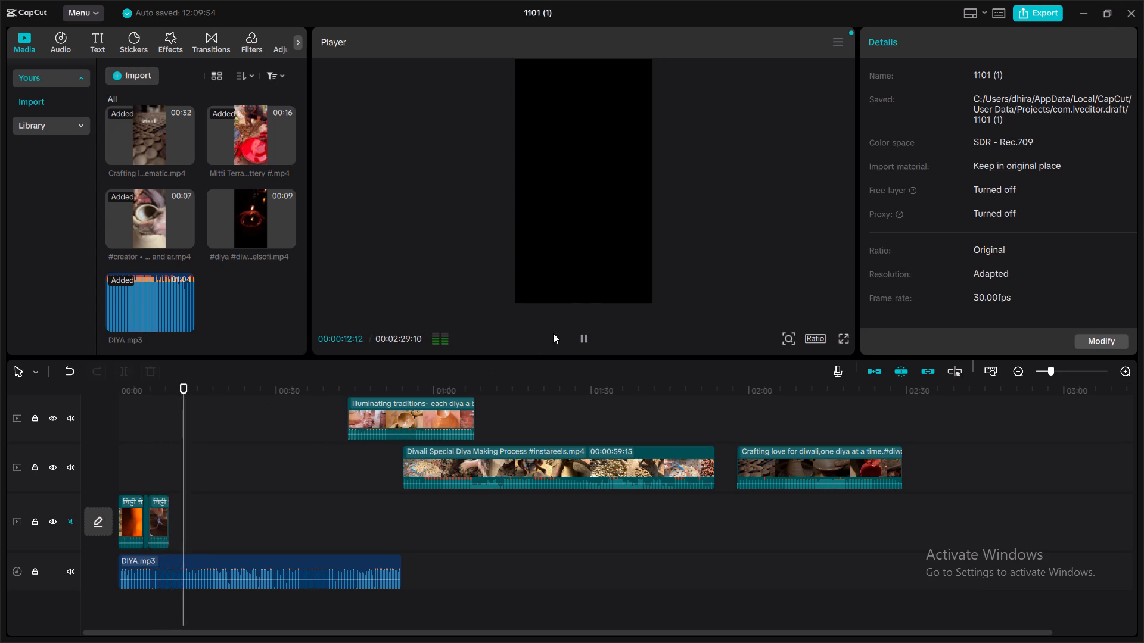
pyautogui.click(581, 335)
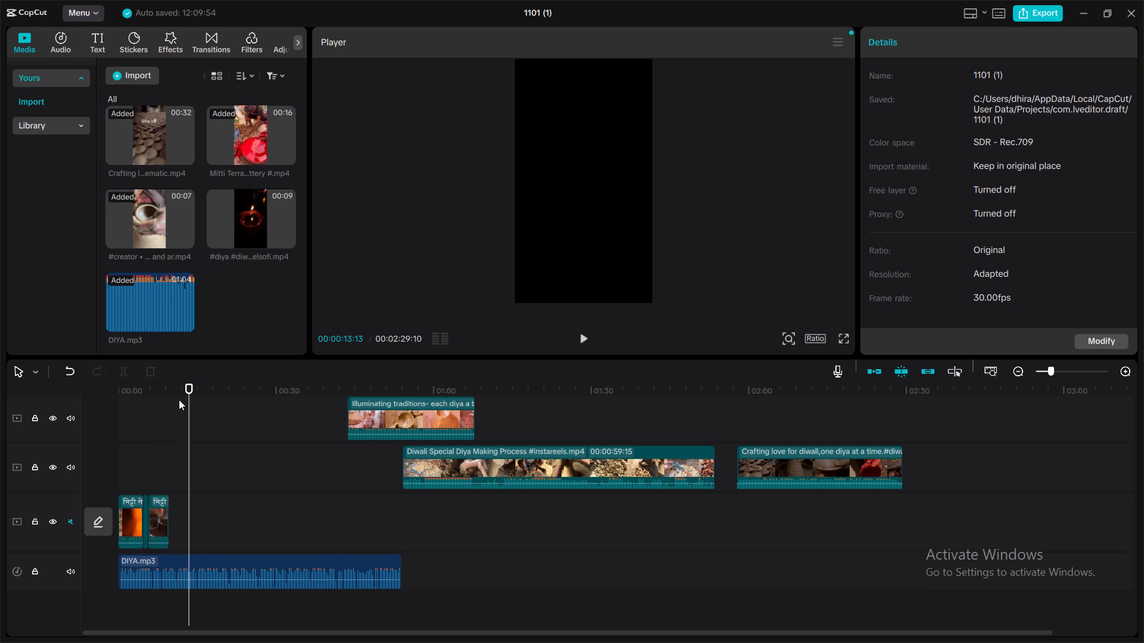
pyautogui.moveTo(189, 397); pyautogui.dragTo(86, 408)
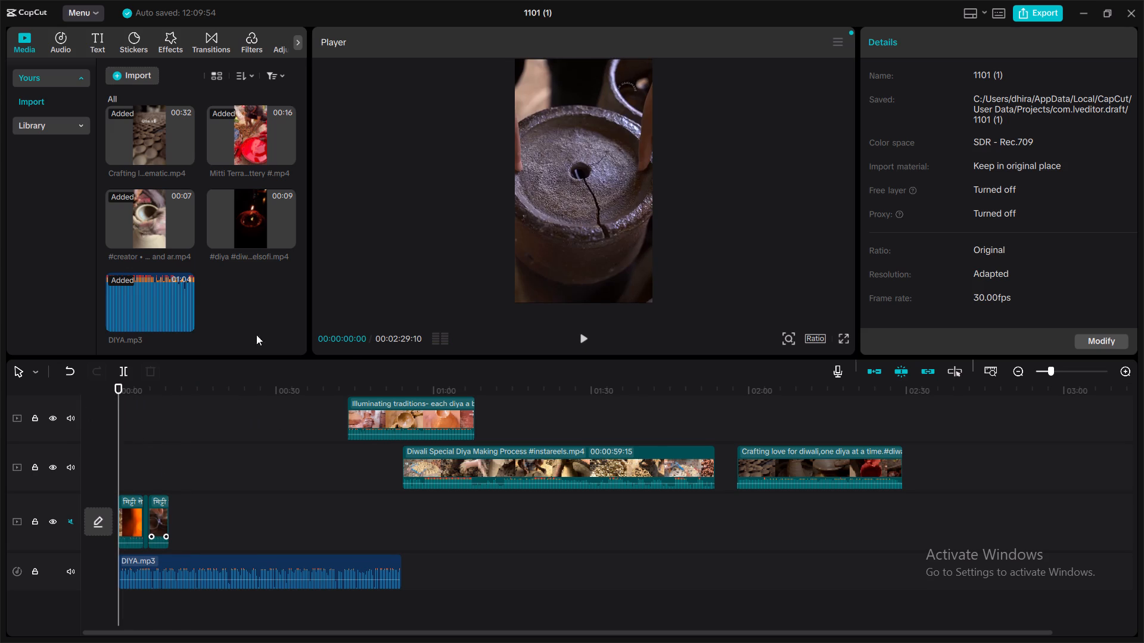
pyautogui.scroll(4, 252, 301)
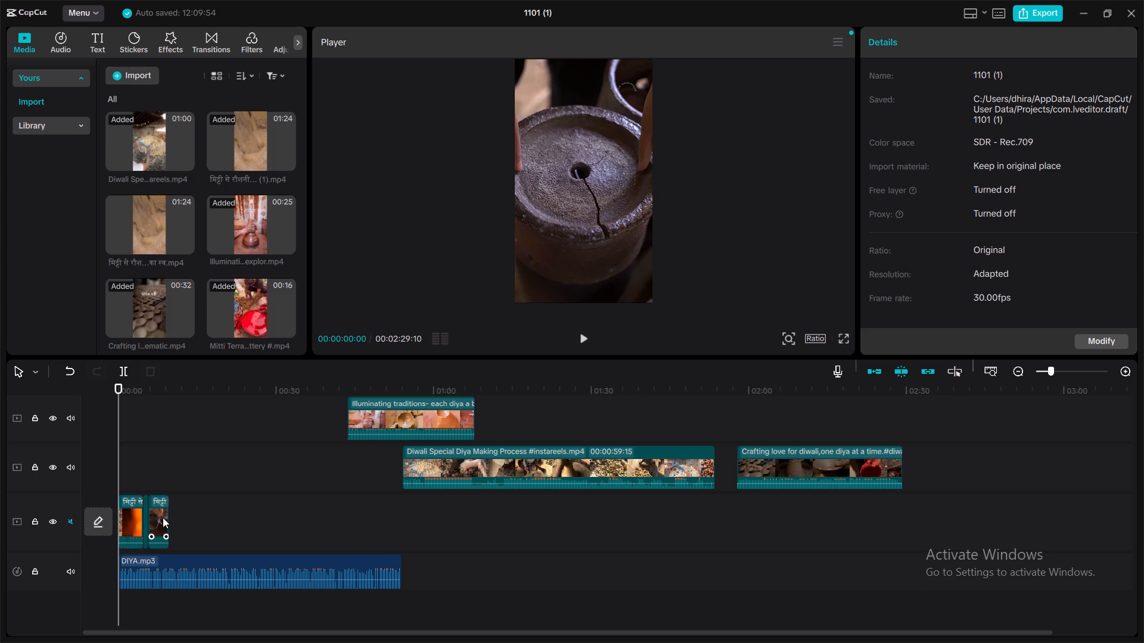
pyautogui.click(581, 331)
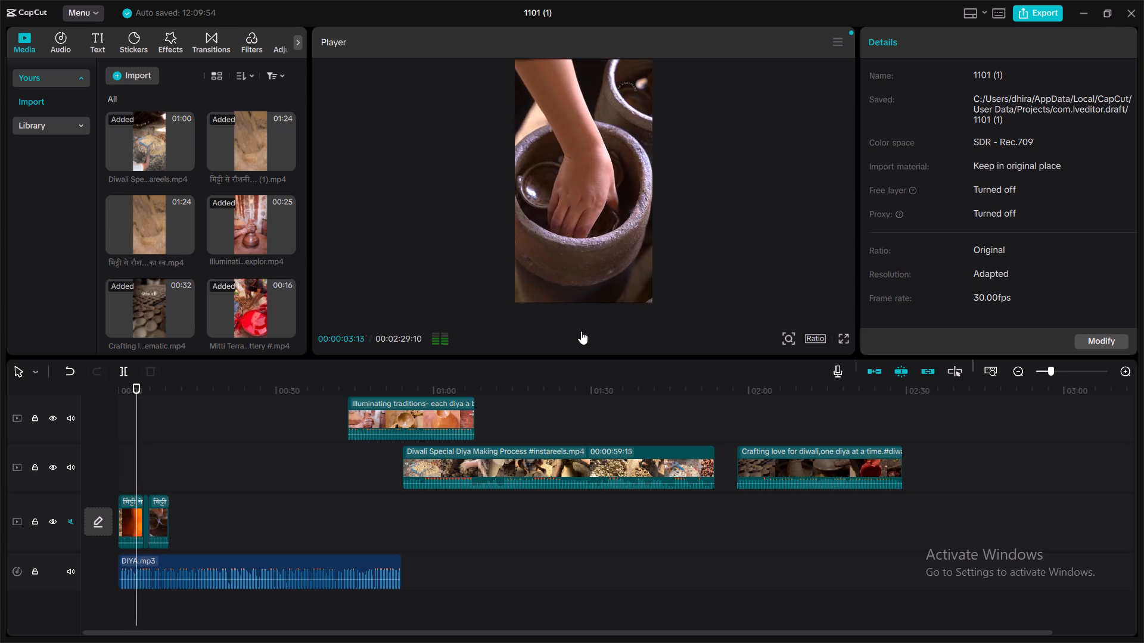
pyautogui.click(581, 331)
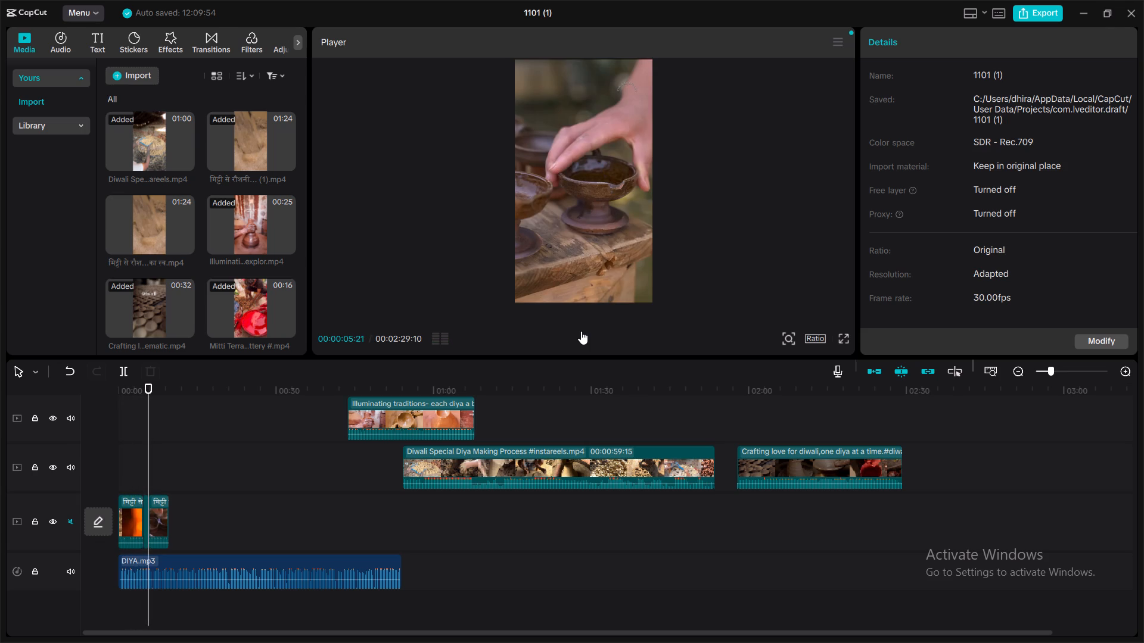
# Delete the appended Handmade copy, play on past the cut, and remove all remaining Handmade segments from the main track.
pyautogui.click(158, 505)
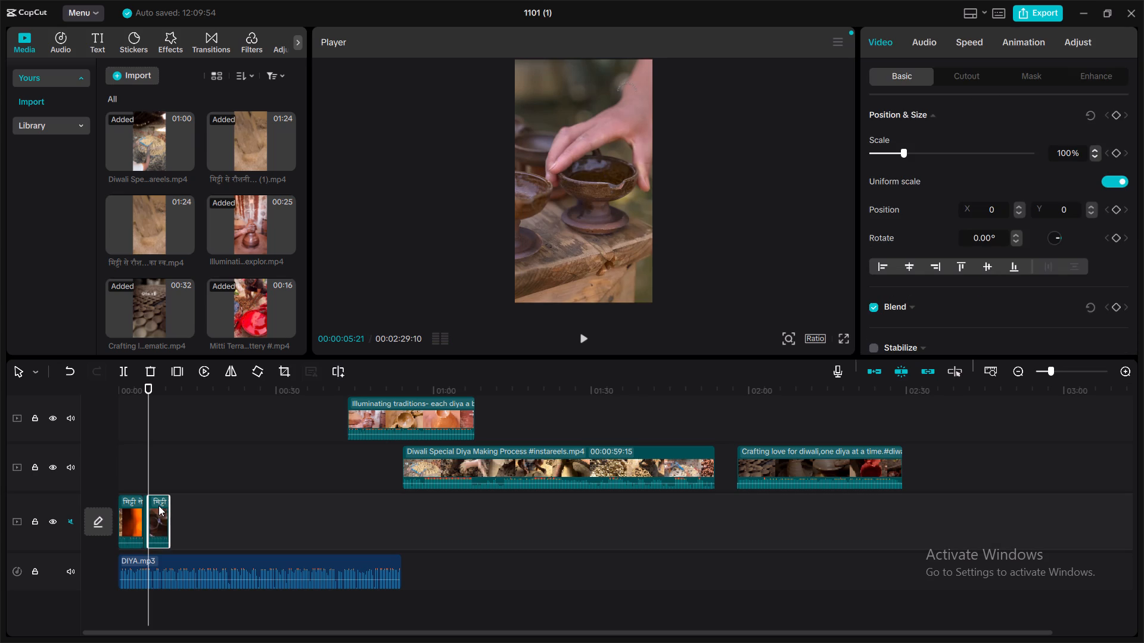
pyautogui.press('BackSpace')
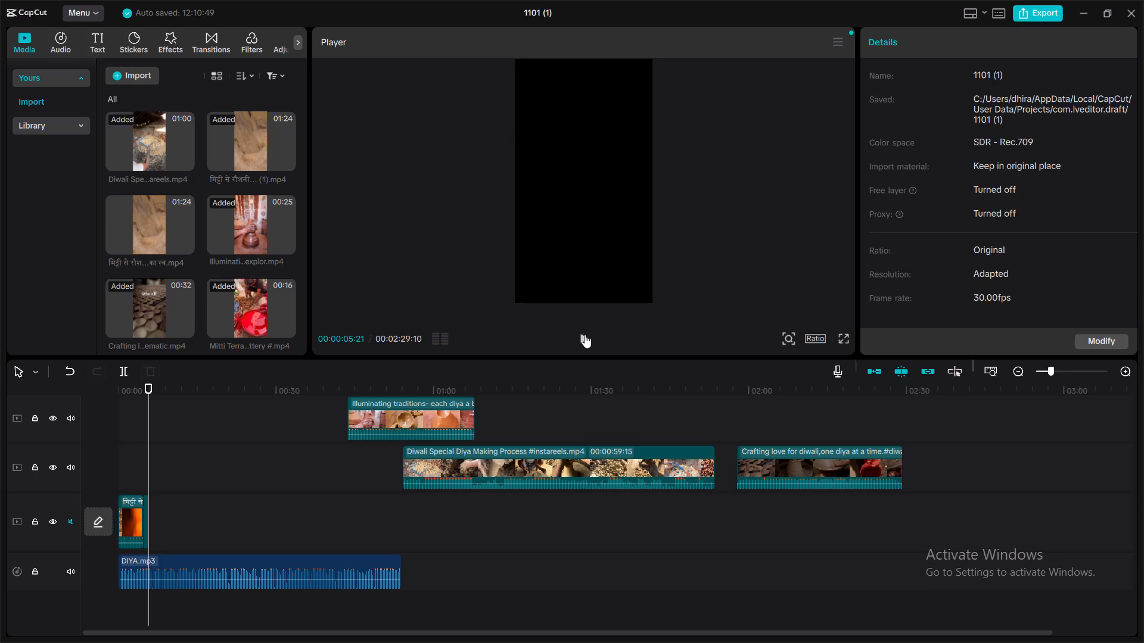
pyautogui.click(582, 333)
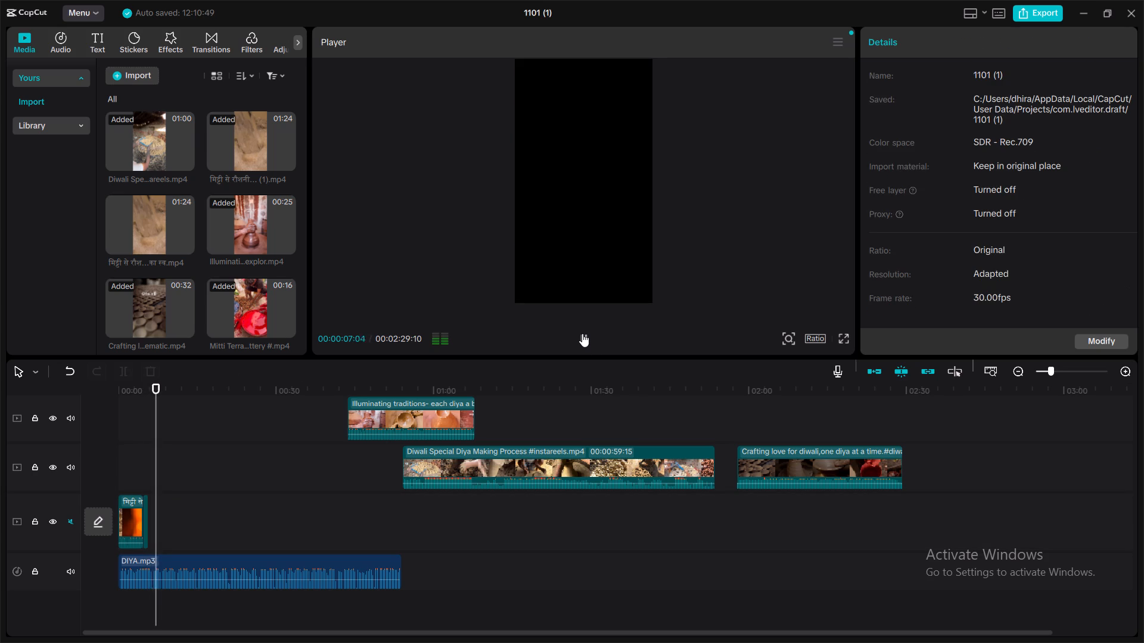
pyautogui.click(582, 333)
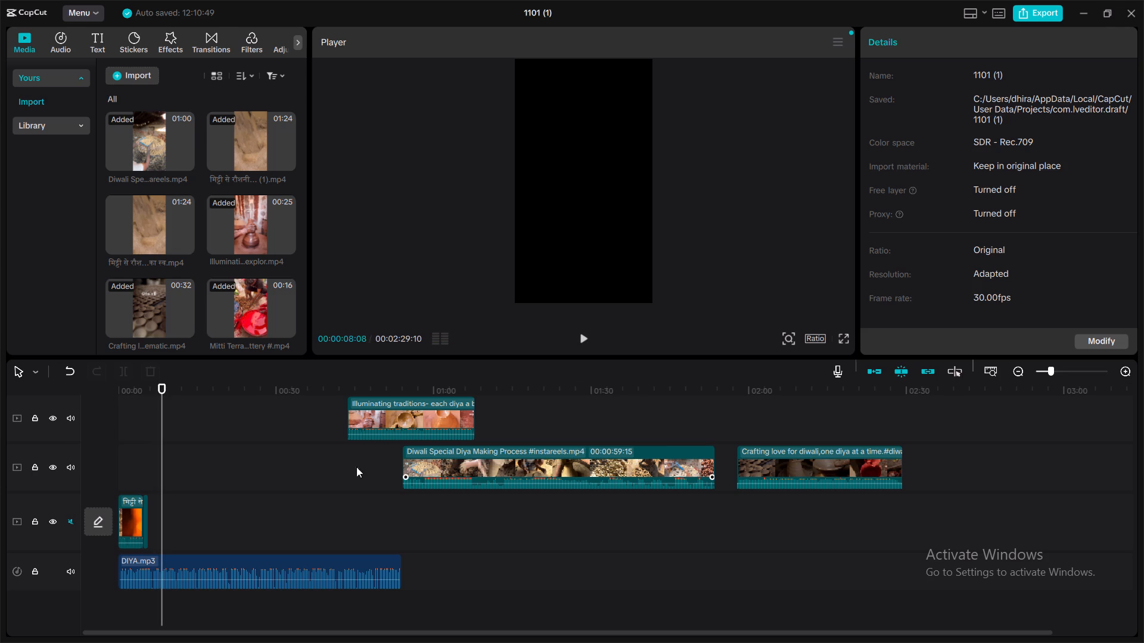
pyautogui.moveTo(173, 504); pyautogui.dragTo(122, 513)
pyautogui.moveTo(122, 513); pyautogui.dragTo(102, 516)
pyautogui.press('BackSpace')
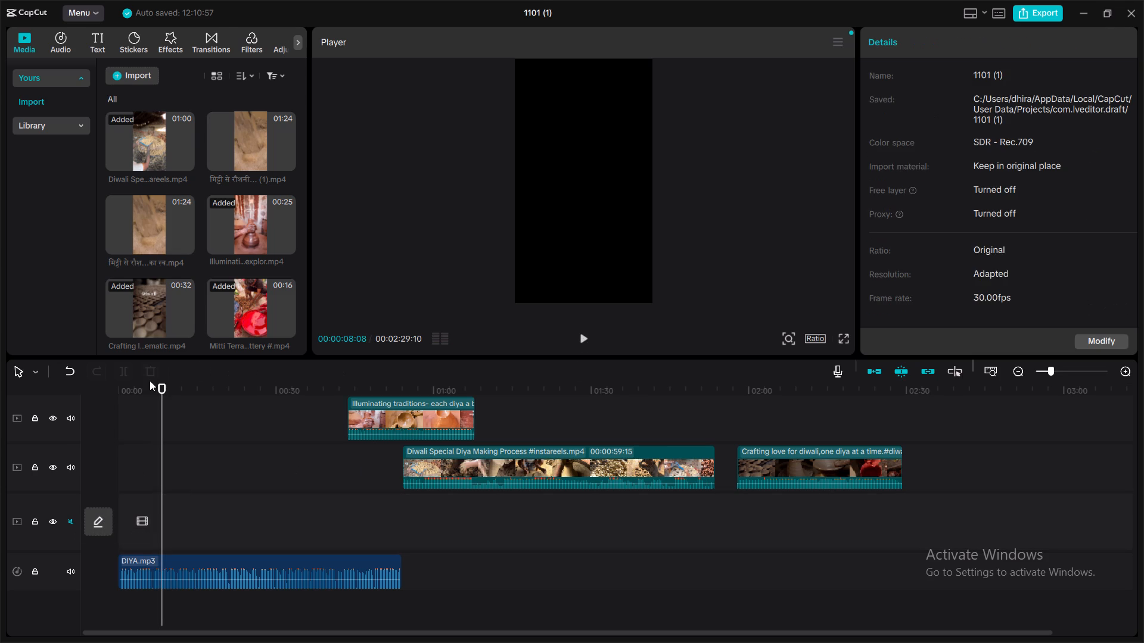
# Import five Downloads videos: "Light, flaky", "Happy diwali Guys", "This Diwali", "Diwali Celebration in Different Indian States" and "क्या आप जानते हैं".
pyautogui.click(142, 74)
pyautogui.scroll(-1, 201, 186)
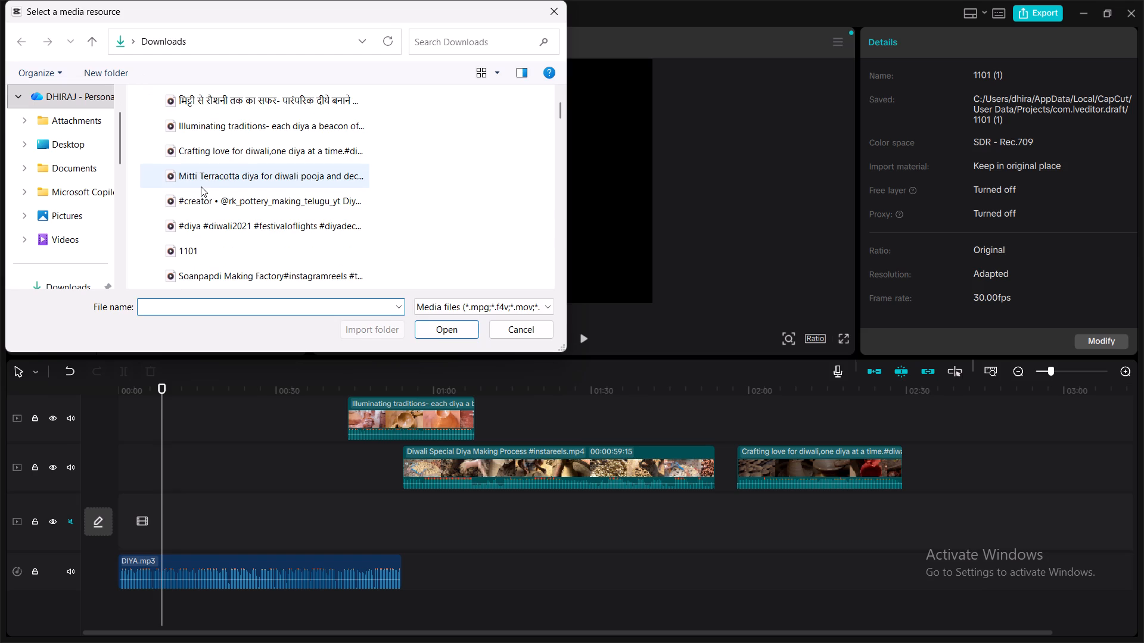
pyautogui.scroll(-1, 201, 186)
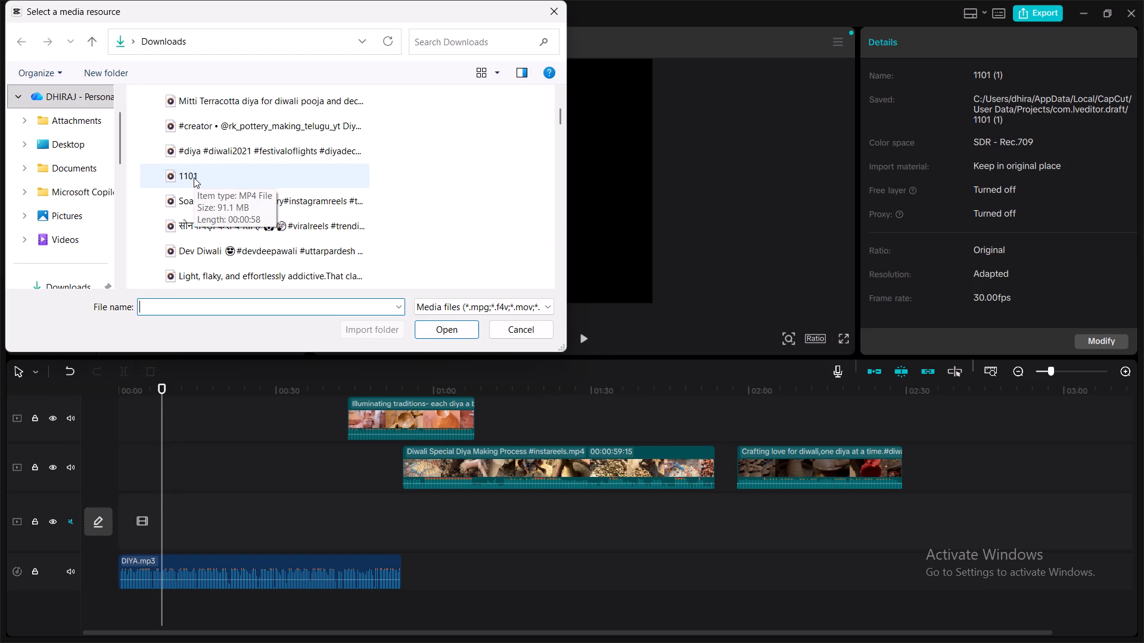
pyautogui.click(194, 177)
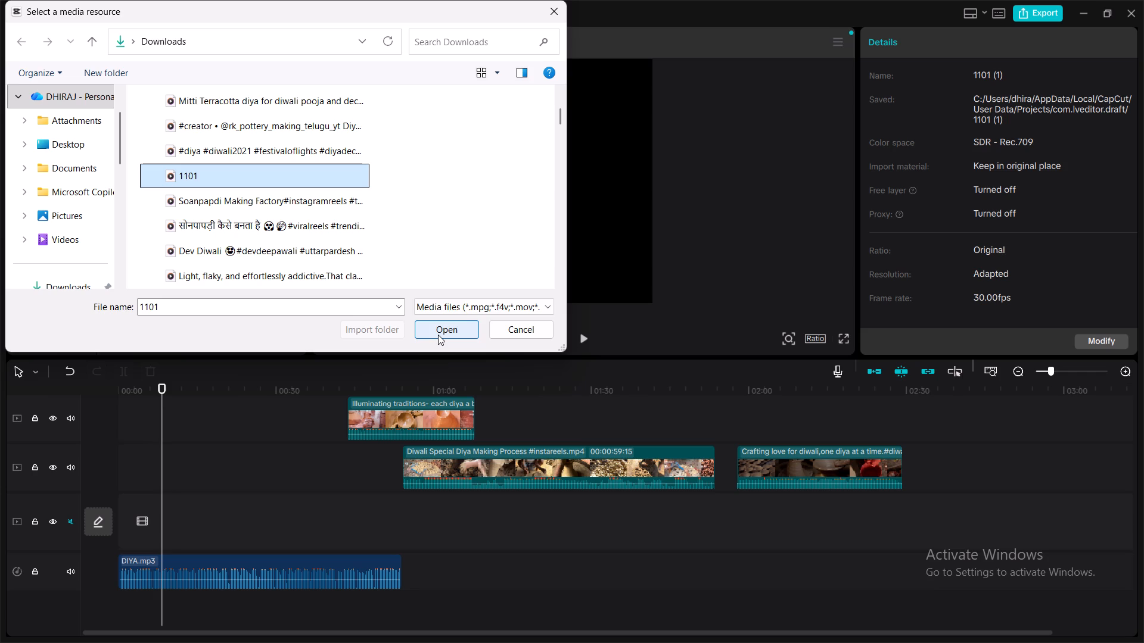
pyautogui.scroll(-1, 328, 239)
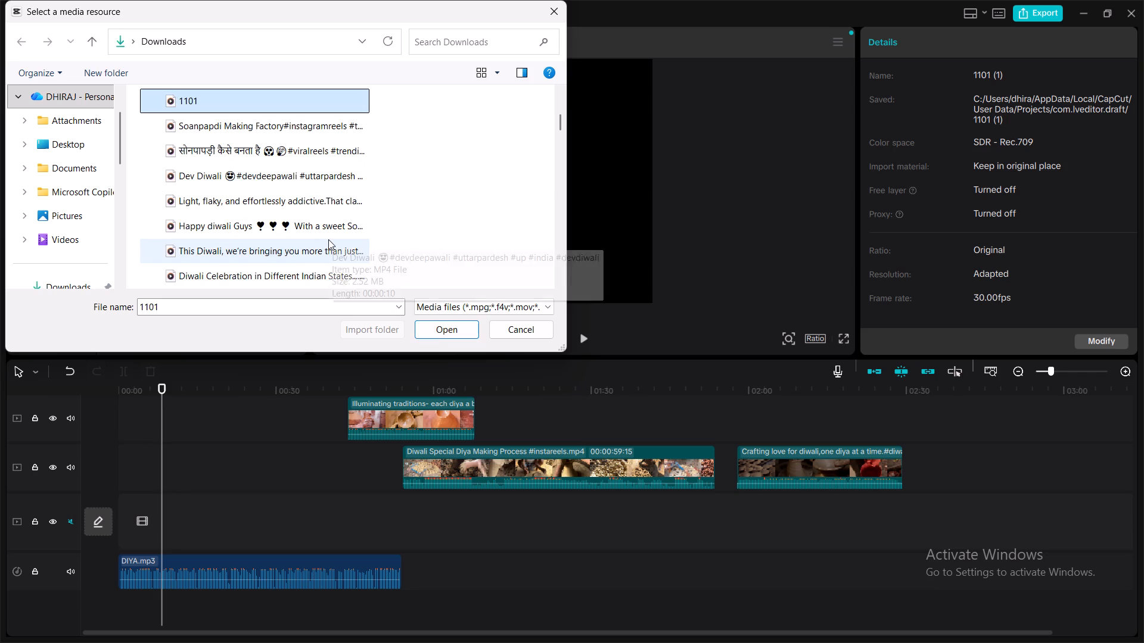
pyautogui.scroll(-1, 328, 239)
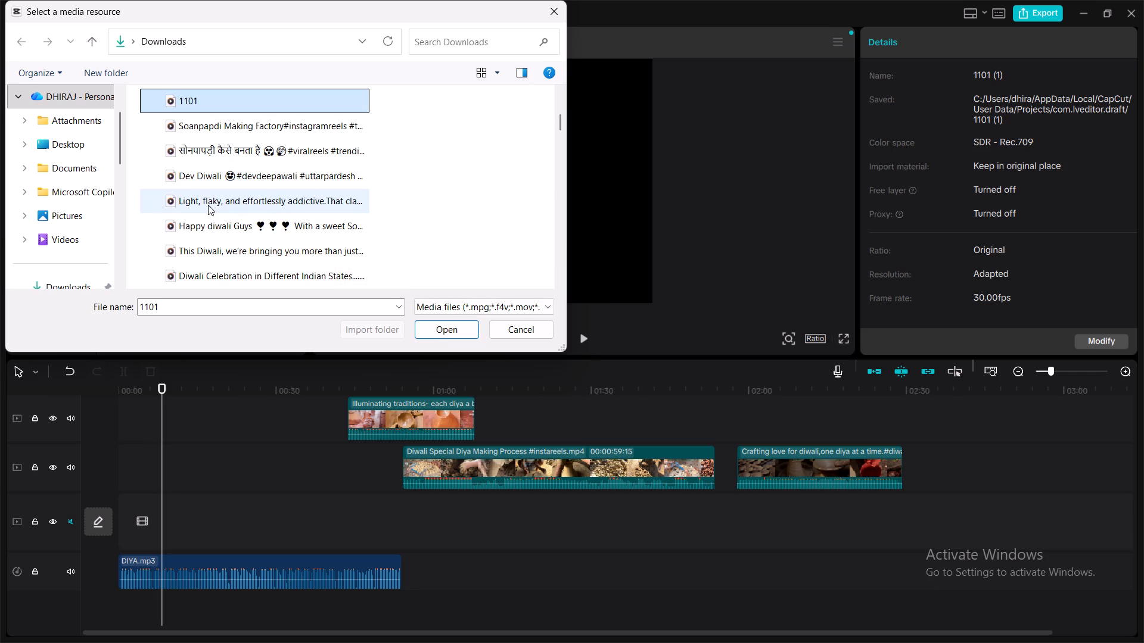
pyautogui.scroll(-1, 238, 208)
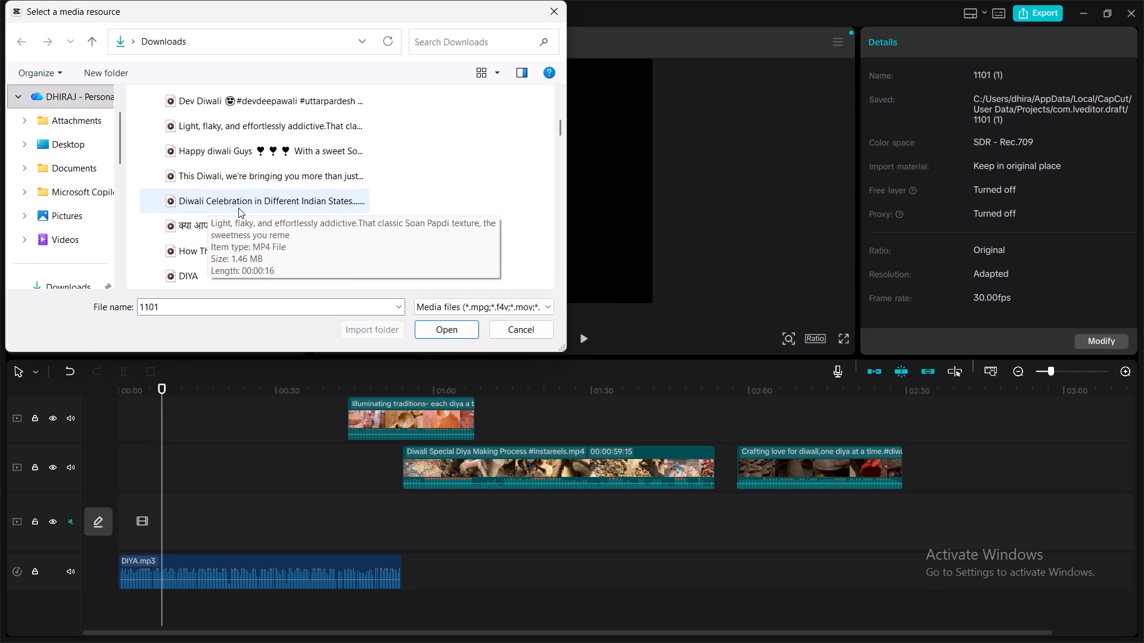
pyautogui.scroll(-1, 238, 208)
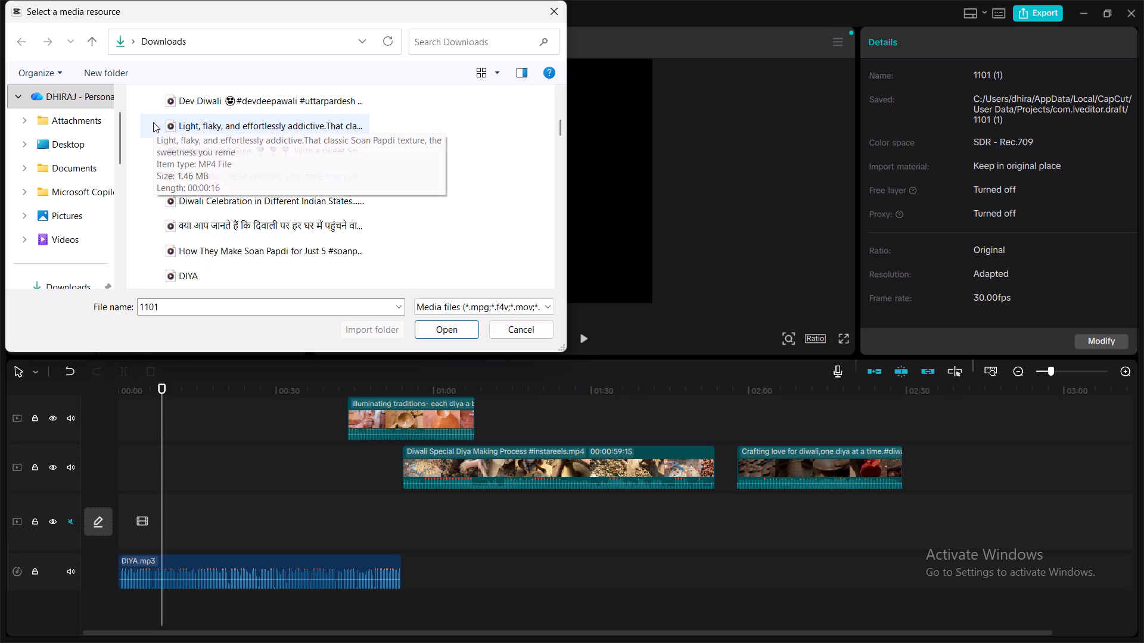
pyautogui.click(163, 135)
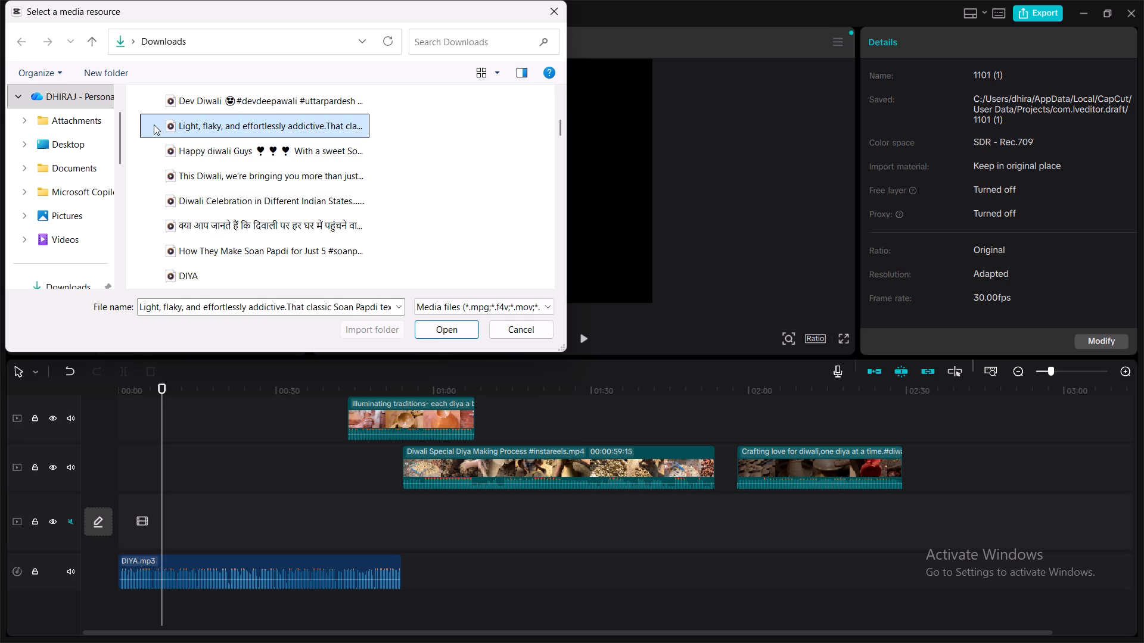
pyautogui.moveTo(148, 126); pyautogui.dragTo(216, 170)
pyautogui.moveTo(384, 233); pyautogui.dragTo(263, 176)
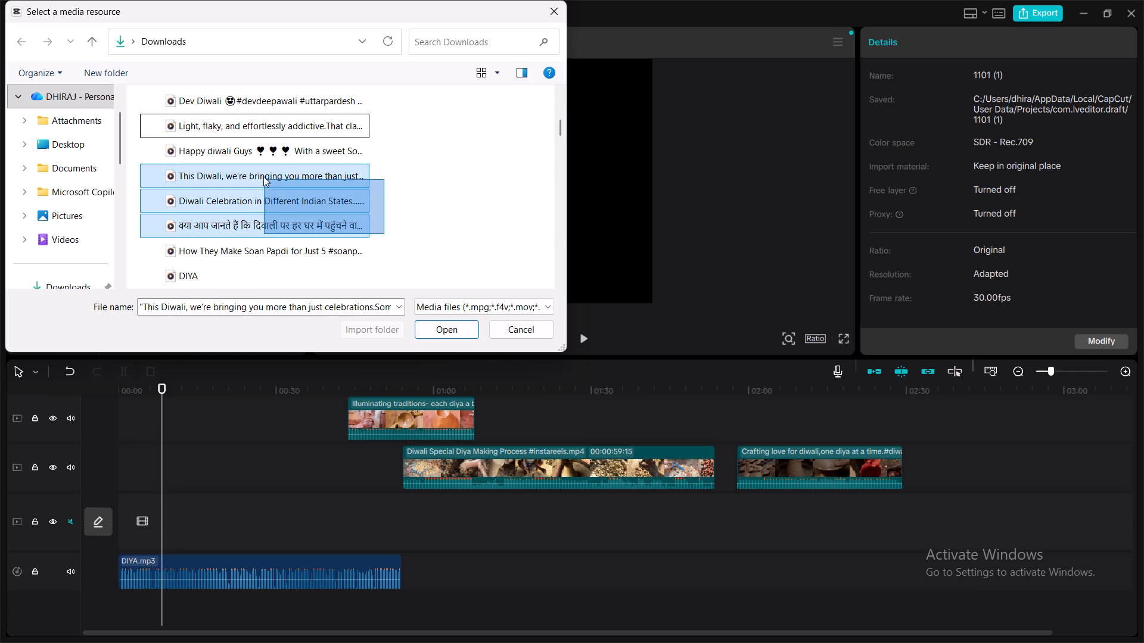
pyautogui.moveTo(263, 176); pyautogui.dragTo(261, 133)
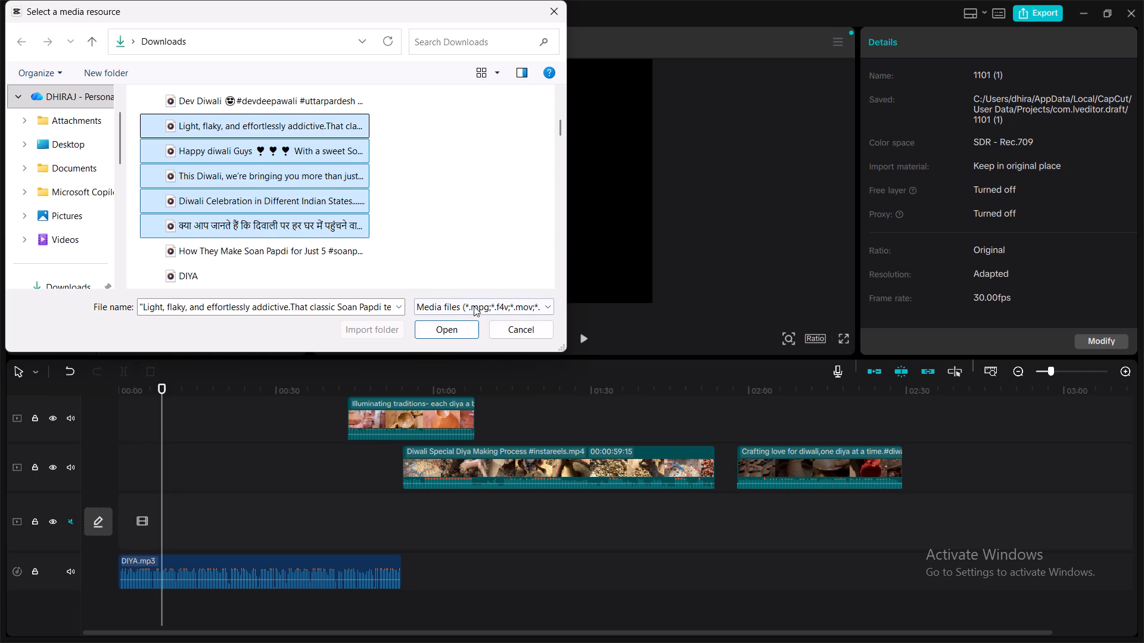
pyautogui.click(449, 324)
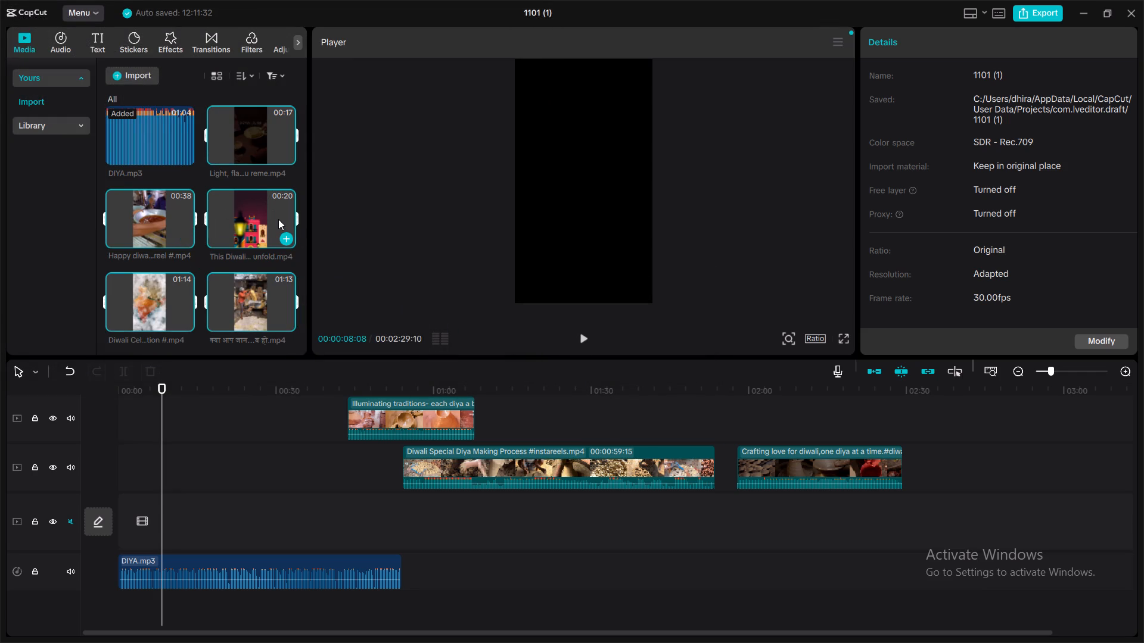
# Place the 20-second "This Diwali, we're bringing you" clip at the start of the empty main track.
pyautogui.moveTo(243, 214); pyautogui.dragTo(213, 286)
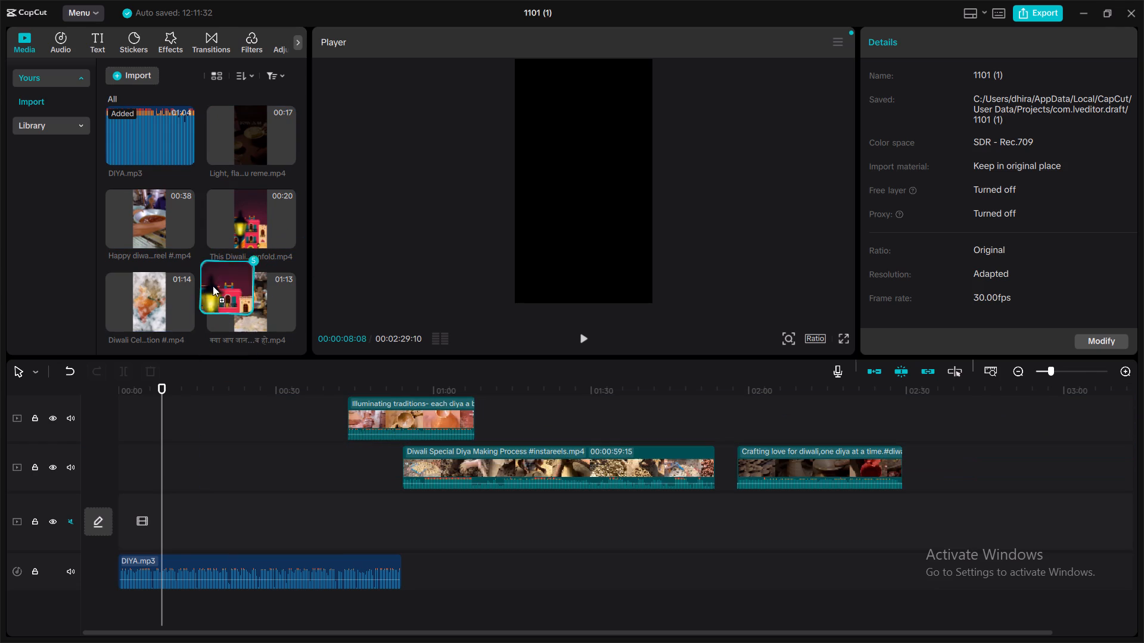
pyautogui.moveTo(213, 286); pyautogui.dragTo(215, 247)
pyautogui.moveTo(222, 234); pyautogui.dragTo(195, 322)
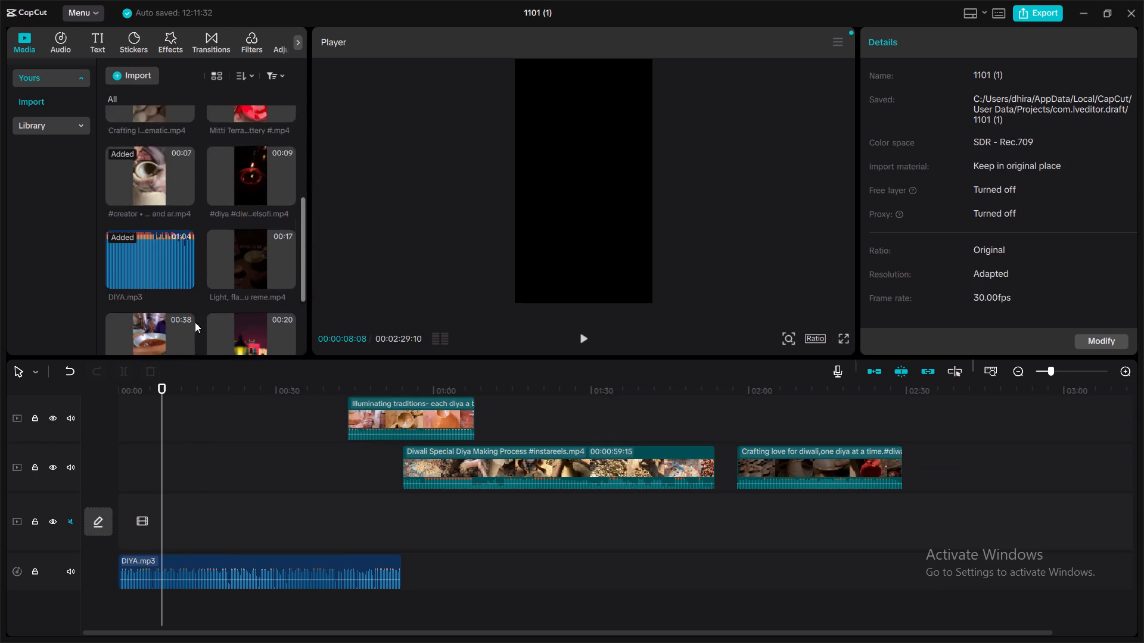
pyautogui.moveTo(195, 322); pyautogui.dragTo(212, 252)
pyautogui.moveTo(256, 226); pyautogui.dragTo(227, 366)
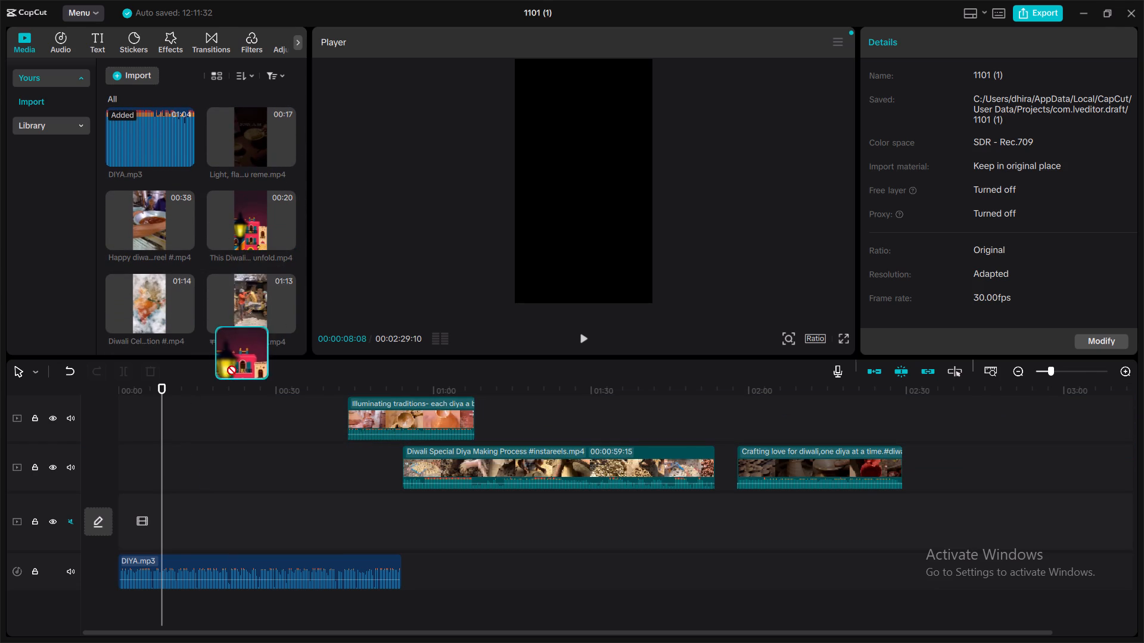
pyautogui.moveTo(227, 366); pyautogui.dragTo(215, 472)
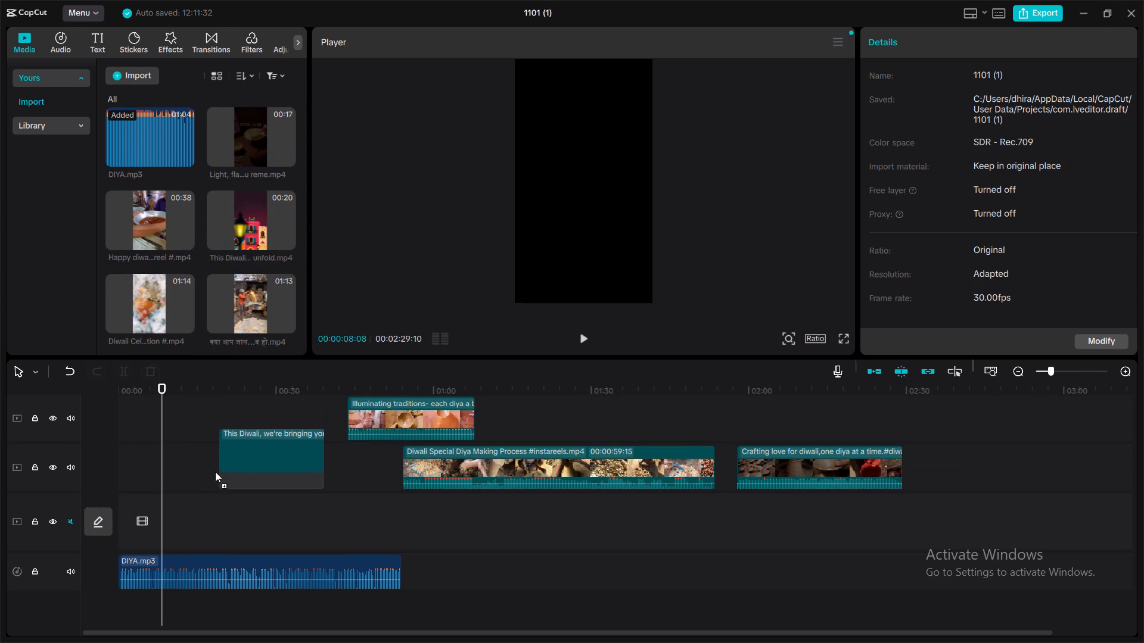
pyautogui.moveTo(215, 472); pyautogui.dragTo(200, 511)
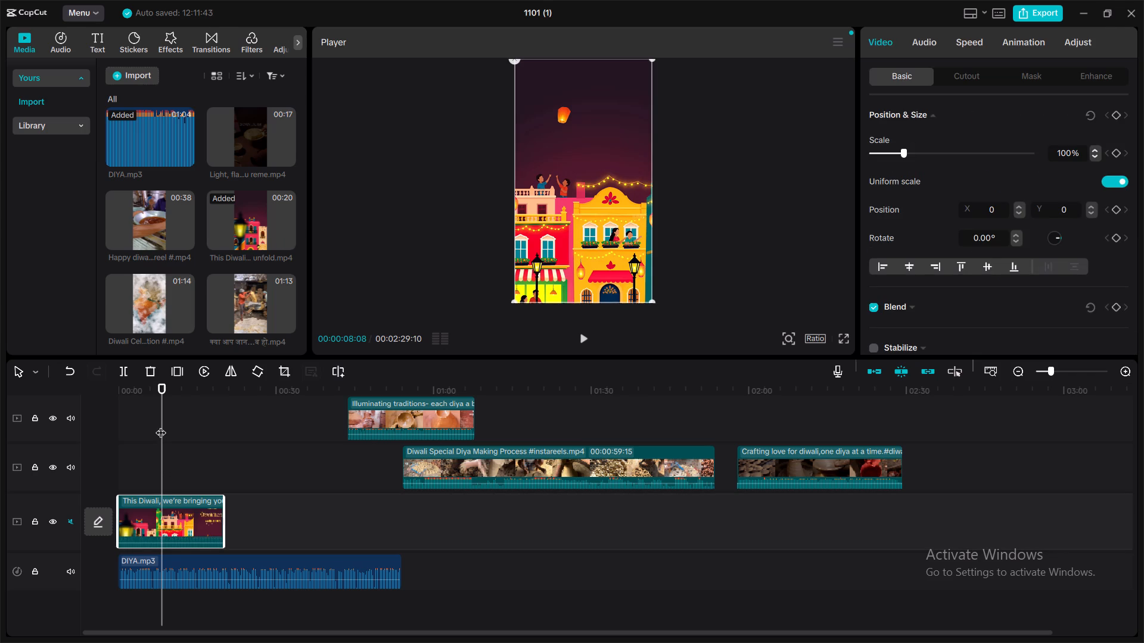
# Preview the "This Diwali" clip from 00:00, pausing repeatedly to examine its opening street and lantern scenes.
pyautogui.moveTo(161, 425); pyautogui.dragTo(85, 435)
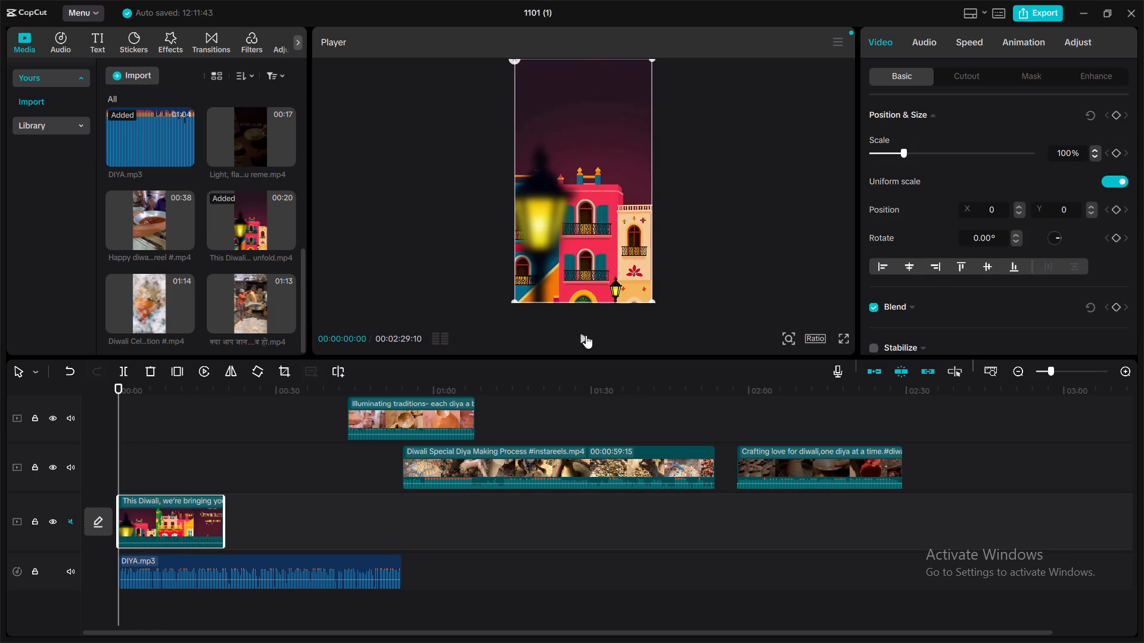
pyautogui.click(586, 335)
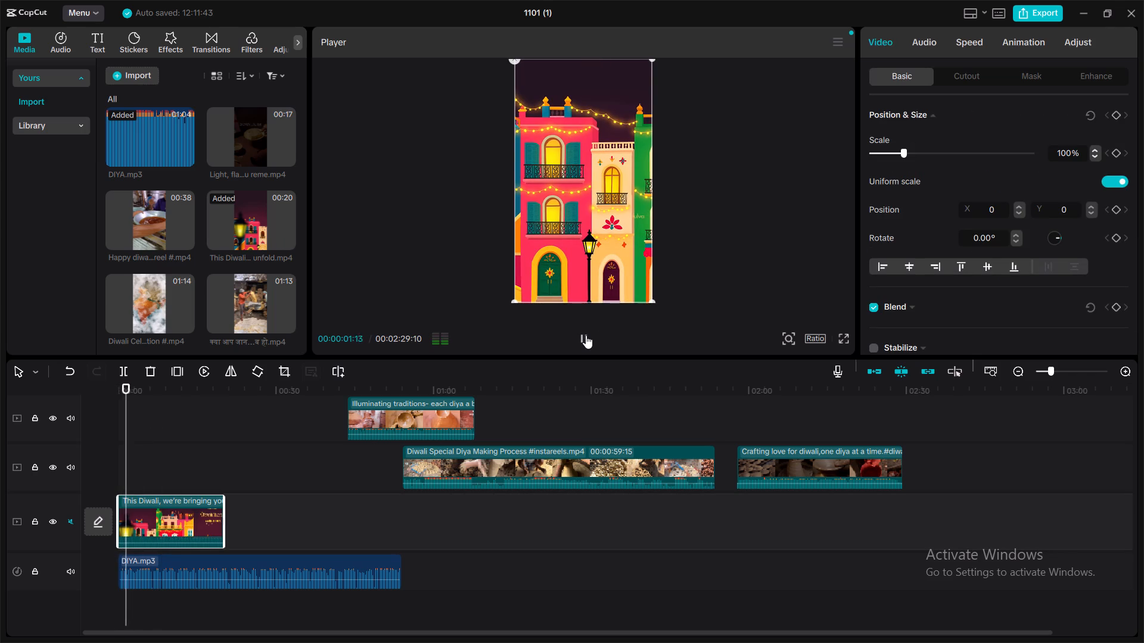
pyautogui.click(586, 335)
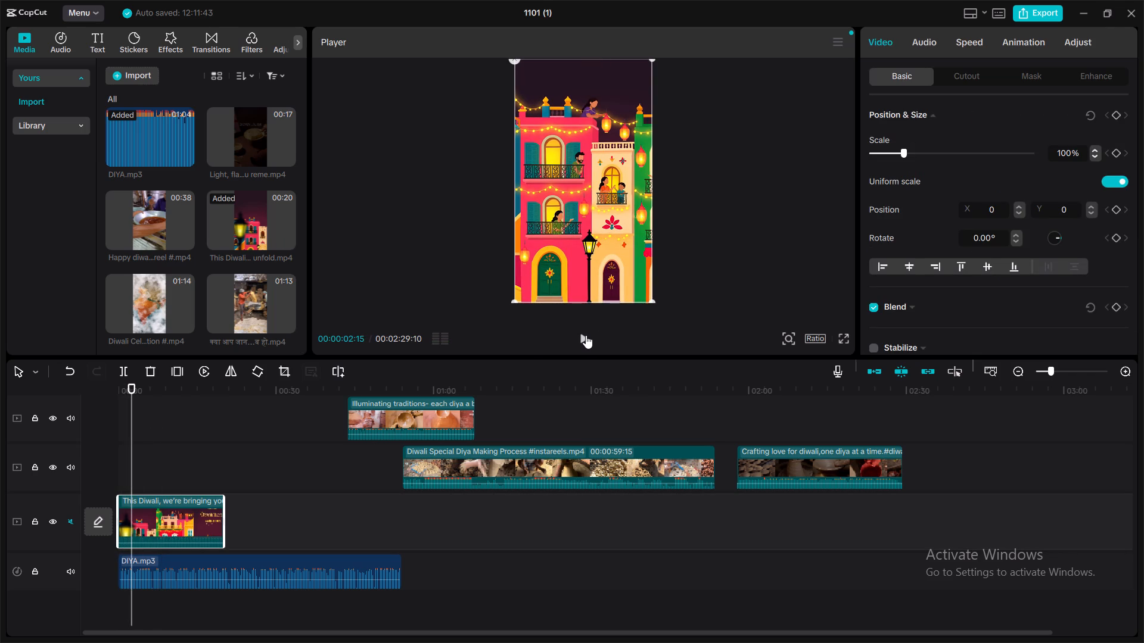
pyautogui.click(586, 335)
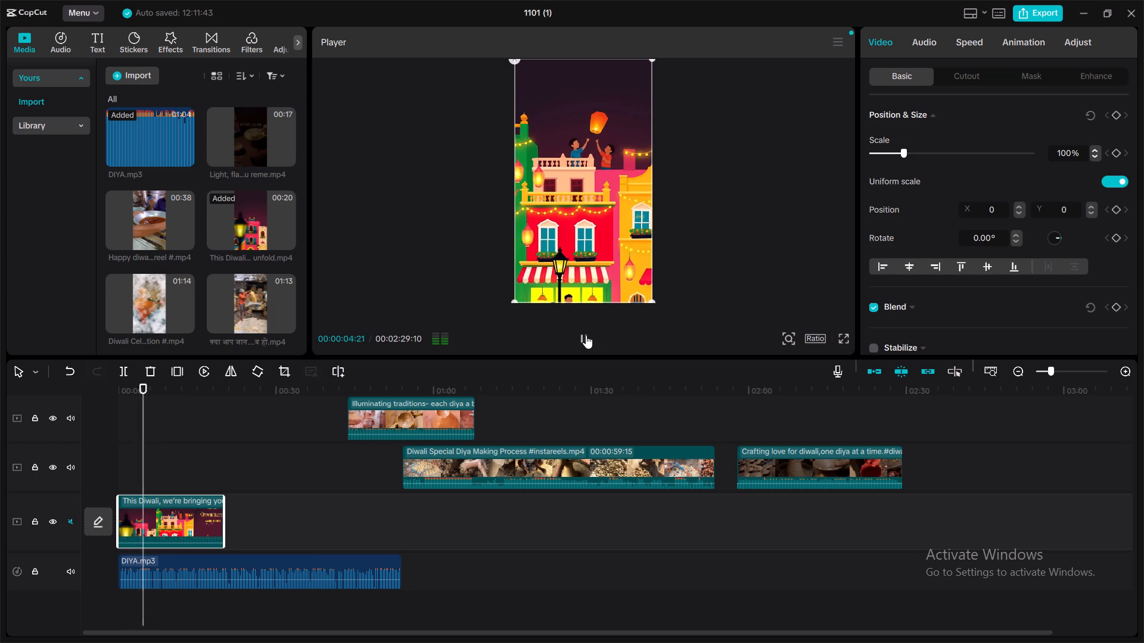
pyautogui.click(586, 335)
pyautogui.click(586, 335)
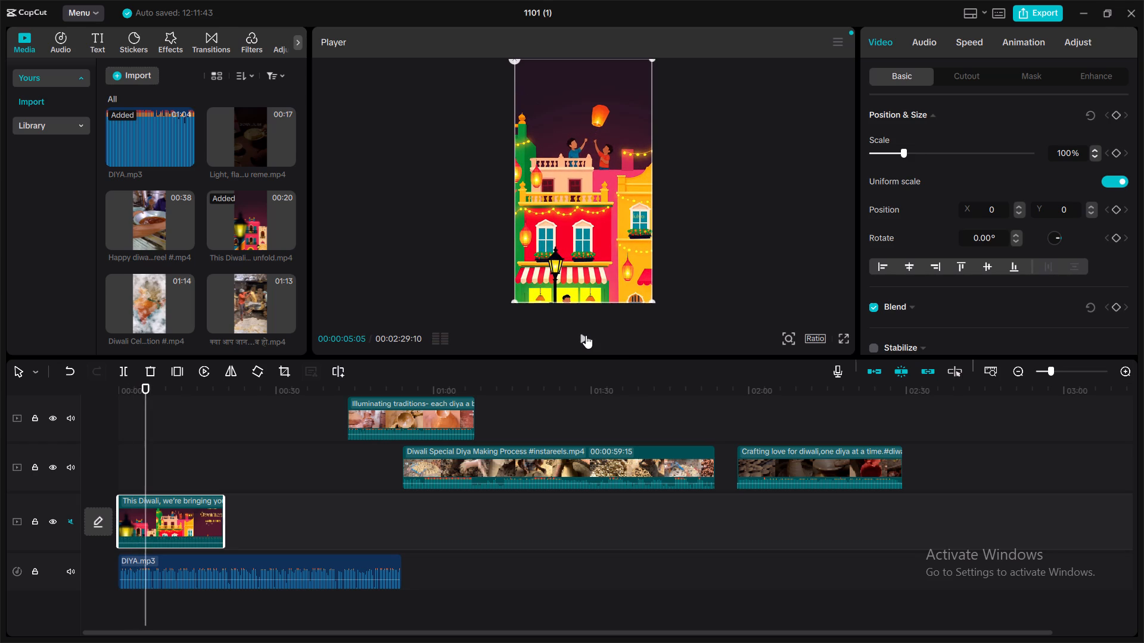
pyautogui.click(586, 335)
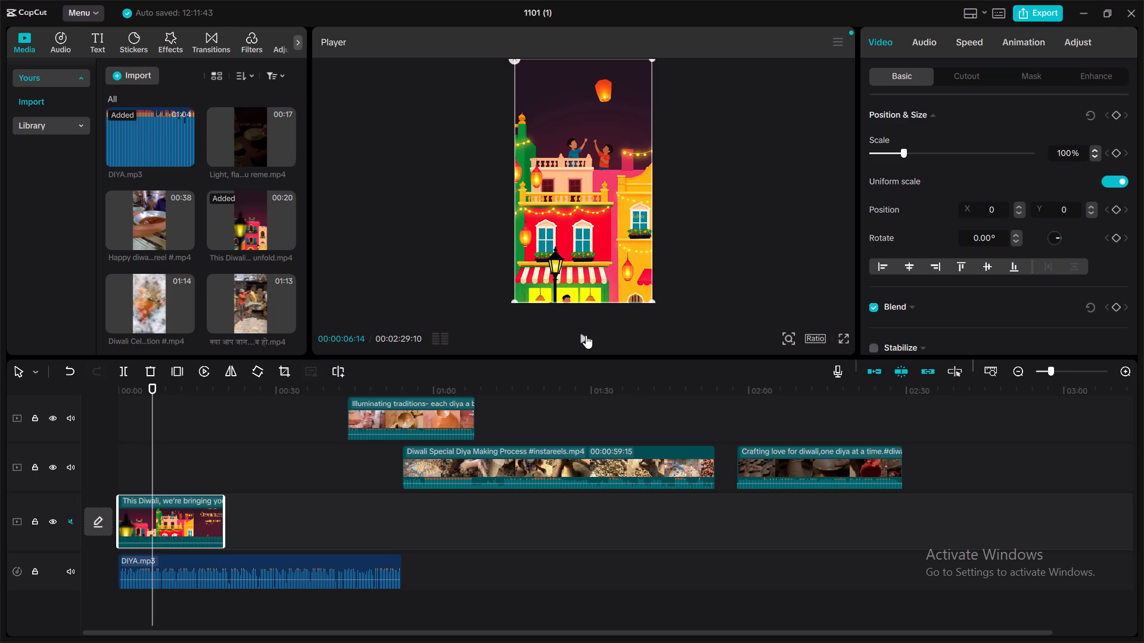
pyautogui.doubleClick(583, 335)
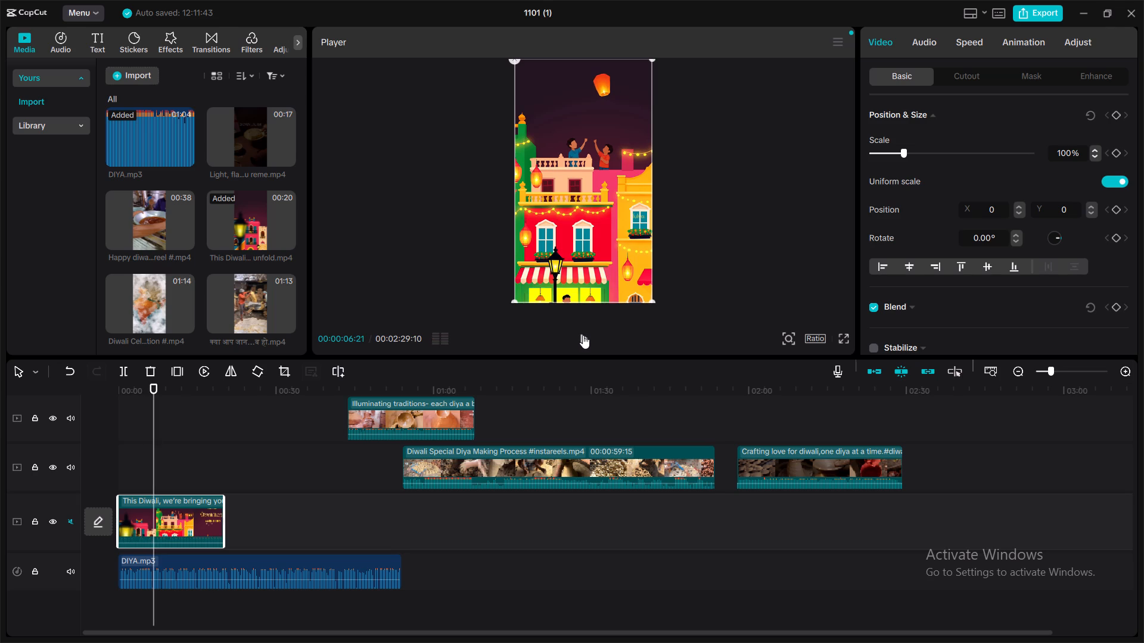
pyautogui.click(583, 335)
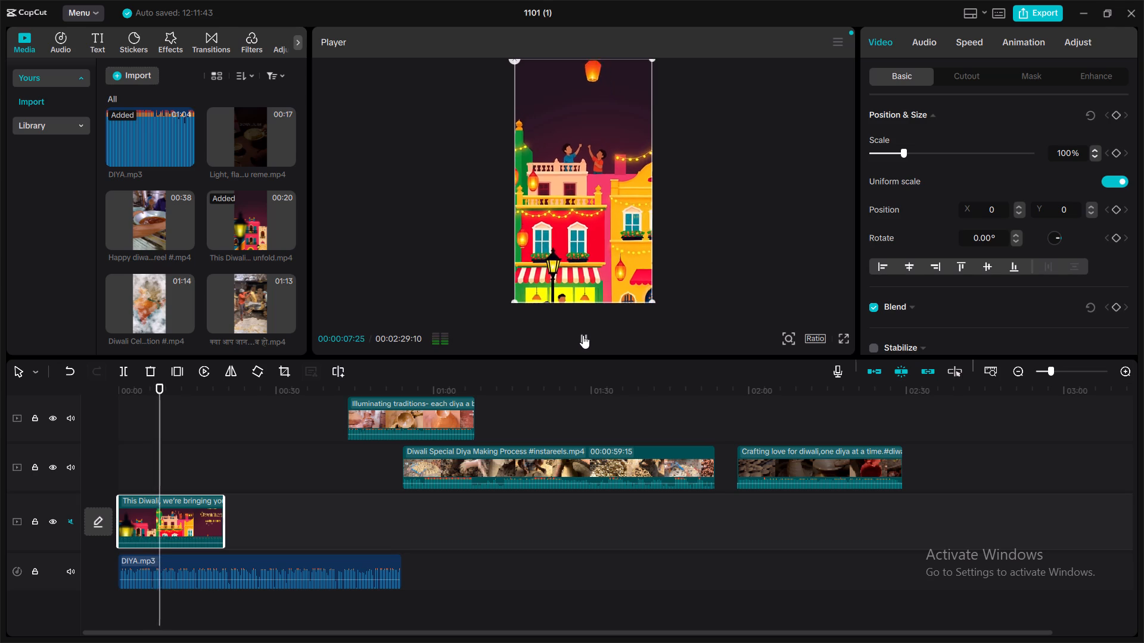
pyautogui.click(583, 335)
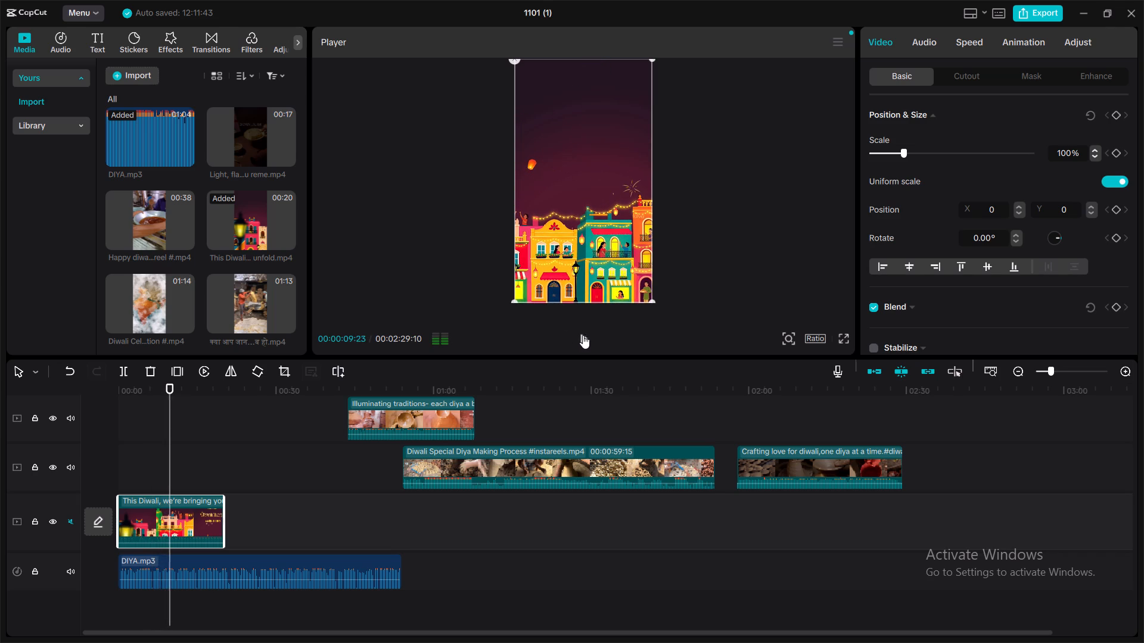
# Replay the "This Diwali" clip from the start up to 00:00:06:00 and trim its end to that point.
pyautogui.moveTo(167, 403); pyautogui.dragTo(80, 422)
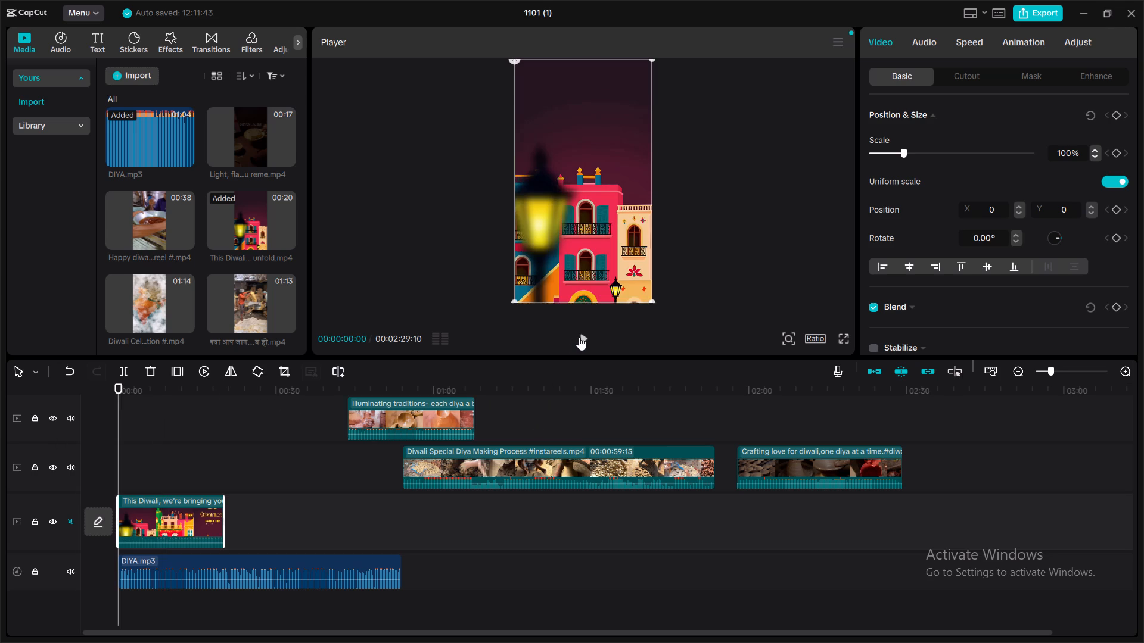
pyautogui.click(579, 337)
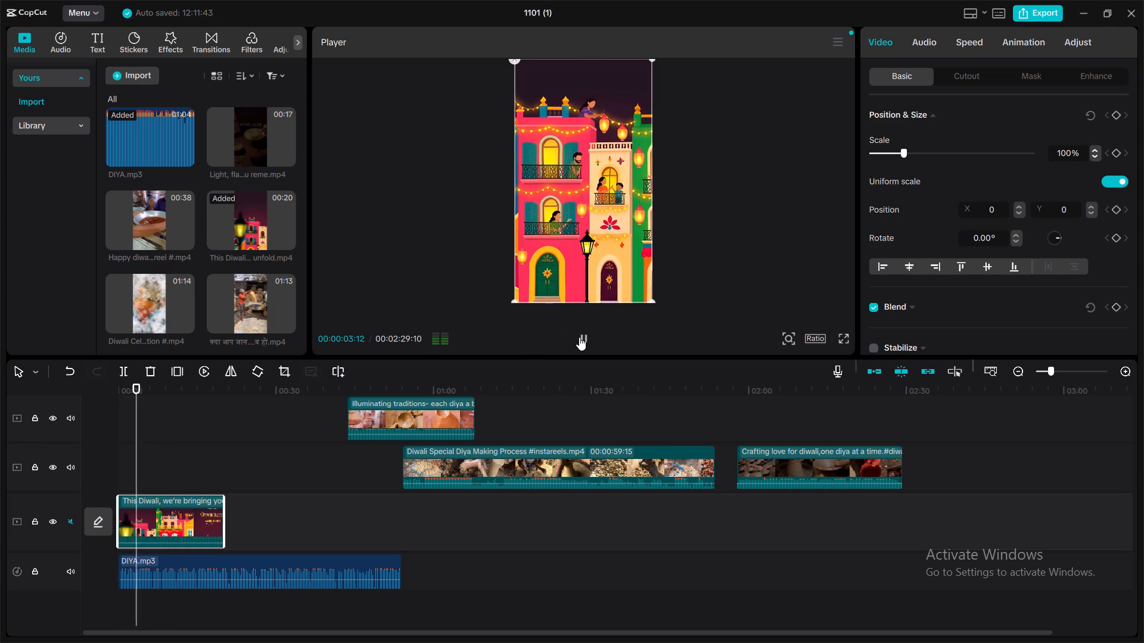
pyautogui.click(579, 337)
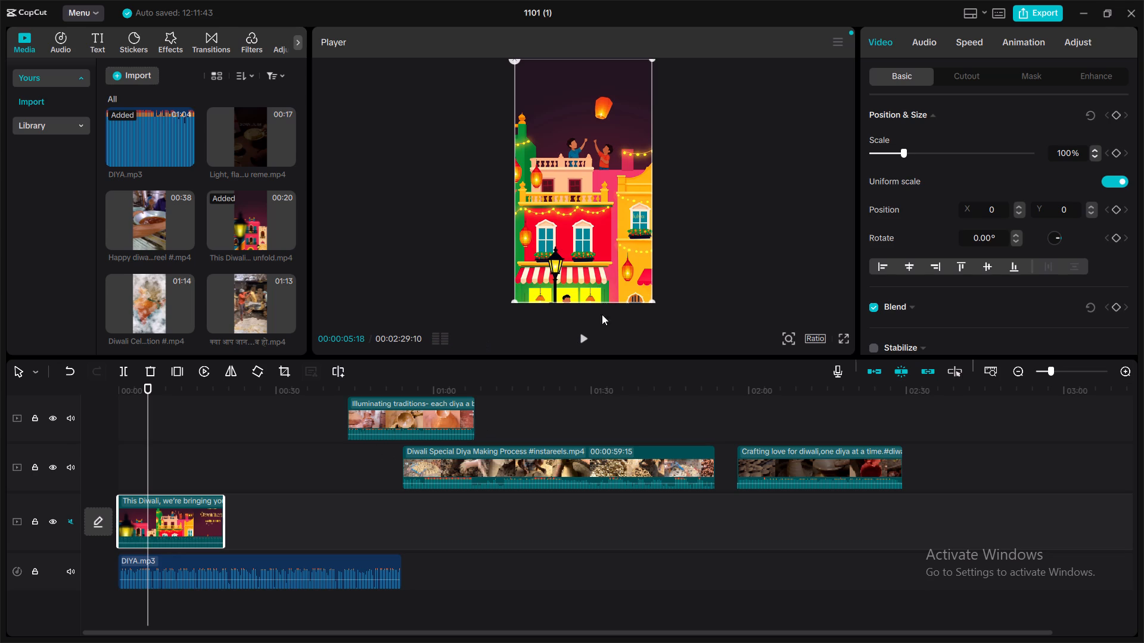
pyautogui.doubleClick(582, 339)
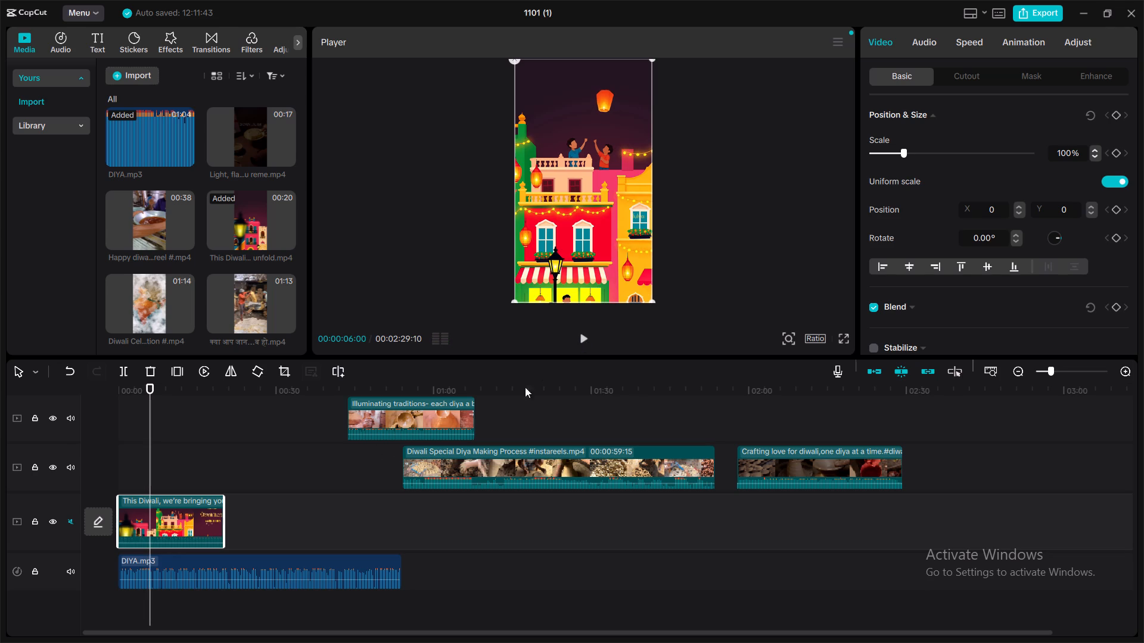
pyautogui.moveTo(223, 507); pyautogui.dragTo(148, 519)
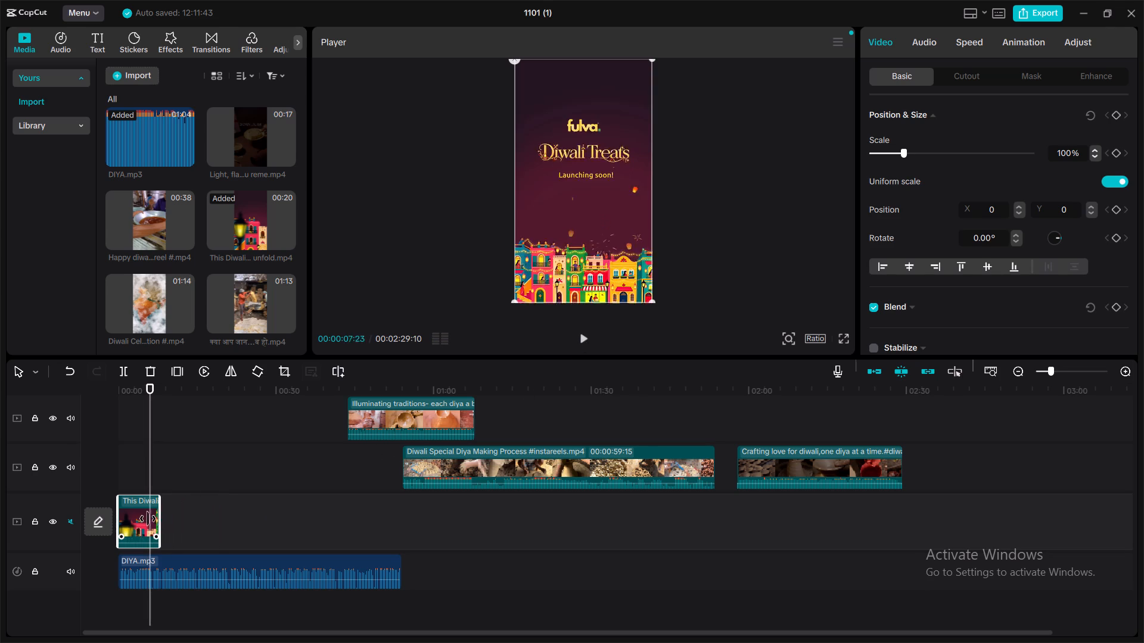
pyautogui.moveTo(148, 519); pyautogui.dragTo(147, 519)
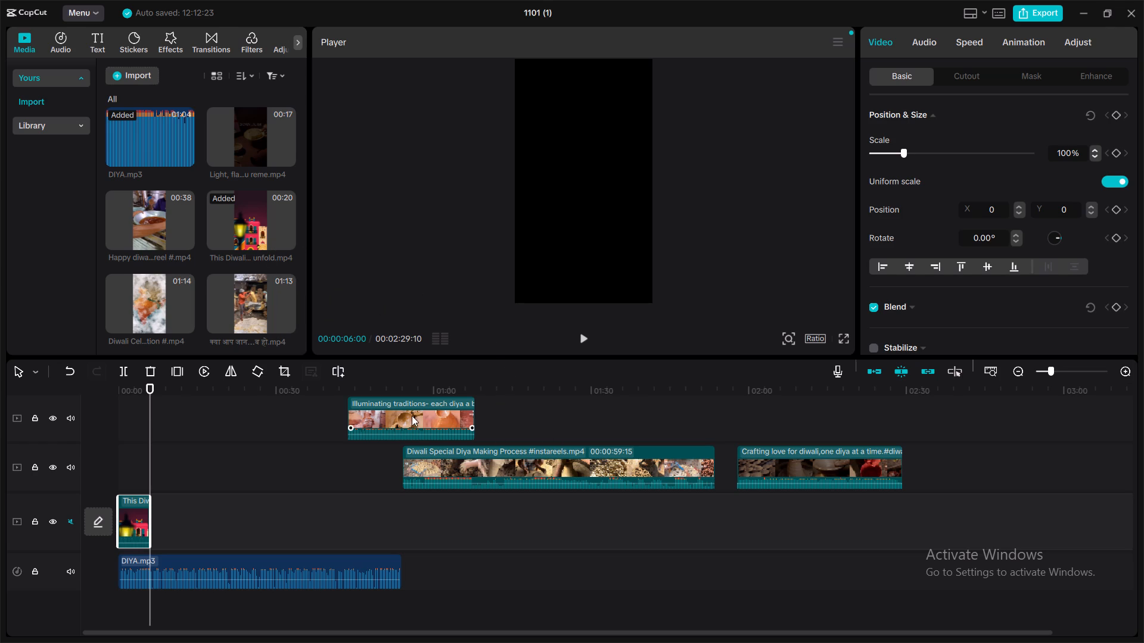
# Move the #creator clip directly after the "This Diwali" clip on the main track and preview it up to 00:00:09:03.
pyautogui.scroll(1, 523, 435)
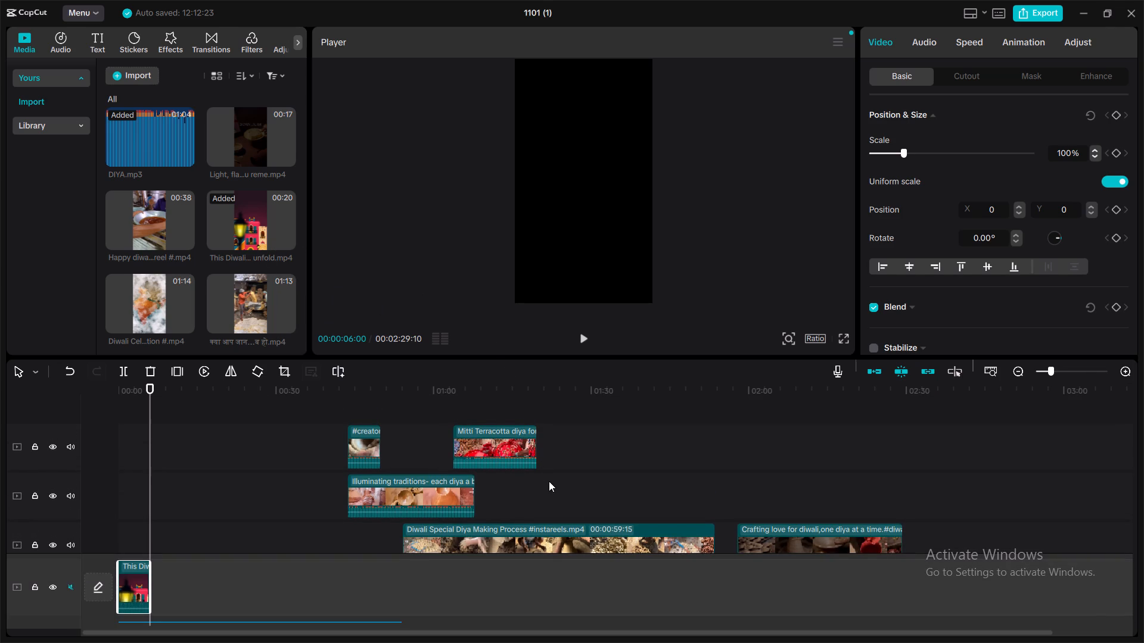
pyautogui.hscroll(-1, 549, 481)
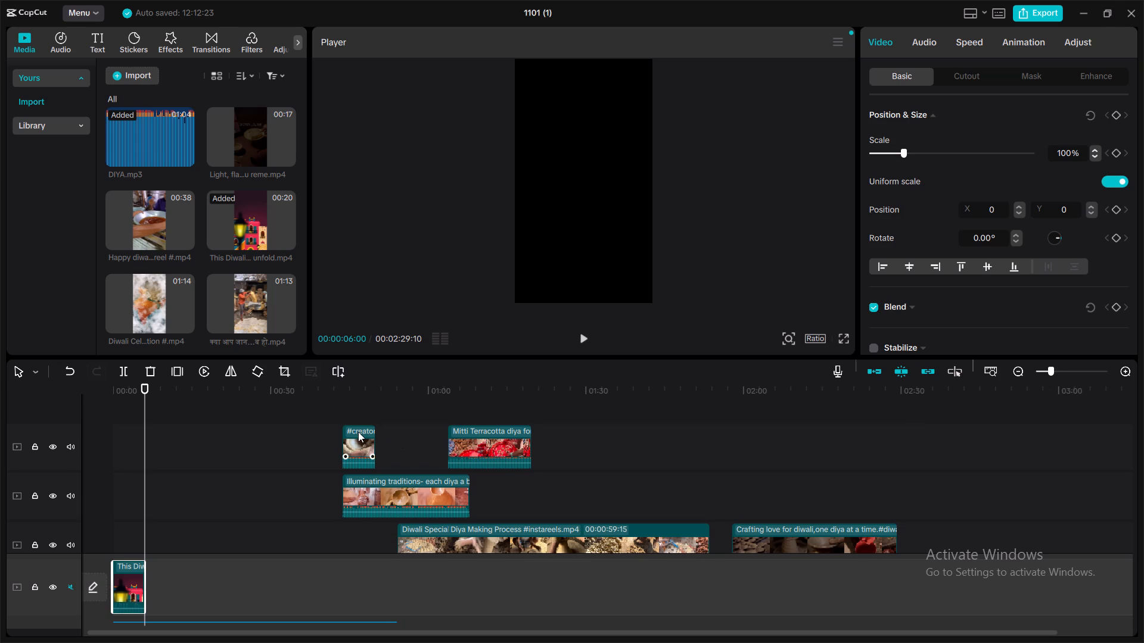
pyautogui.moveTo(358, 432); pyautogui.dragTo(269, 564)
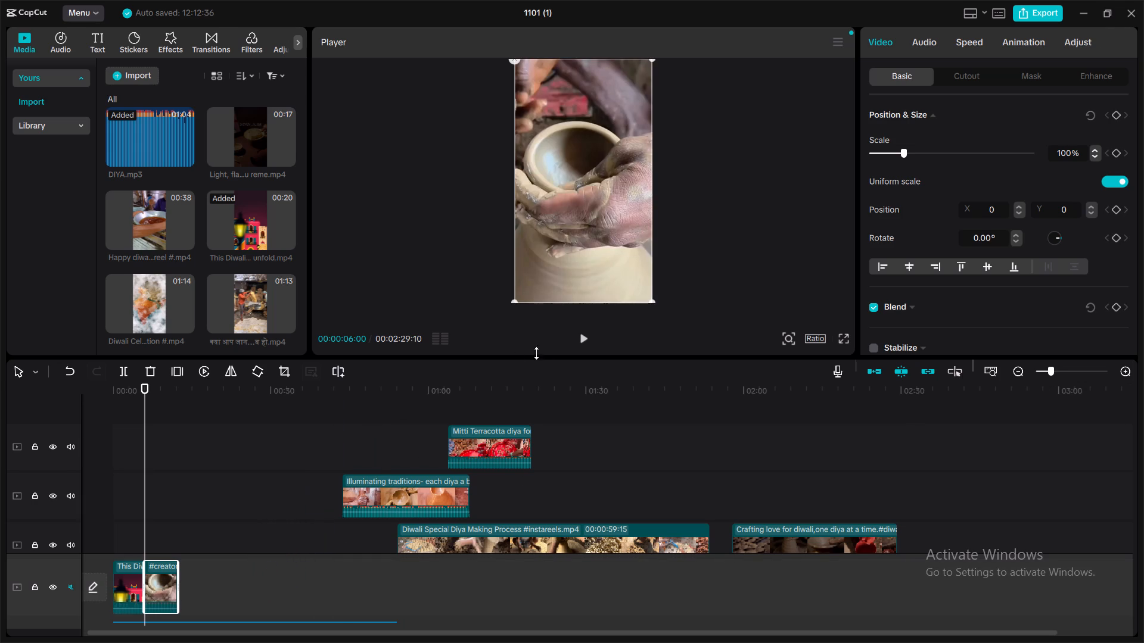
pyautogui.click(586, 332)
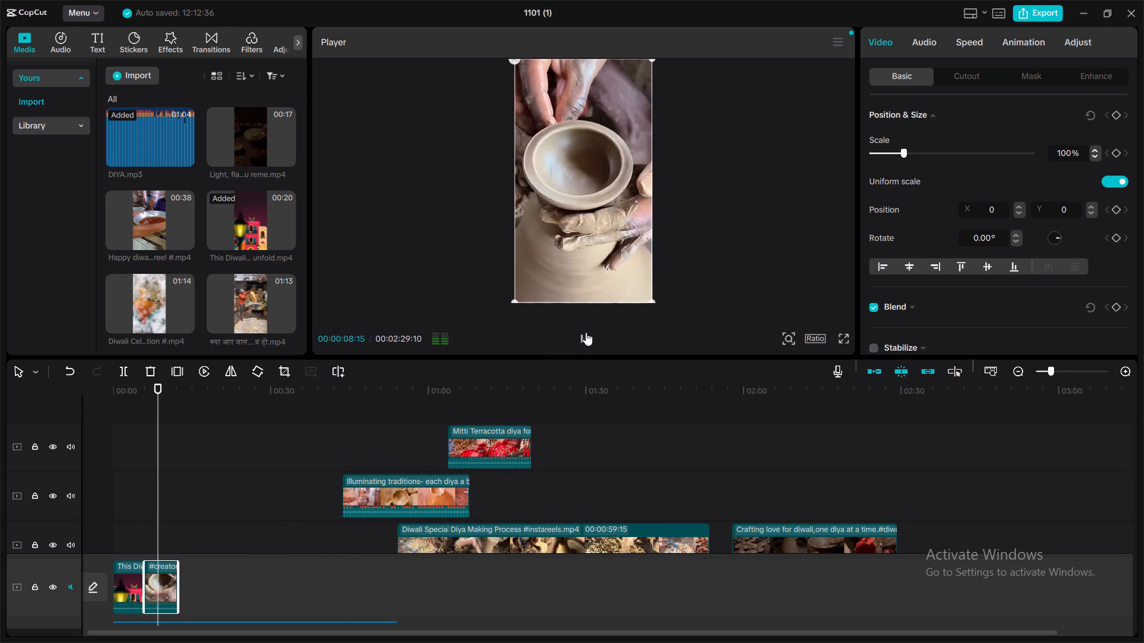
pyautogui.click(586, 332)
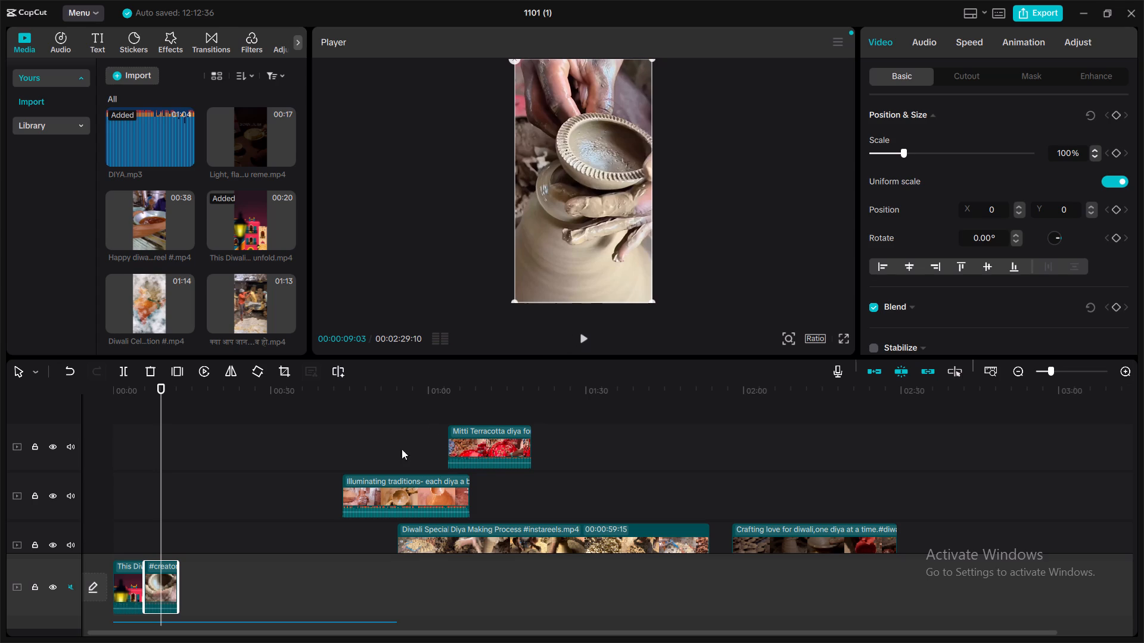
# Delete the #creator, Illuminating traditions, Mitti Terracotta, Diwali Special Diya Making Process and Crafting love clips from the timeline.
pyautogui.press('BackSpace')
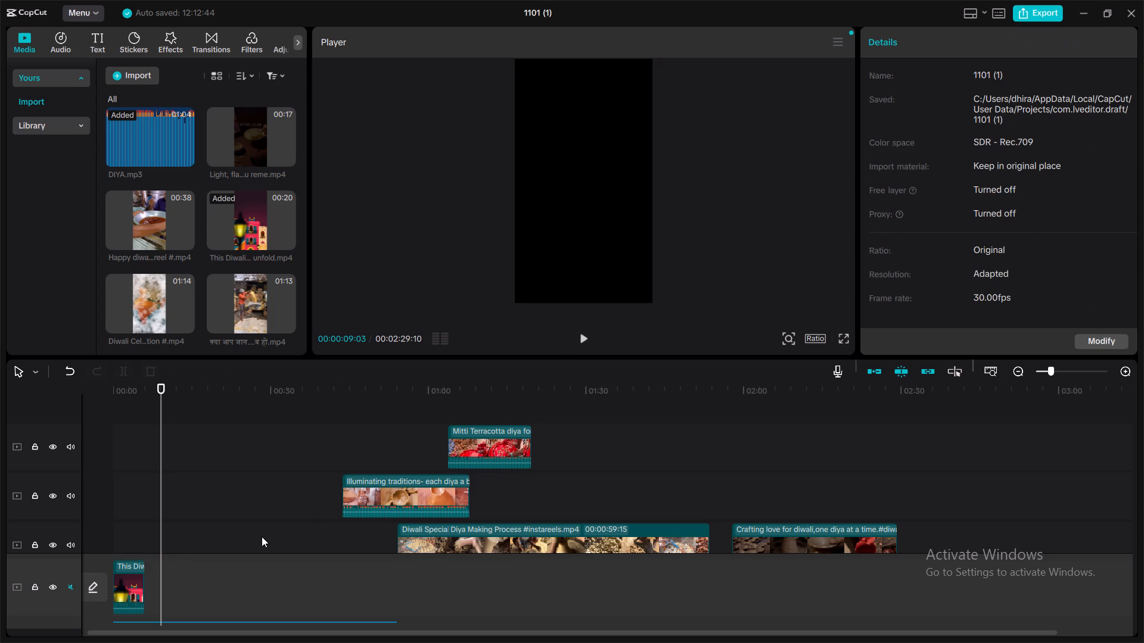
pyautogui.scroll(-3, 498, 462)
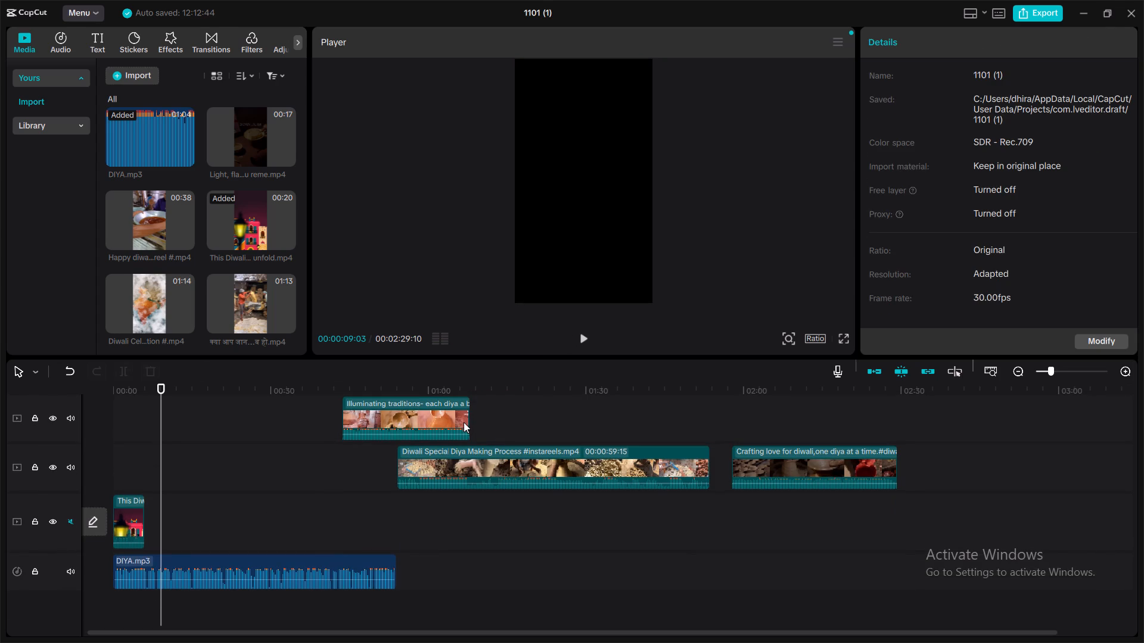
pyautogui.scroll(1, 213, 282)
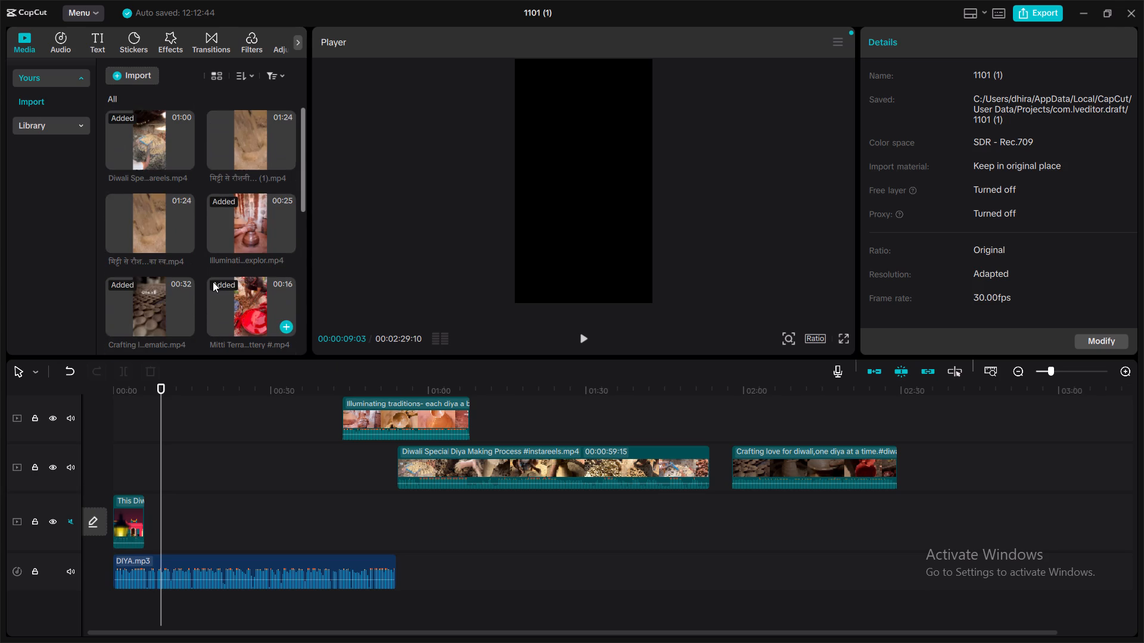
pyautogui.scroll(3, 213, 282)
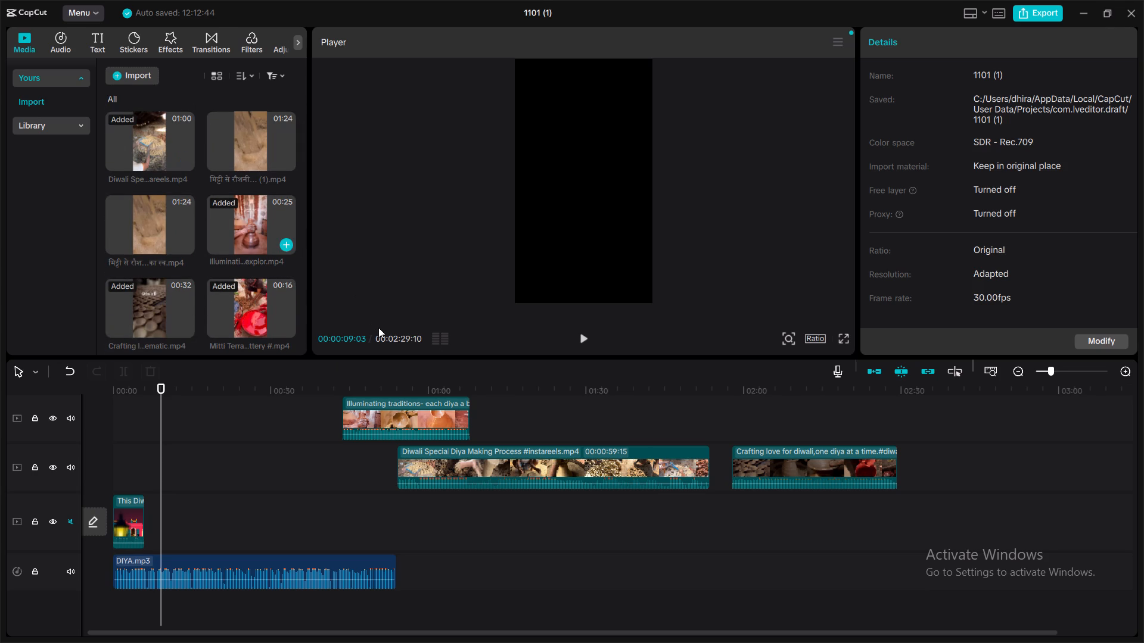
pyautogui.click(388, 398)
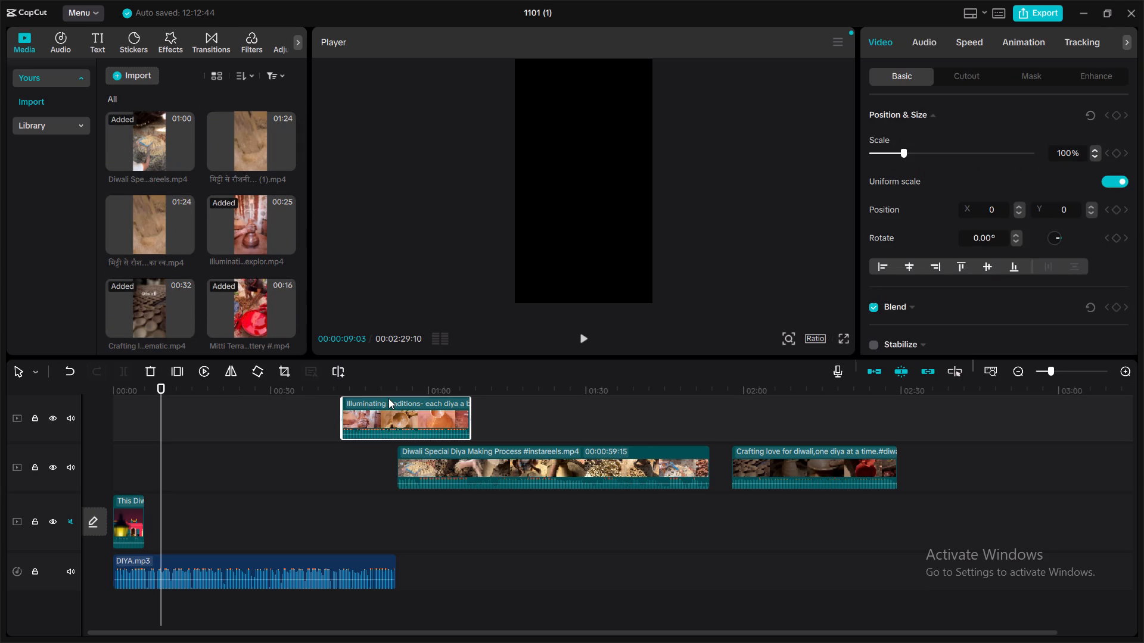
pyautogui.press('BackSpace')
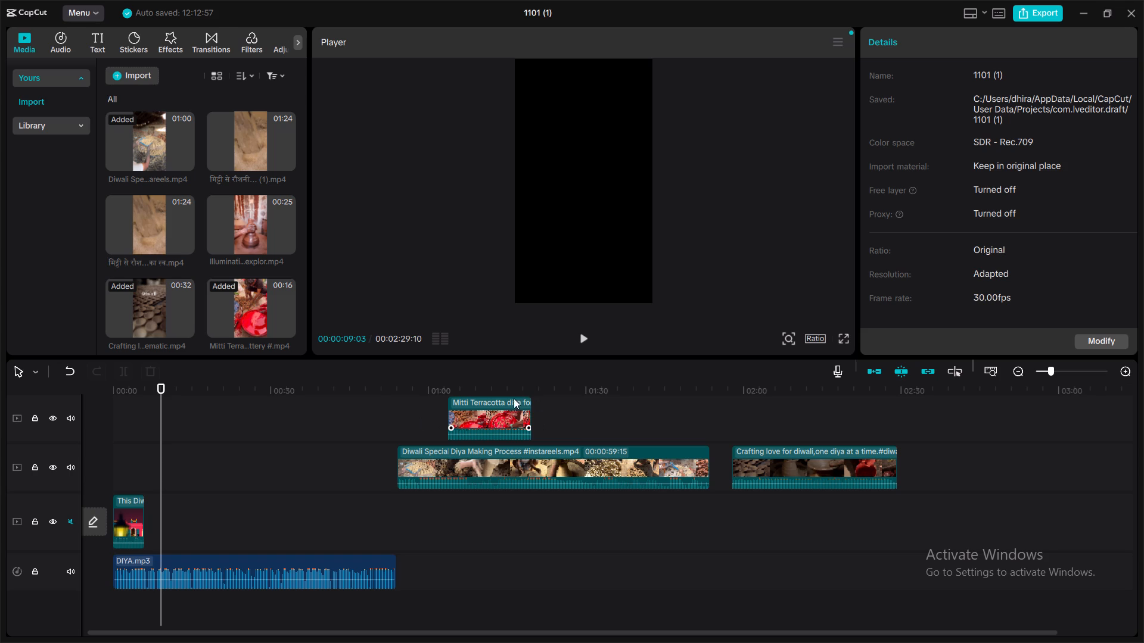
pyautogui.click(506, 402)
pyautogui.press('BackSpace')
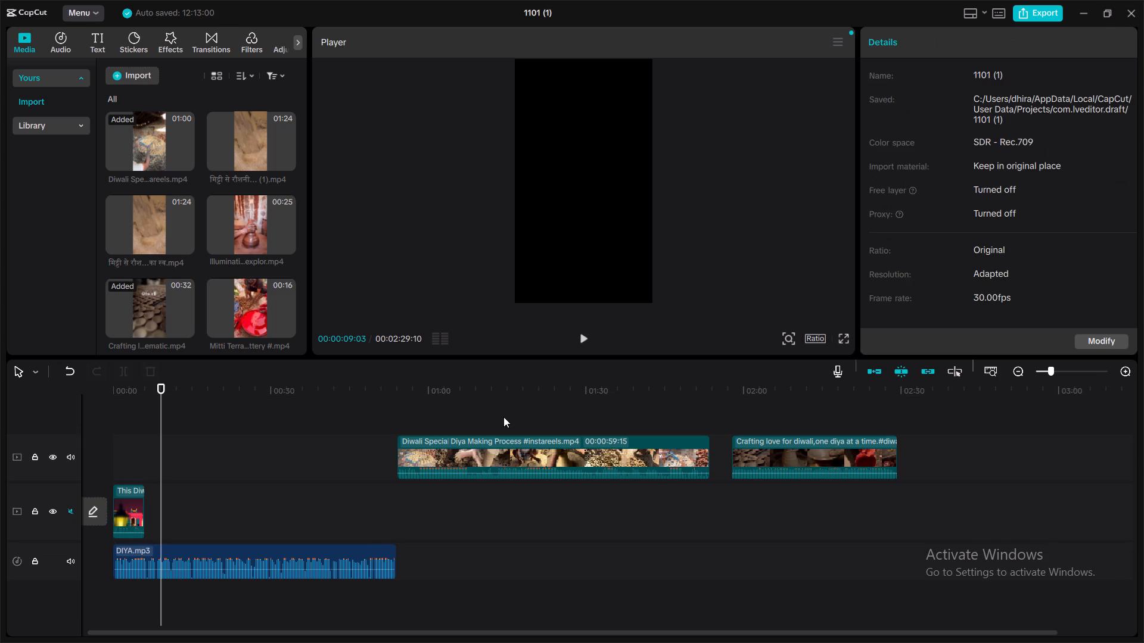
pyautogui.click(493, 440)
pyautogui.press('BackSpace')
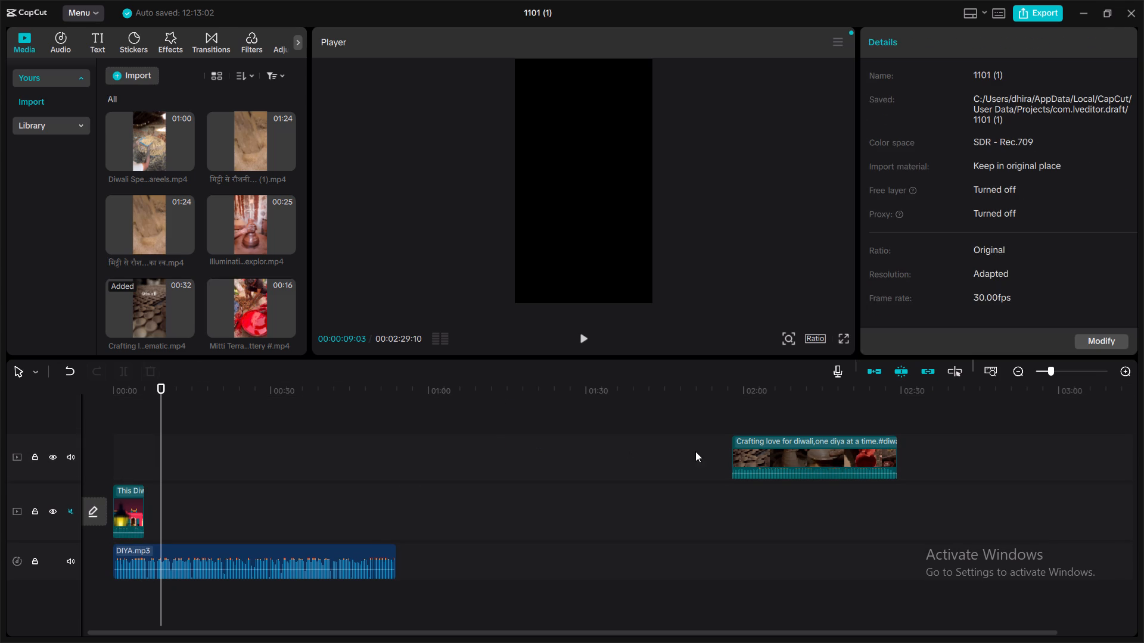
pyautogui.click(828, 458)
pyautogui.press('BackSpace')
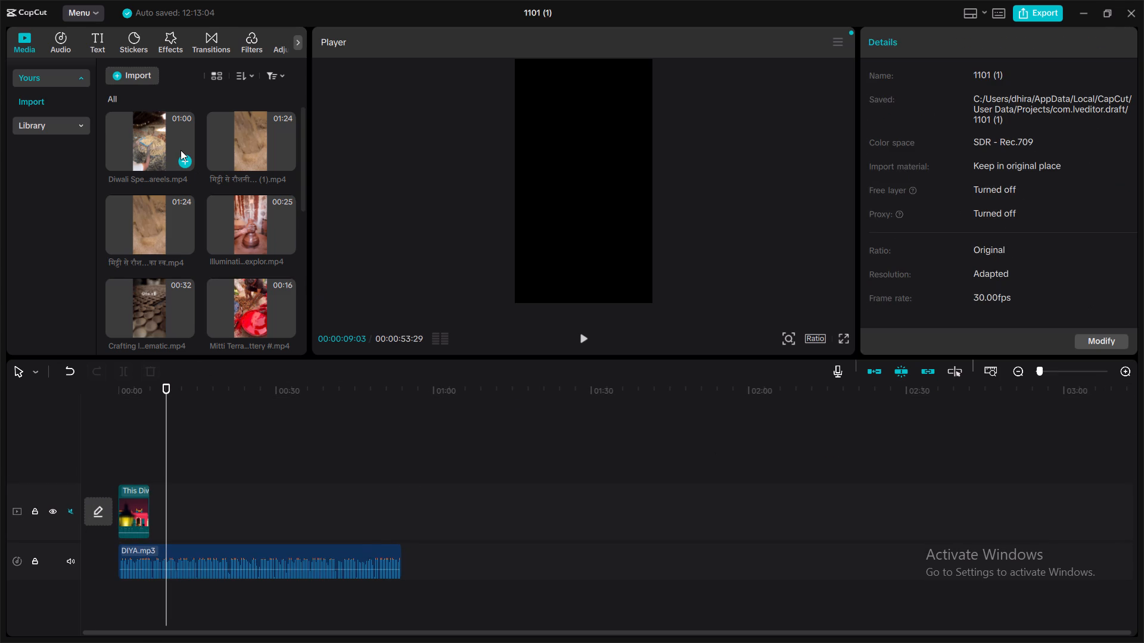
# Above the main track, add Diwali Special Diya Making Process at about 00:50, मिट्टी से रौशनी (1) at about 02:05 and Illuminating traditions at about 00:24.
pyautogui.scroll(1, 181, 150)
pyautogui.moveTo(151, 139); pyautogui.dragTo(383, 428)
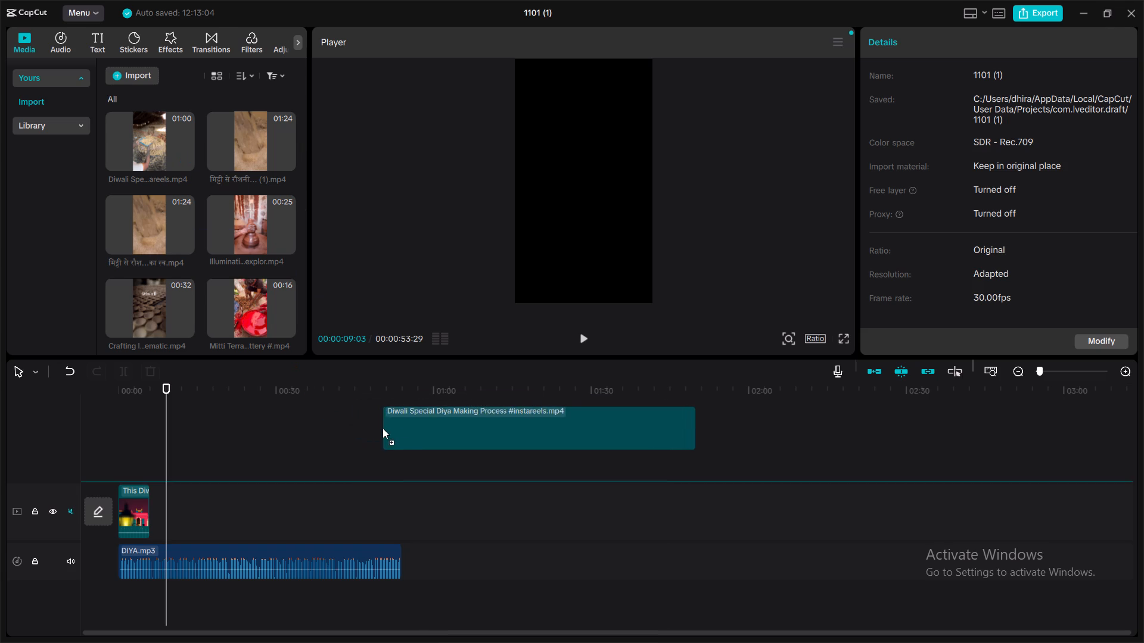
pyautogui.moveTo(248, 140); pyautogui.dragTo(773, 456)
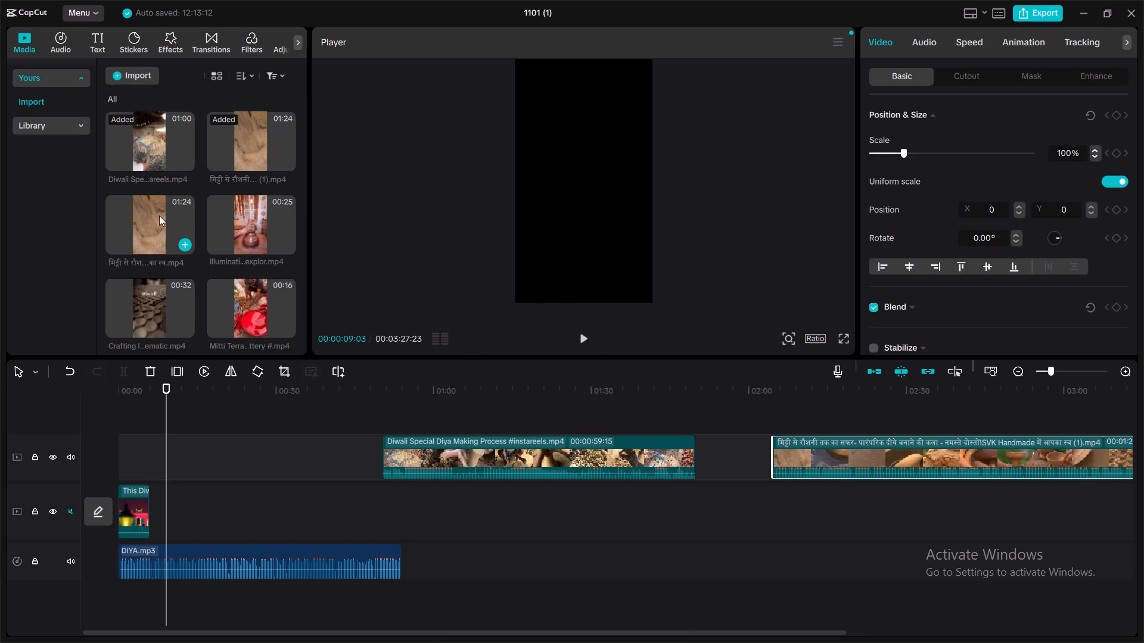
pyautogui.moveTo(253, 217); pyautogui.dragTo(278, 343)
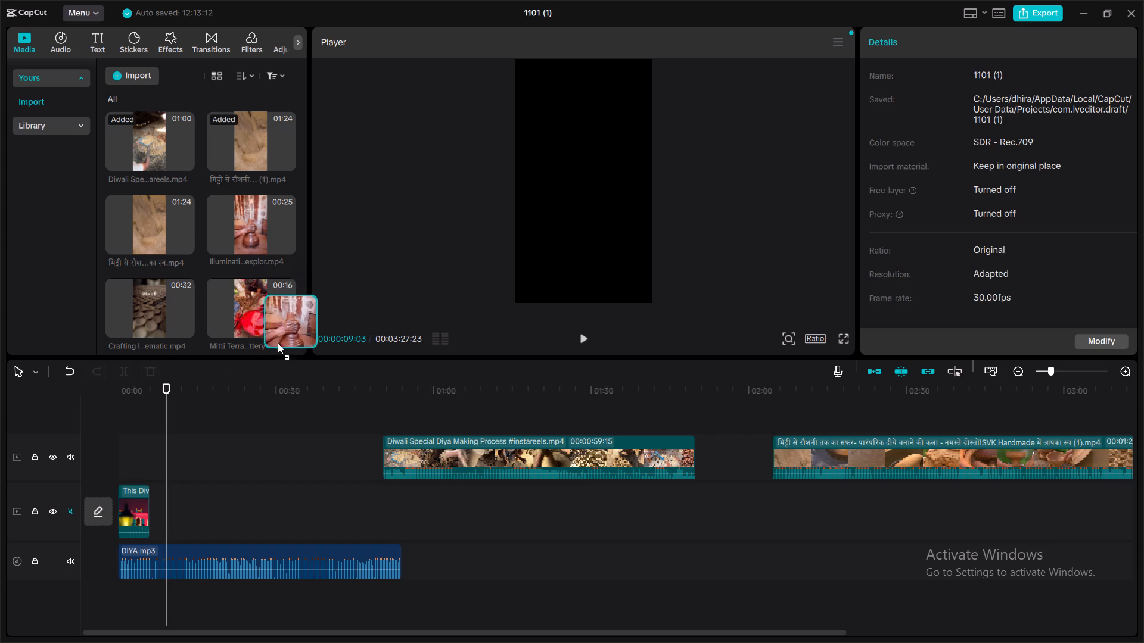
pyautogui.moveTo(278, 343); pyautogui.dragTo(262, 454)
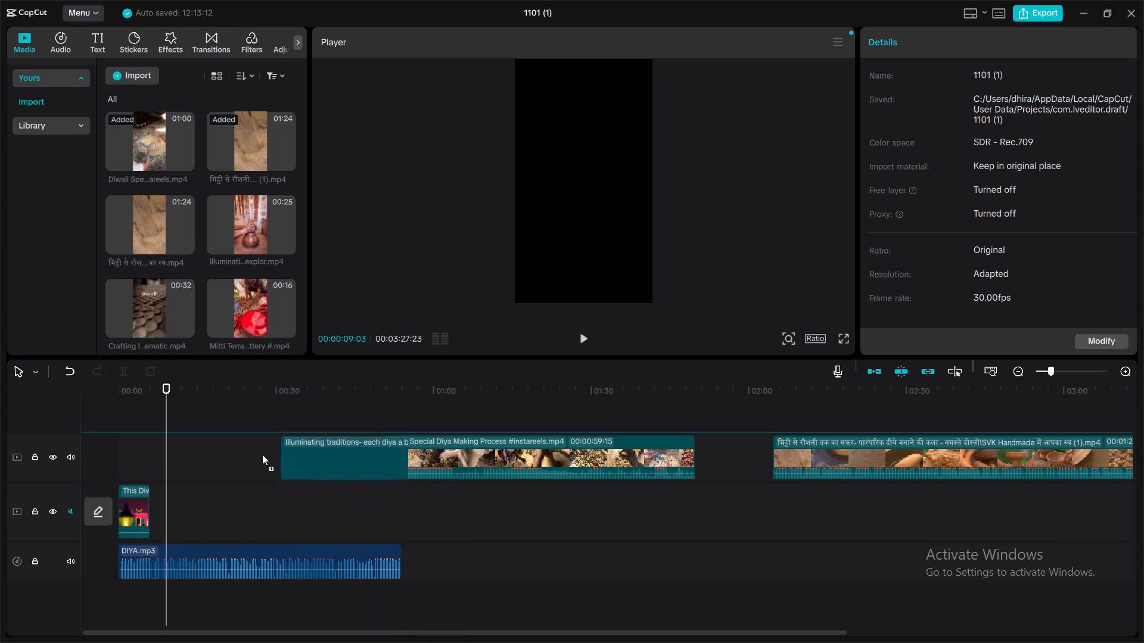
pyautogui.moveTo(262, 454); pyautogui.dragTo(245, 451)
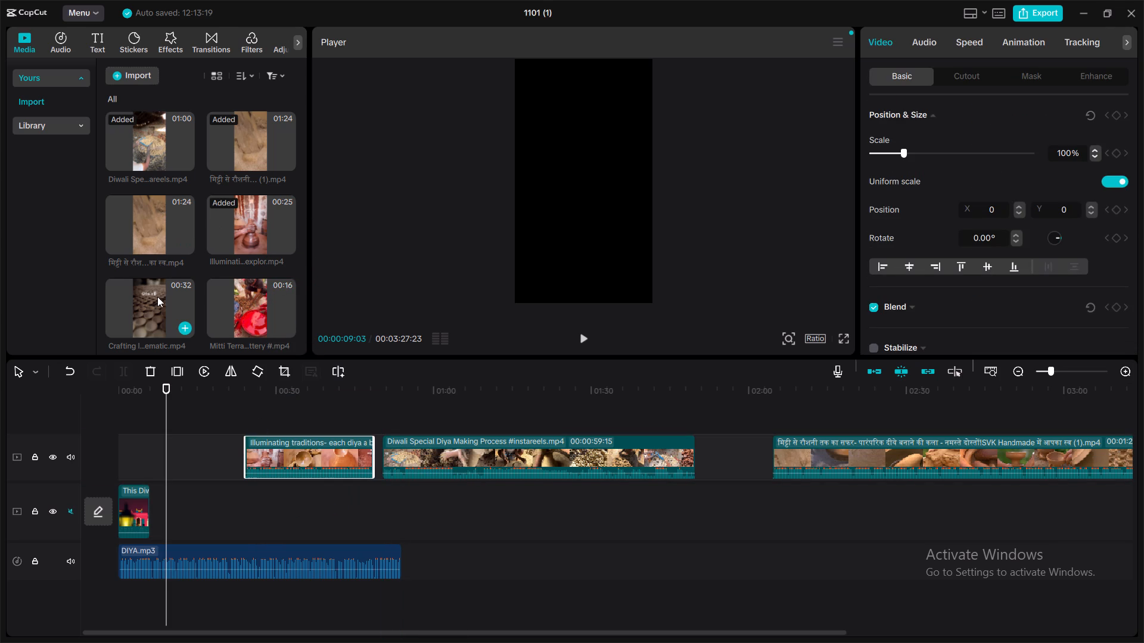
# On a new upper video track, add Crafting love at about 00:56, Mitti Terracotta at about 01:45 and #creator at about 00:46.
pyautogui.moveTo(157, 302); pyautogui.dragTo(416, 405)
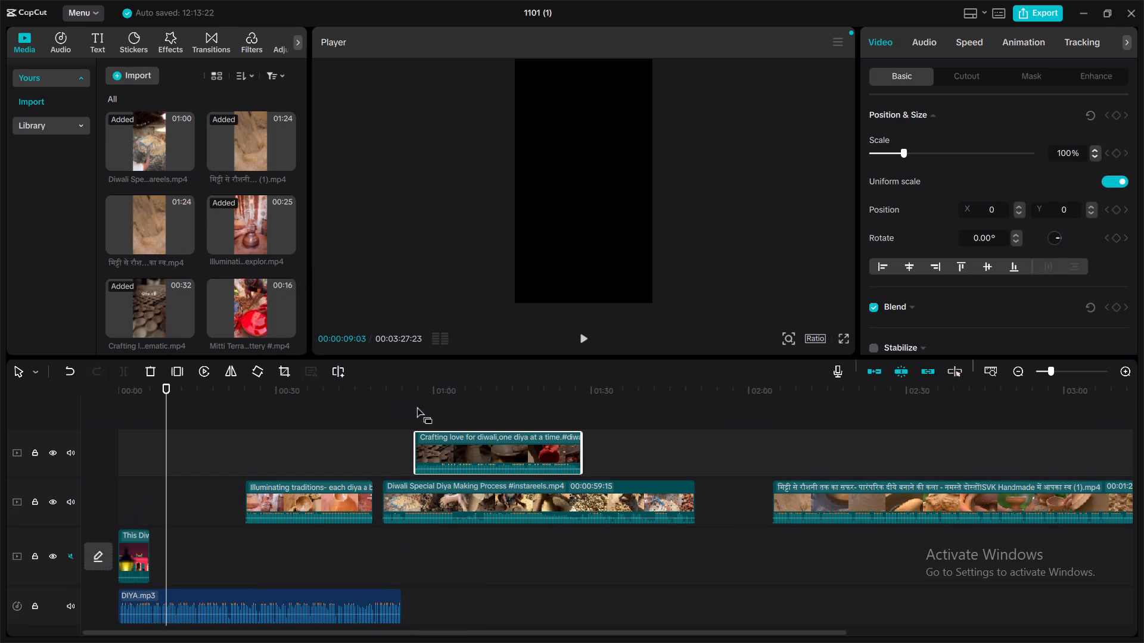
pyautogui.moveTo(260, 302); pyautogui.dragTo(602, 444)
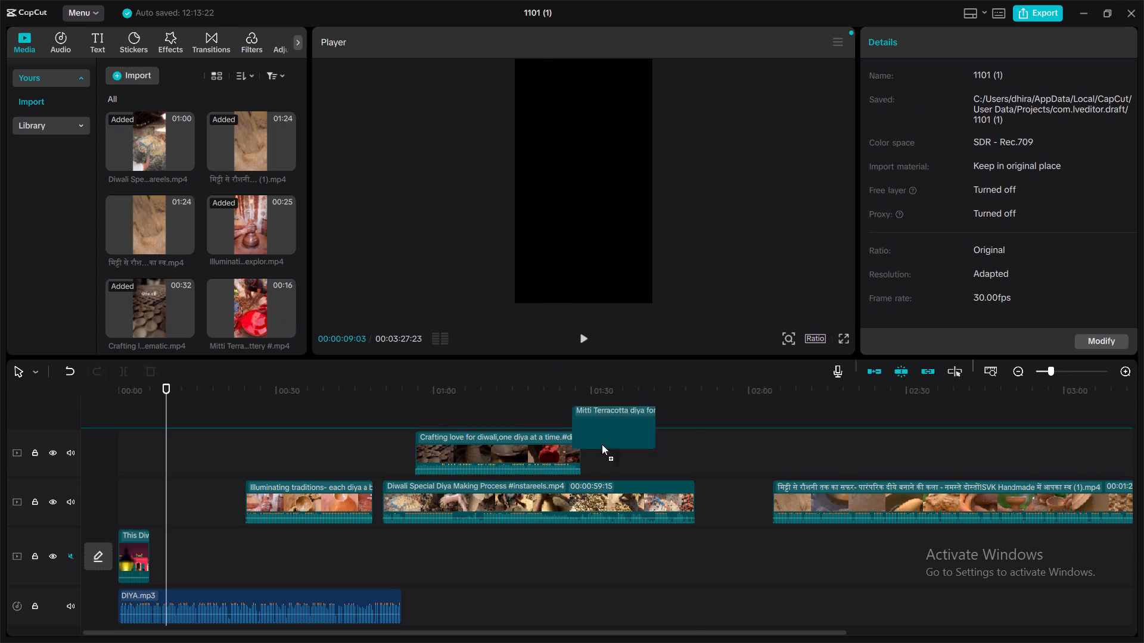
pyautogui.moveTo(602, 444); pyautogui.dragTo(669, 457)
pyautogui.scroll(-1, 271, 292)
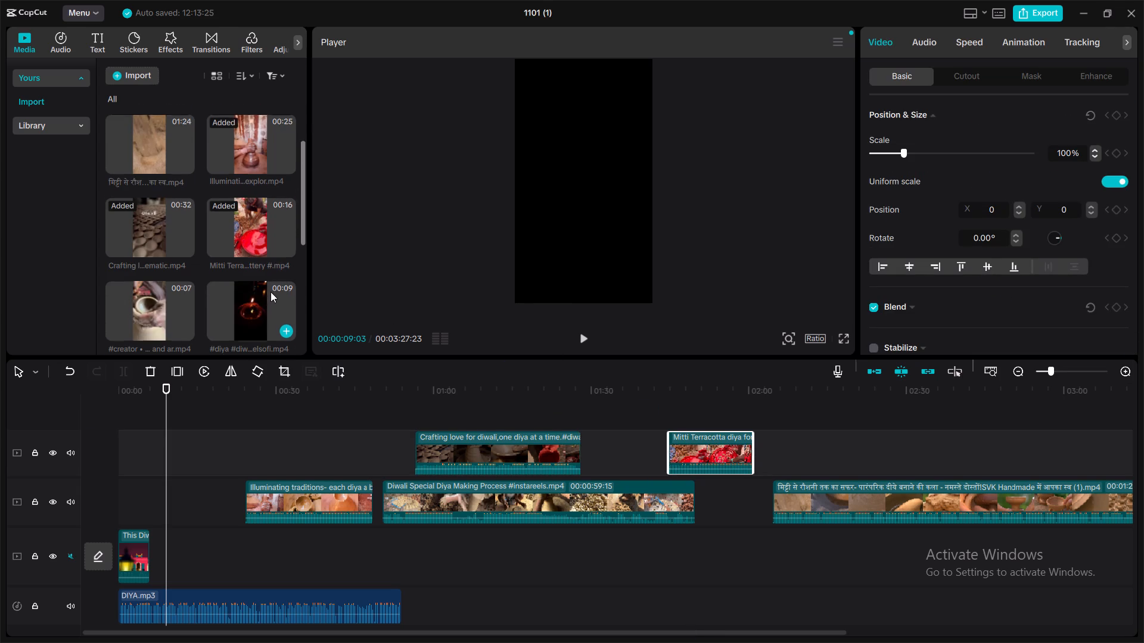
pyautogui.scroll(-1, 271, 292)
pyautogui.moveTo(151, 280); pyautogui.dragTo(301, 442)
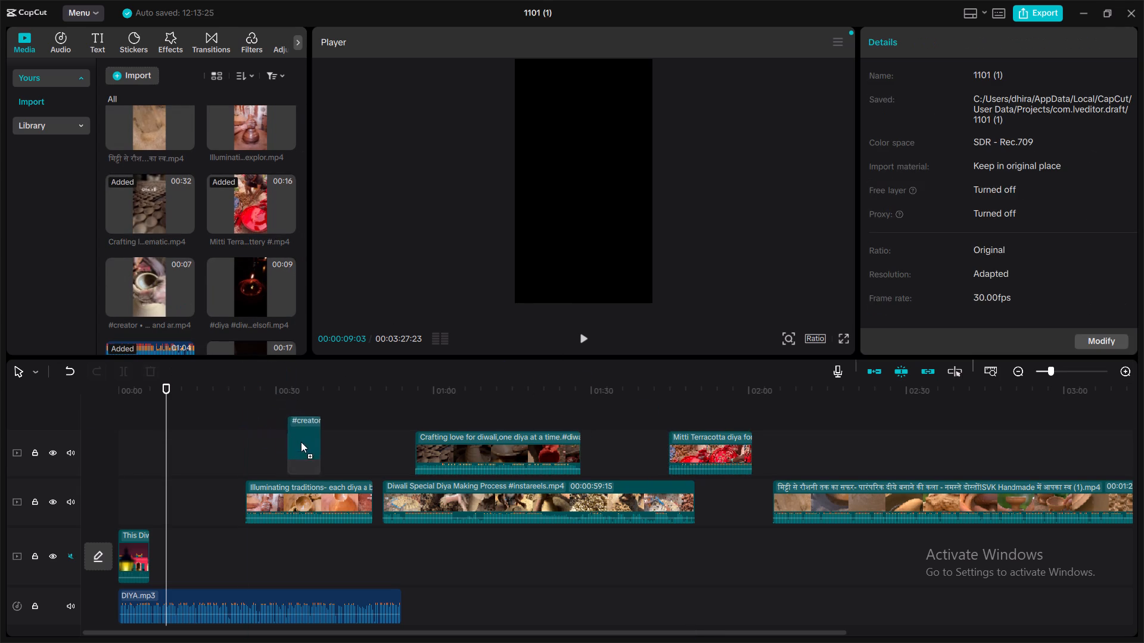
pyautogui.moveTo(301, 442); pyautogui.dragTo(363, 449)
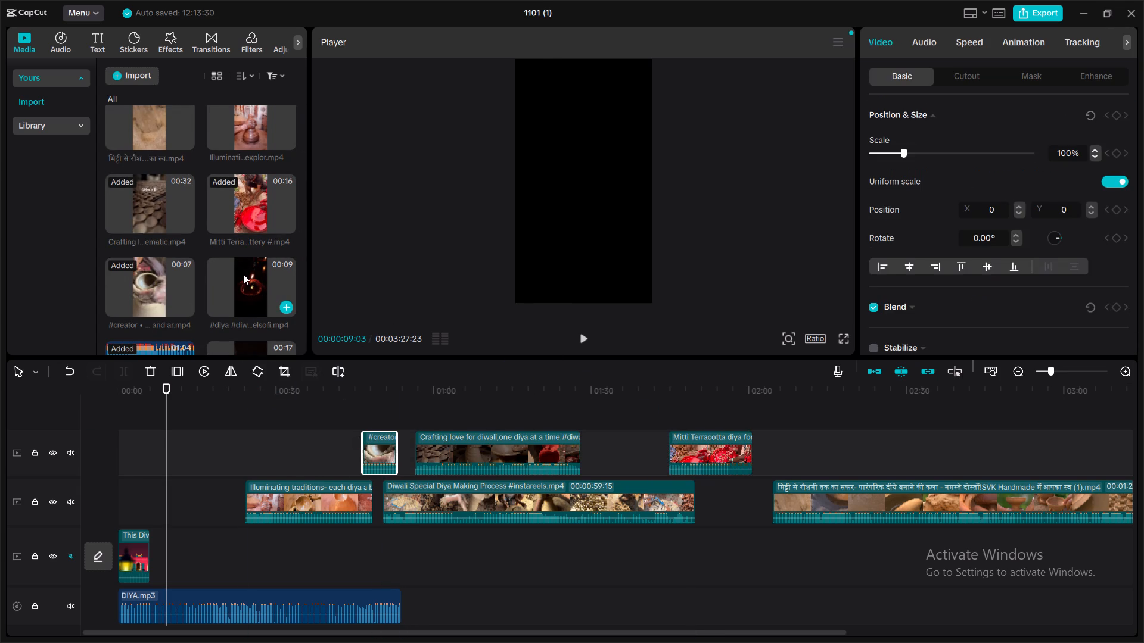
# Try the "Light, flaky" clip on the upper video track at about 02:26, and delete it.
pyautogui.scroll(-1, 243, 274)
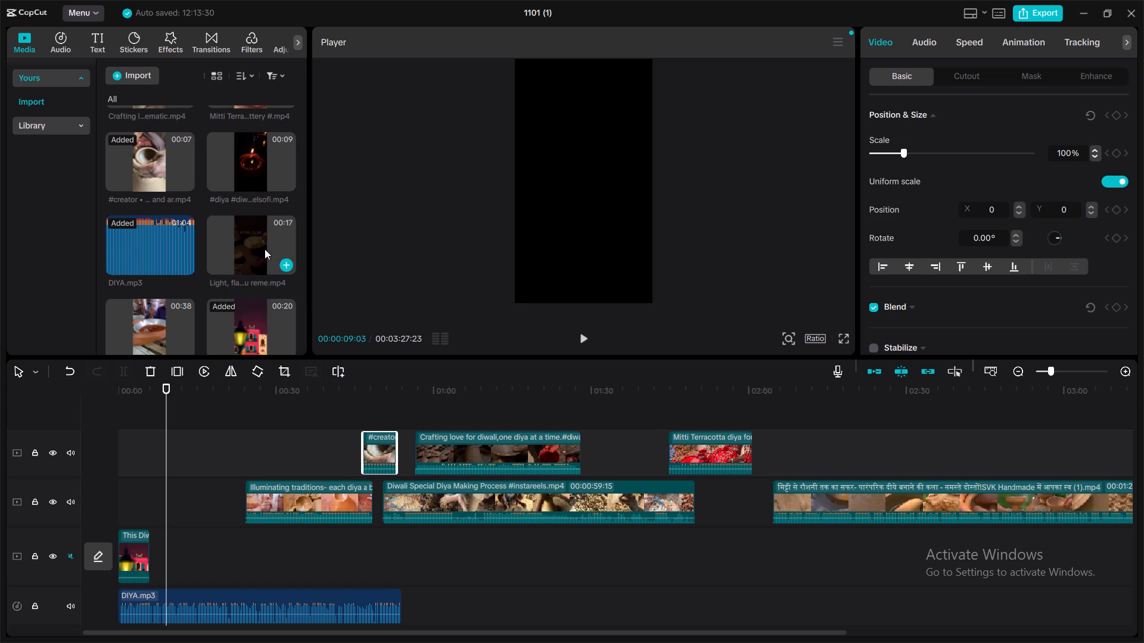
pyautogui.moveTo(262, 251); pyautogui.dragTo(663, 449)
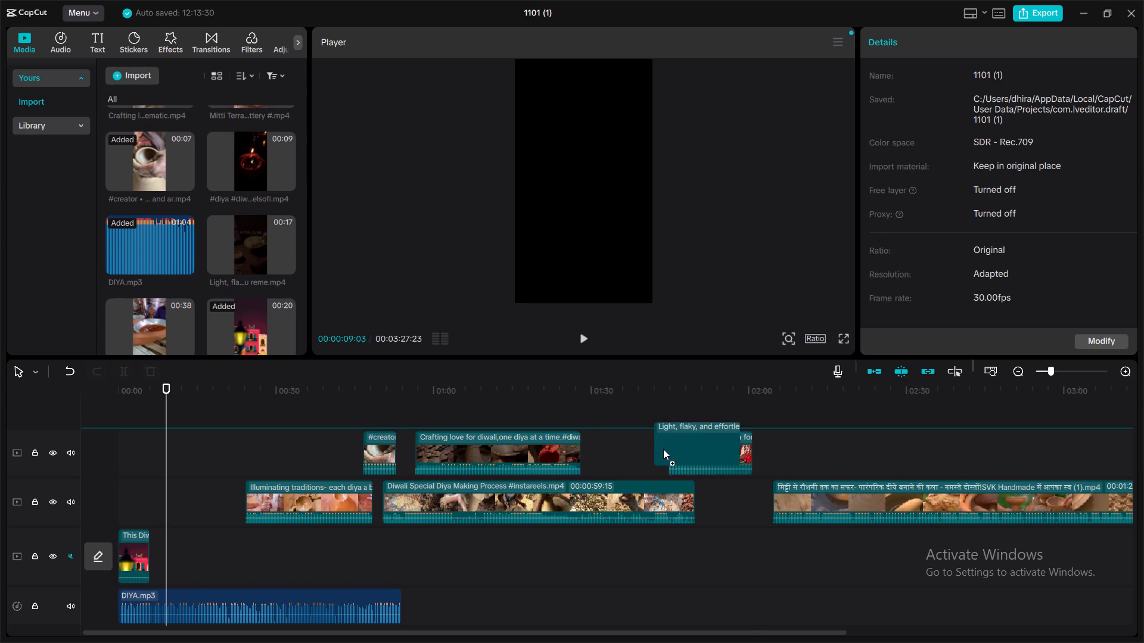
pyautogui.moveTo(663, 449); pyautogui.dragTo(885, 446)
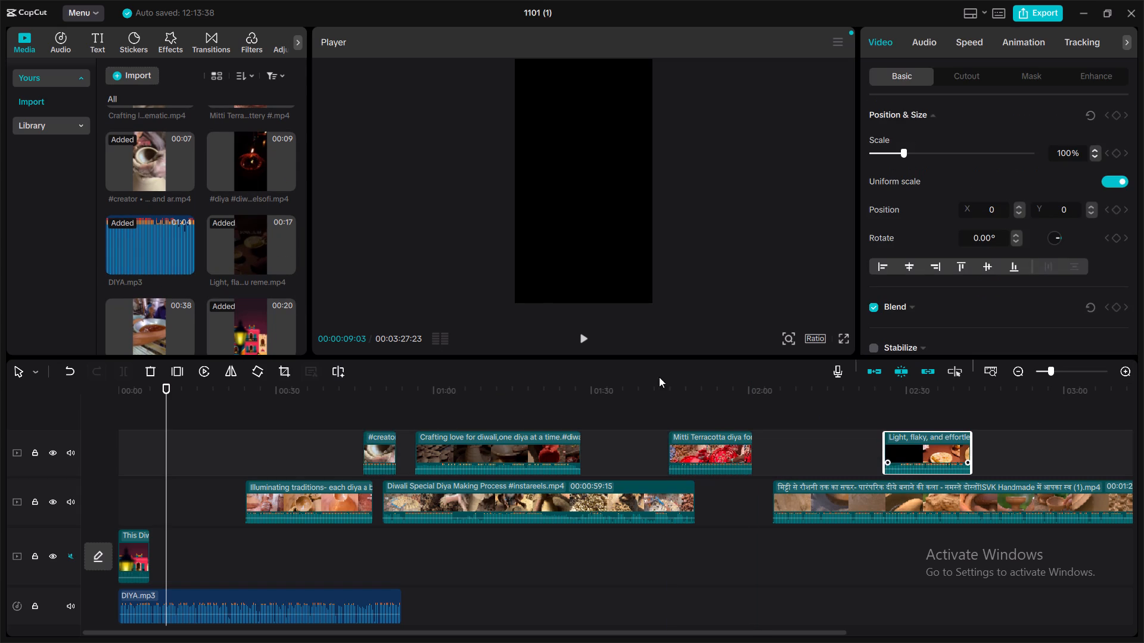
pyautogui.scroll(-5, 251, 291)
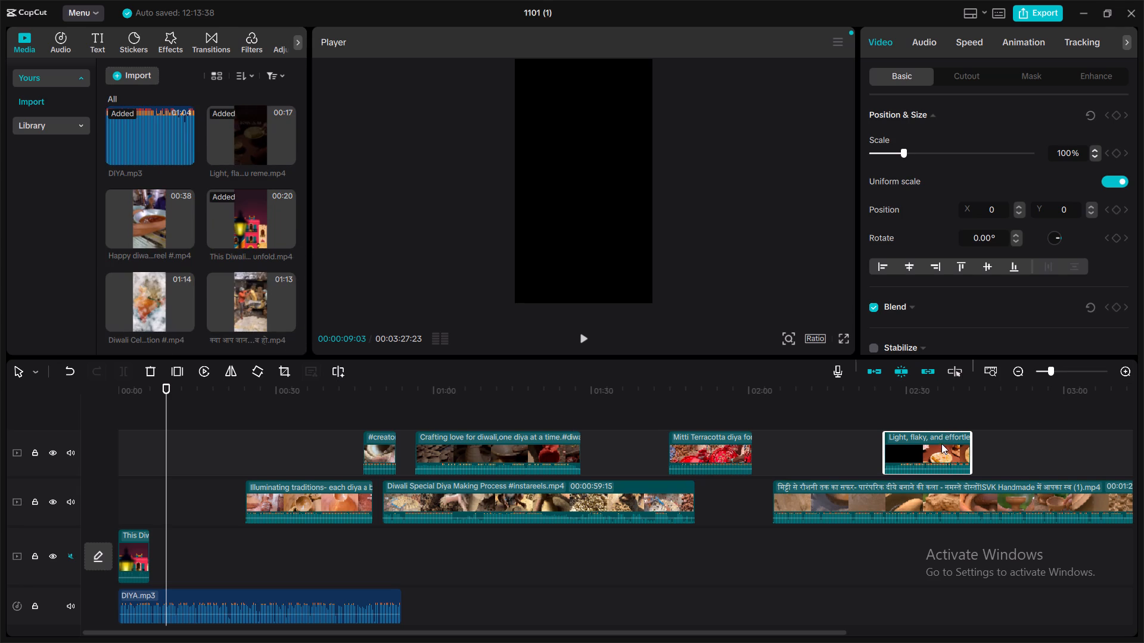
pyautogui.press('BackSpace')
# Scrub the timeline through the Illuminating traditions footage, return to 00:00, and preview the "This Diwali" opening up to 00:00:02:02.
pyautogui.click(251, 430)
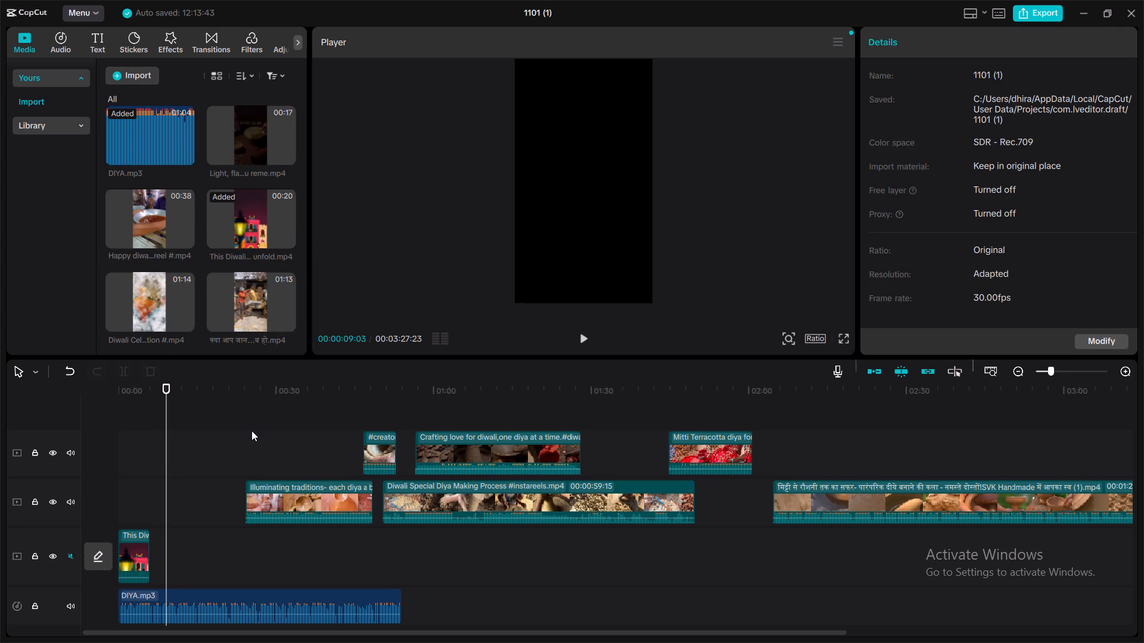
pyautogui.moveTo(251, 430); pyautogui.dragTo(168, 442)
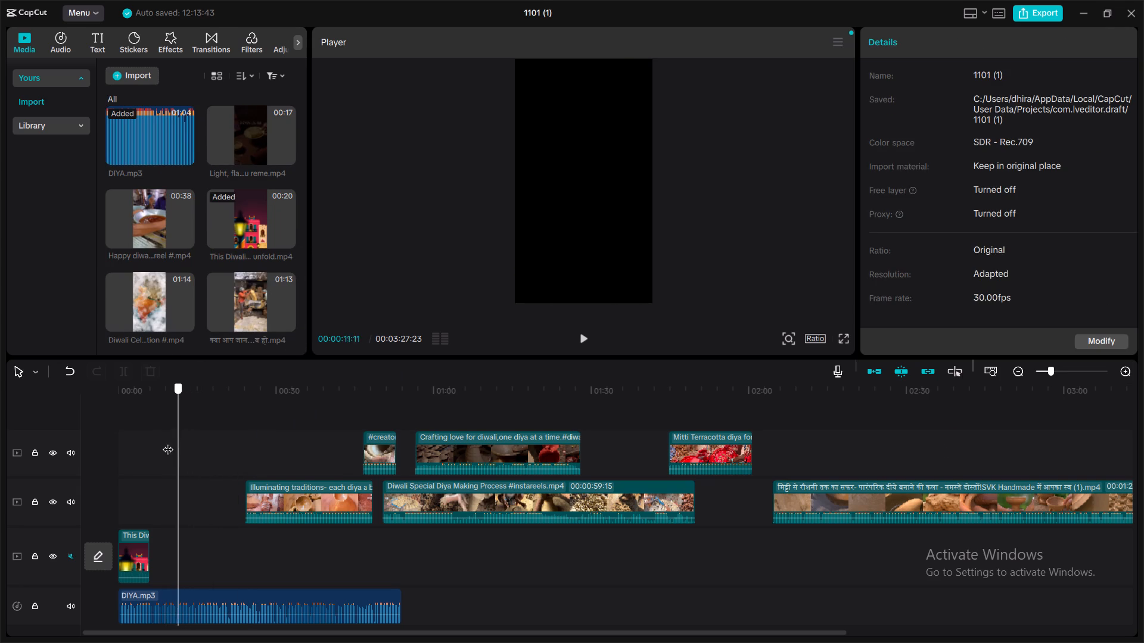
pyautogui.moveTo(168, 442); pyautogui.dragTo(278, 426)
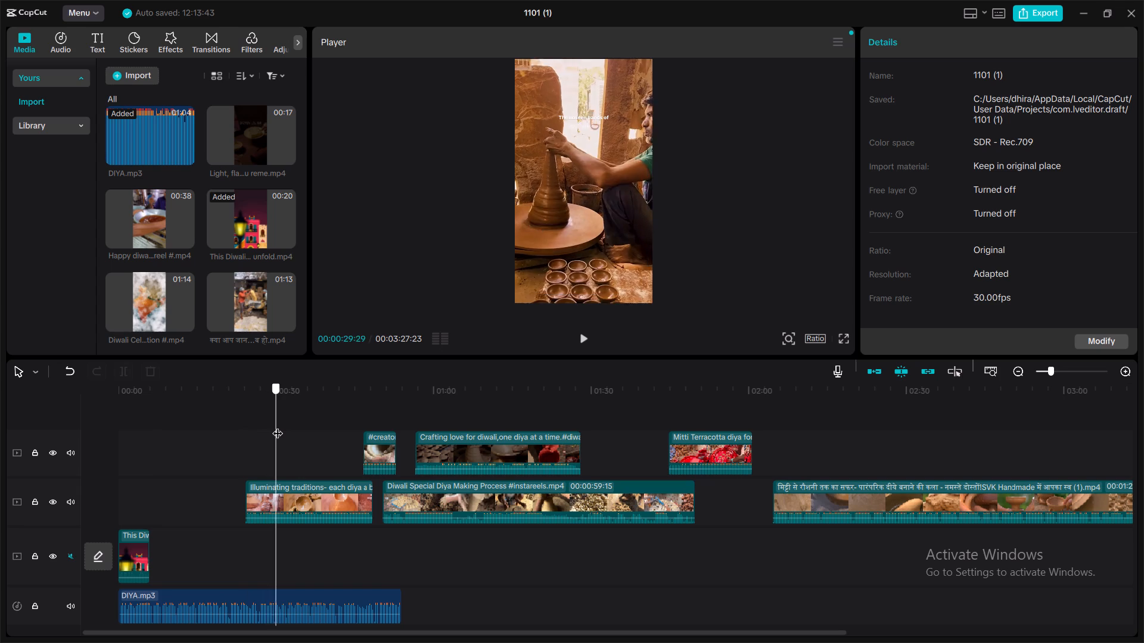
pyautogui.moveTo(278, 426); pyautogui.dragTo(153, 441)
pyautogui.moveTo(148, 445); pyautogui.dragTo(101, 456)
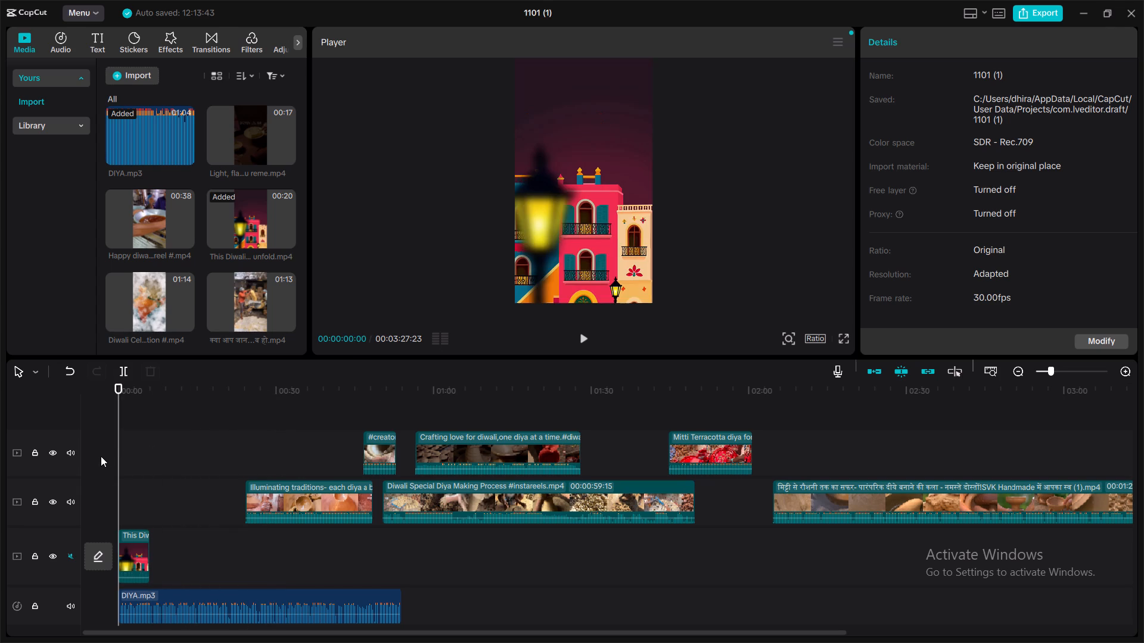
pyautogui.click(582, 328)
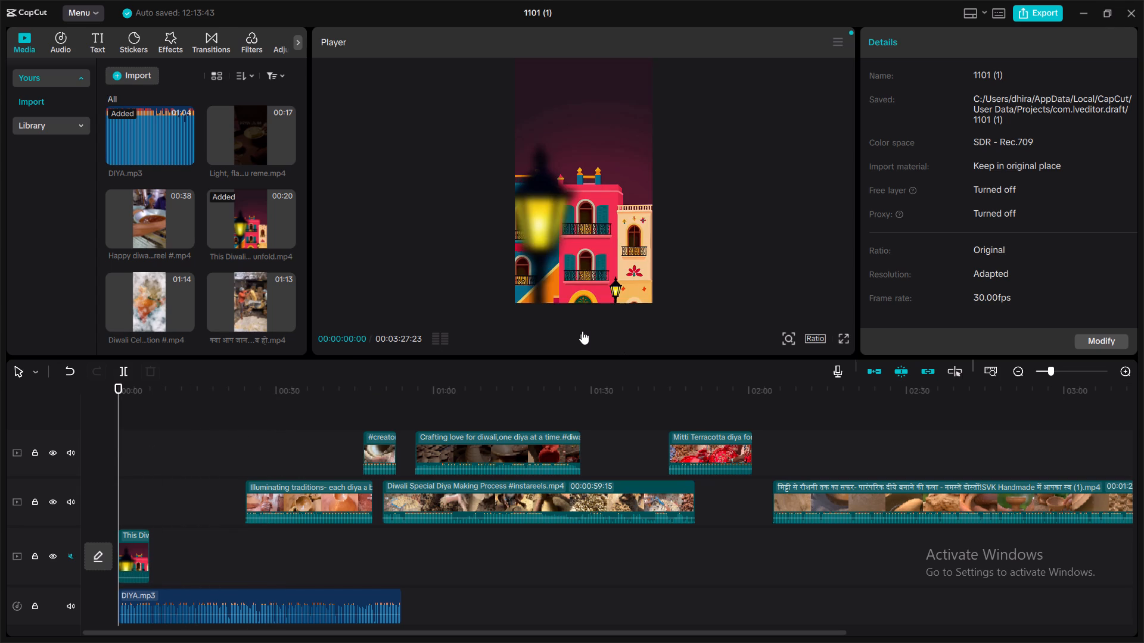
pyautogui.click(582, 335)
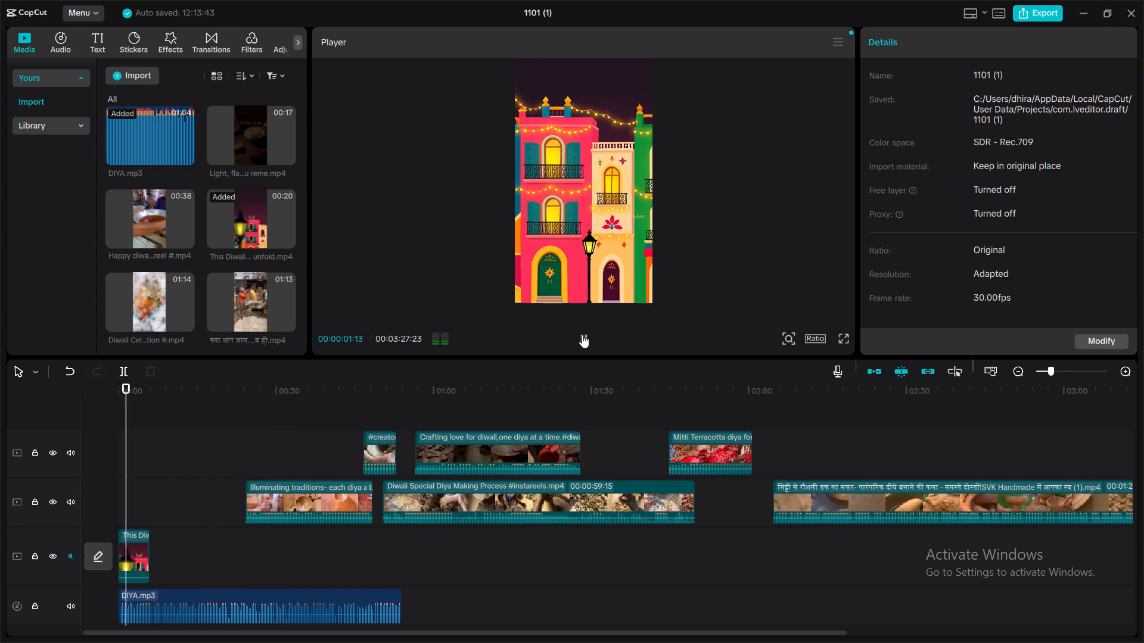
pyautogui.click(582, 335)
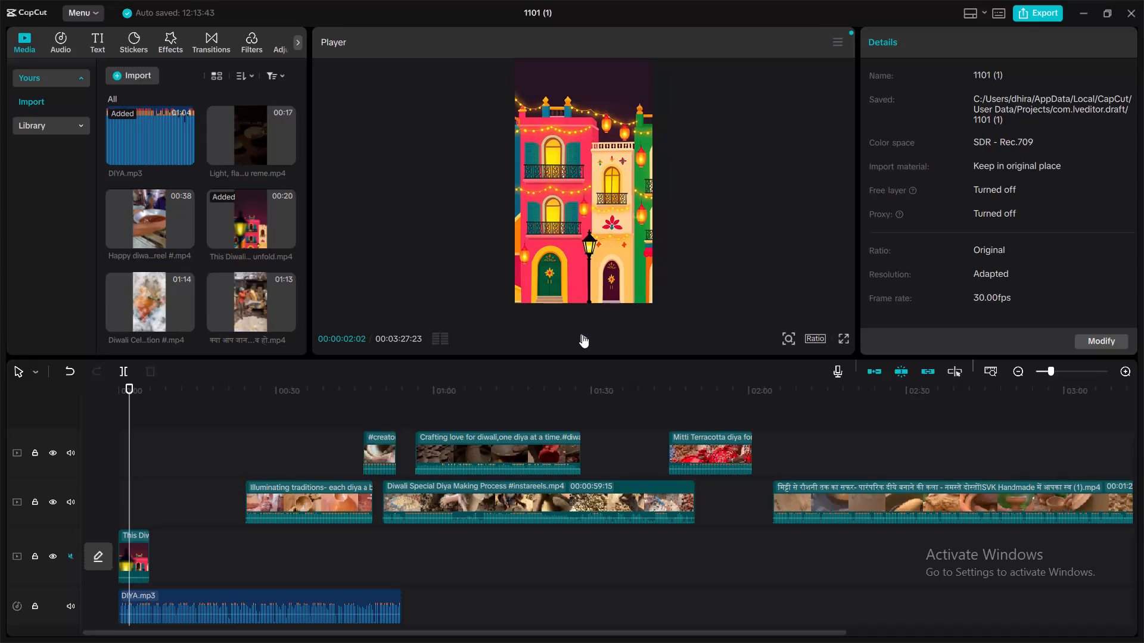
# Play through the end of the "This Diwali" opening, and move Illuminating traditions onto the main track directly after it.
pyautogui.click(582, 335)
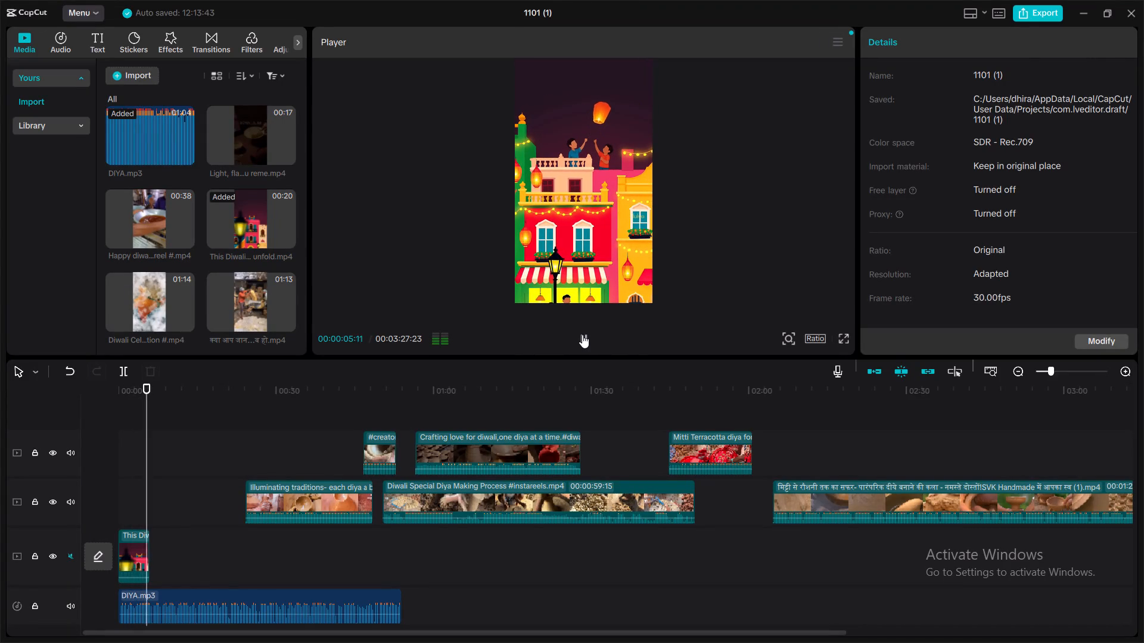
pyautogui.click(582, 335)
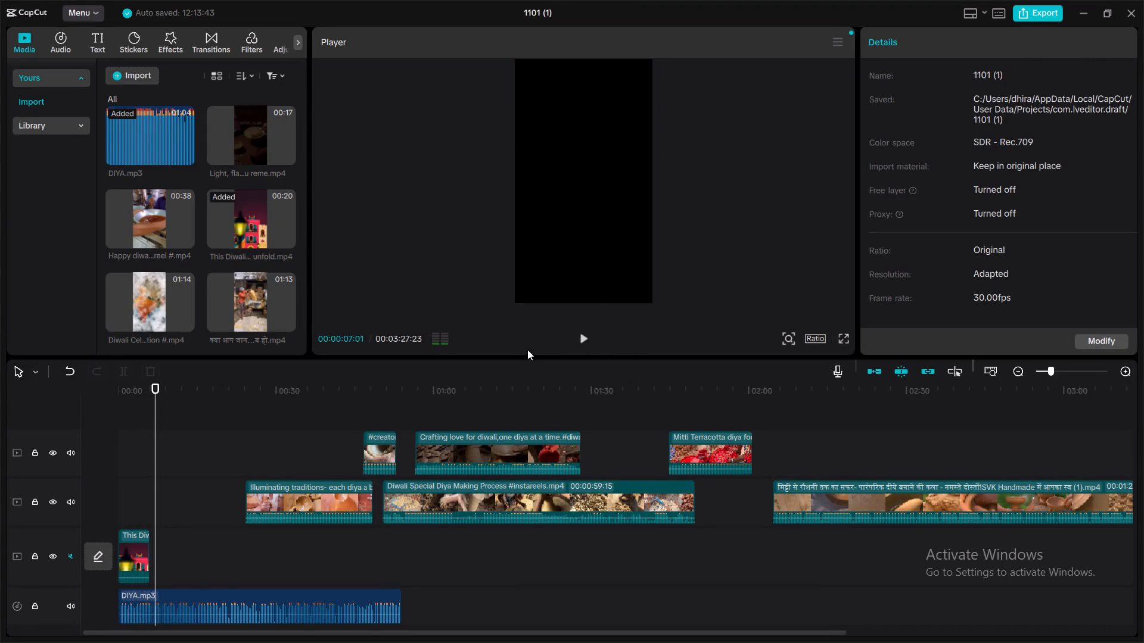
pyautogui.moveTo(306, 485); pyautogui.dragTo(278, 544)
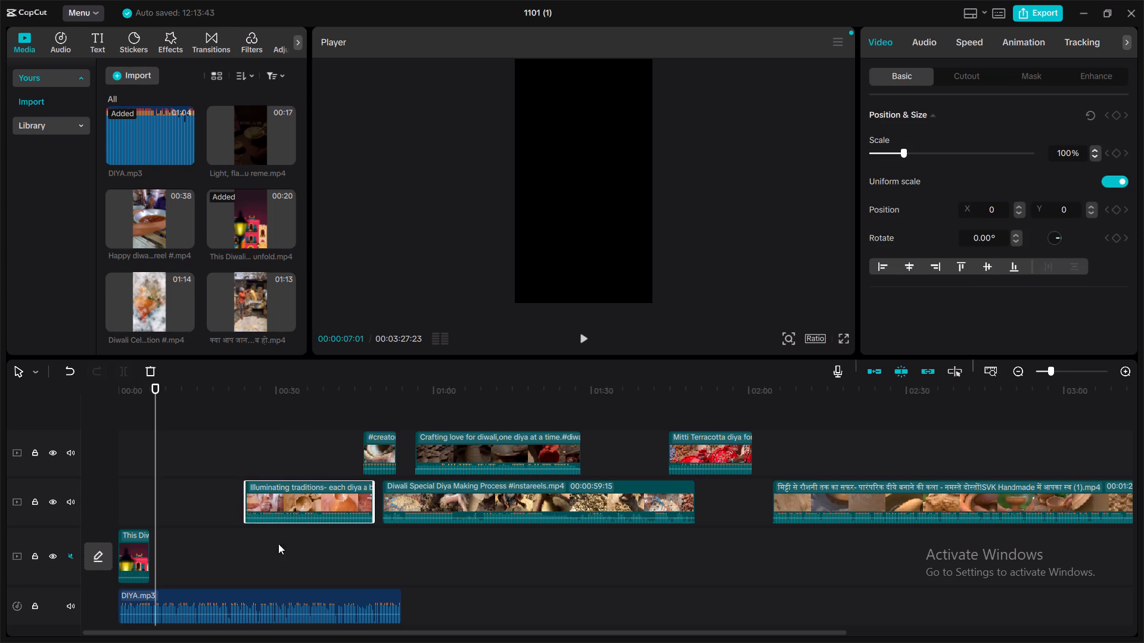
pyautogui.moveTo(278, 544); pyautogui.dragTo(262, 551)
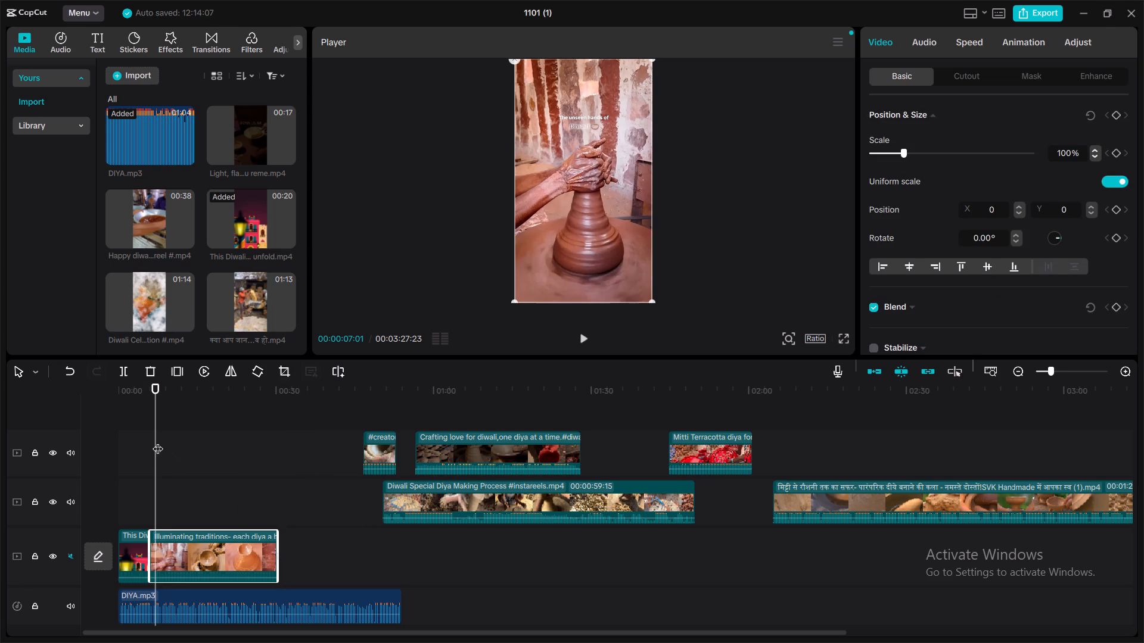
# Preview Illuminating traditions from 00:00:06:00, and trim its end to 00:00:08:16 on the main track.
pyautogui.moveTo(154, 438); pyautogui.dragTo(147, 438)
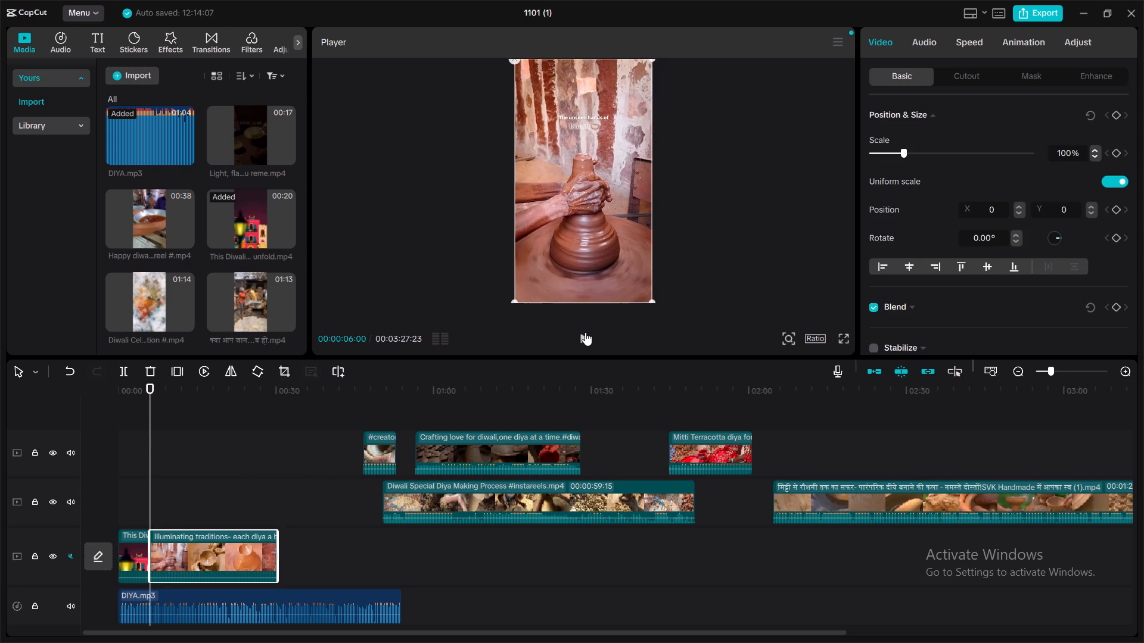
pyautogui.click(586, 332)
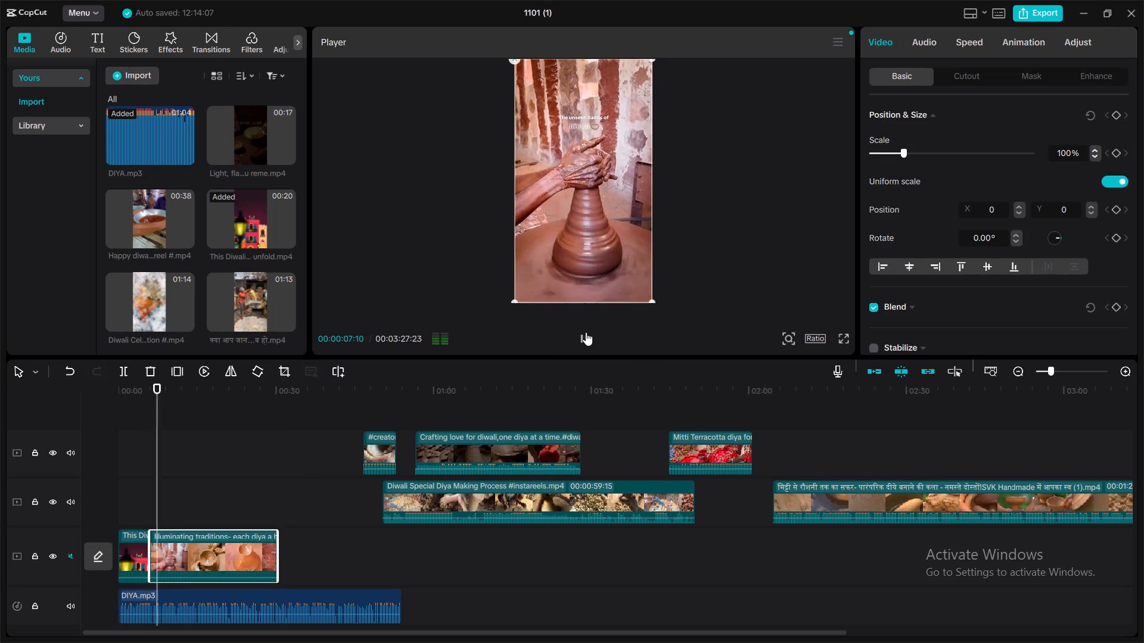
pyautogui.click(586, 332)
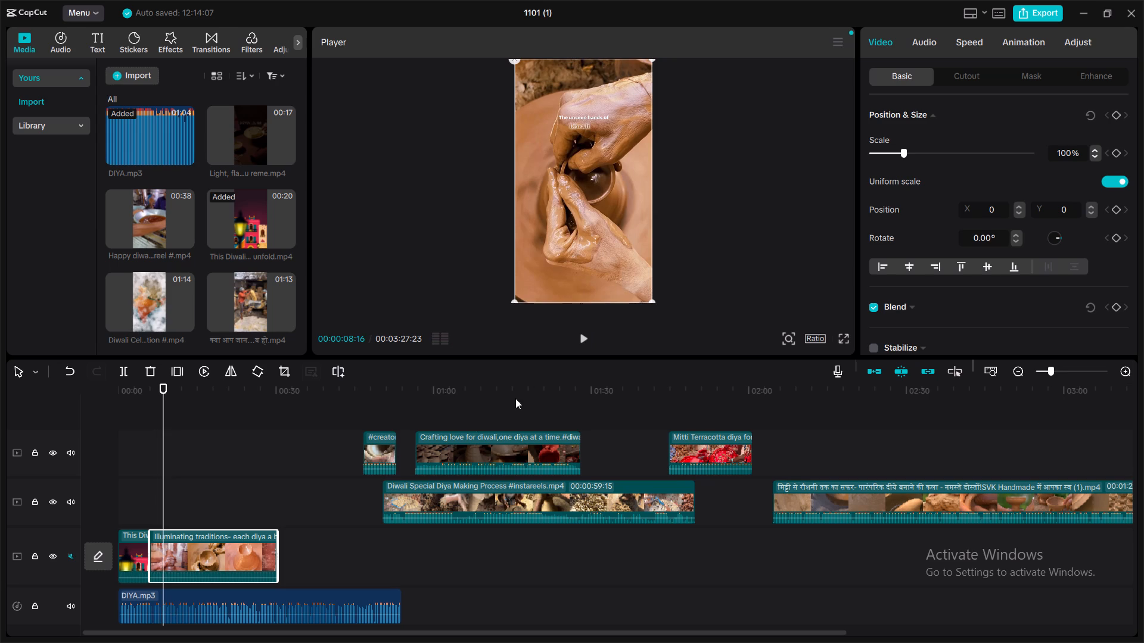
pyautogui.moveTo(279, 544); pyautogui.dragTo(232, 548)
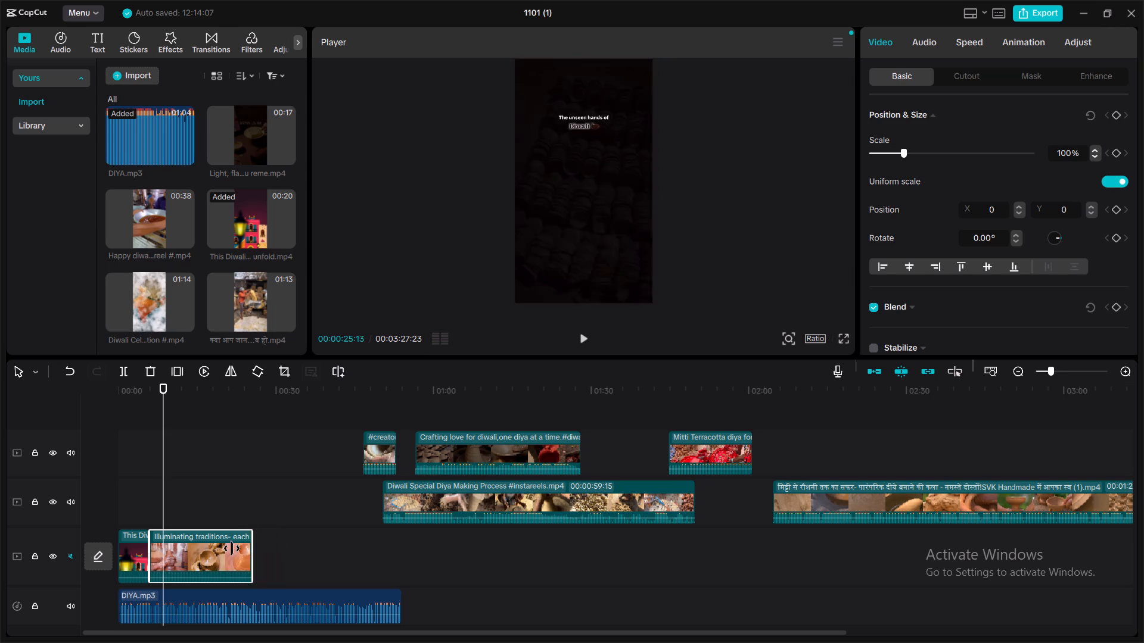
pyautogui.moveTo(232, 548); pyautogui.dragTo(175, 557)
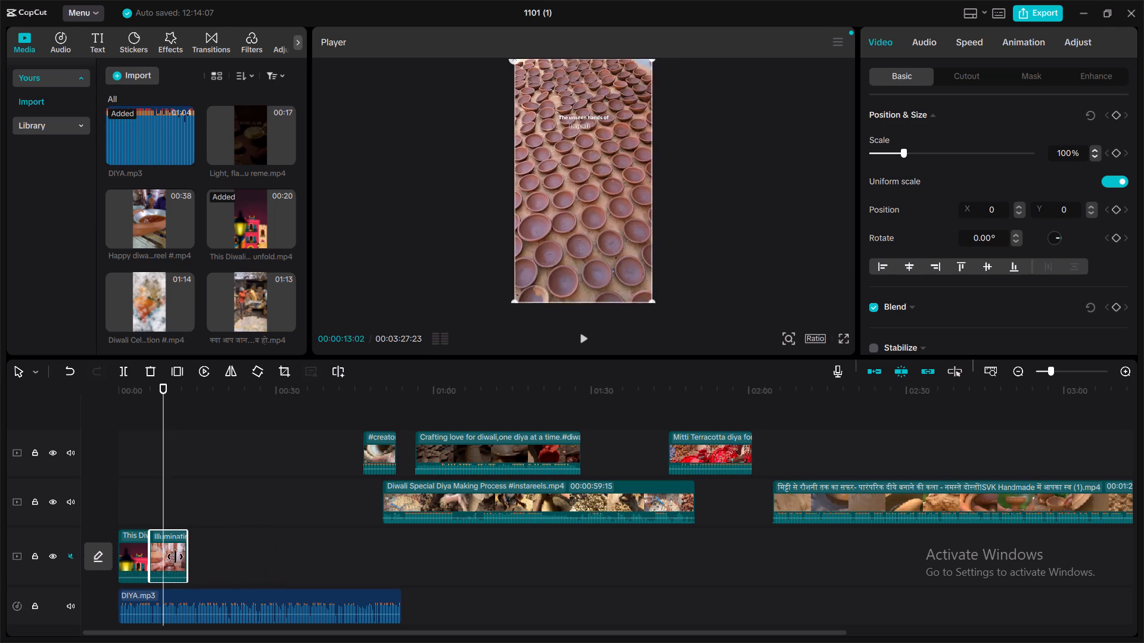
pyautogui.moveTo(175, 557); pyautogui.dragTo(163, 558)
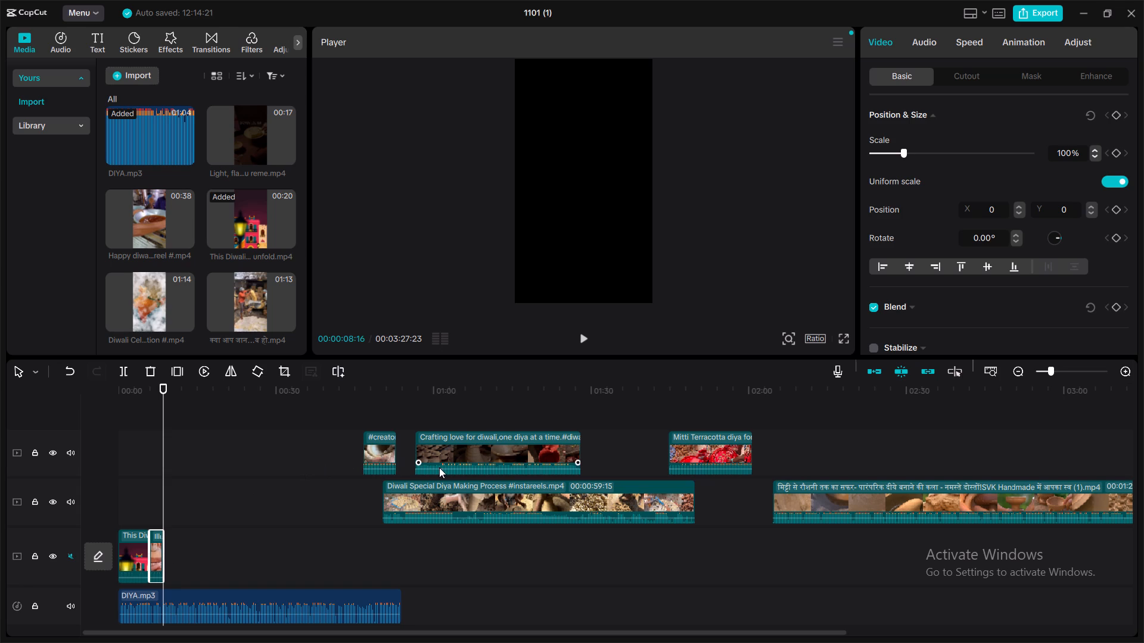
# Move Diwali Special Diya Making Process onto the main track directly after the Illuminating traditions scene.
pyautogui.moveTo(467, 486); pyautogui.dragTo(430, 524)
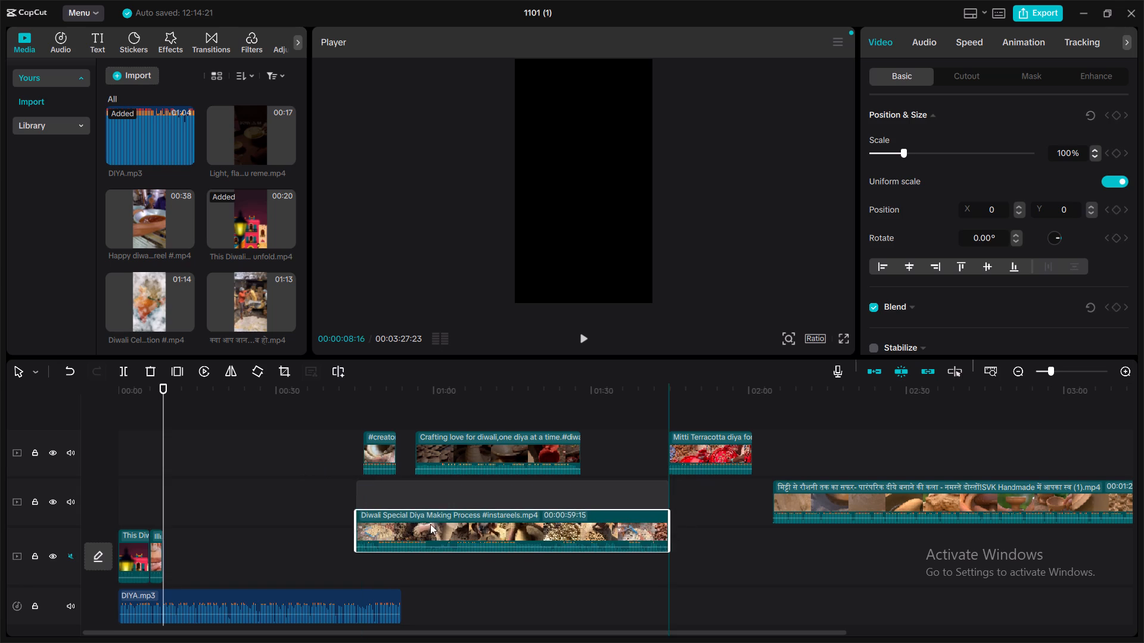
pyautogui.moveTo(430, 524); pyautogui.dragTo(421, 532)
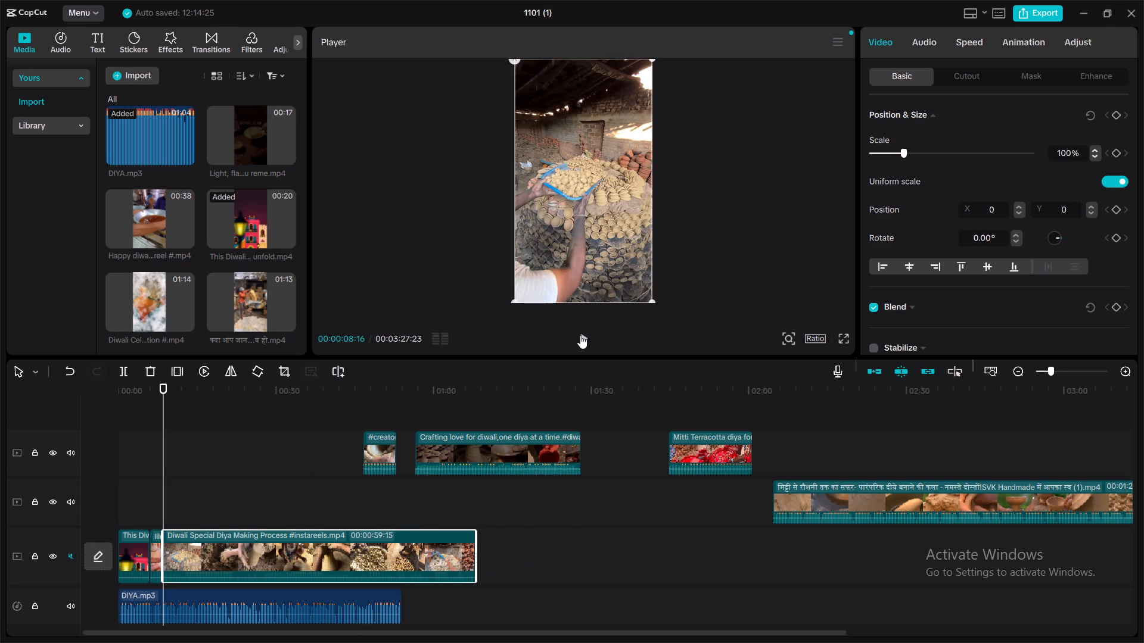
# Review the beginning of Diwali Special Diya Making Process, and trim its start to leave a clip duration of 00:00:55:02.
pyautogui.click(580, 335)
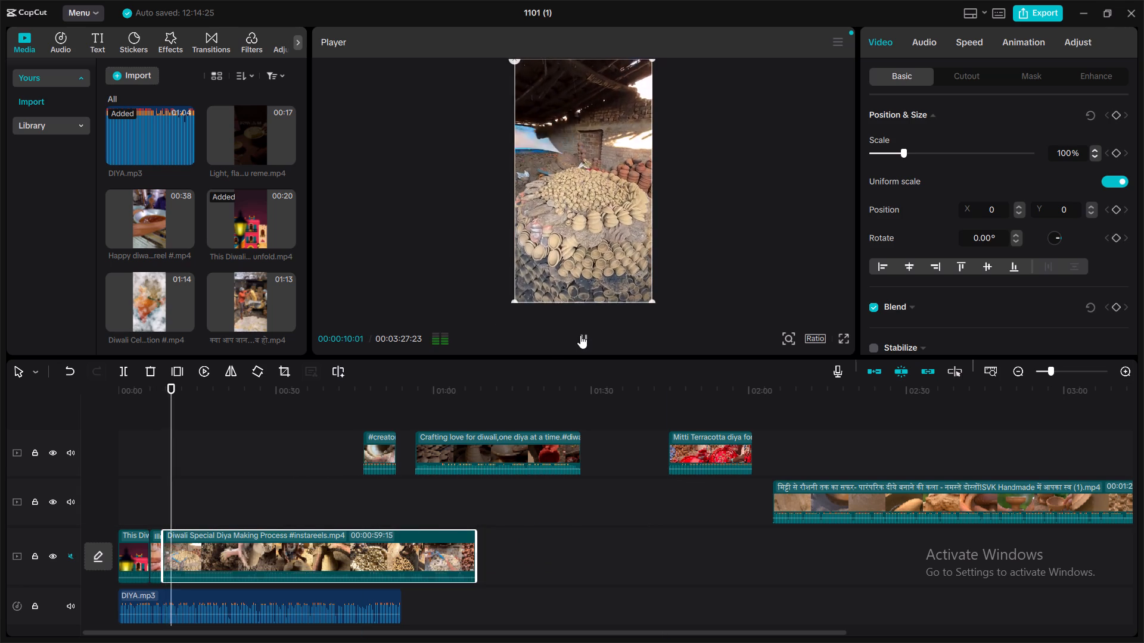
pyautogui.click(580, 335)
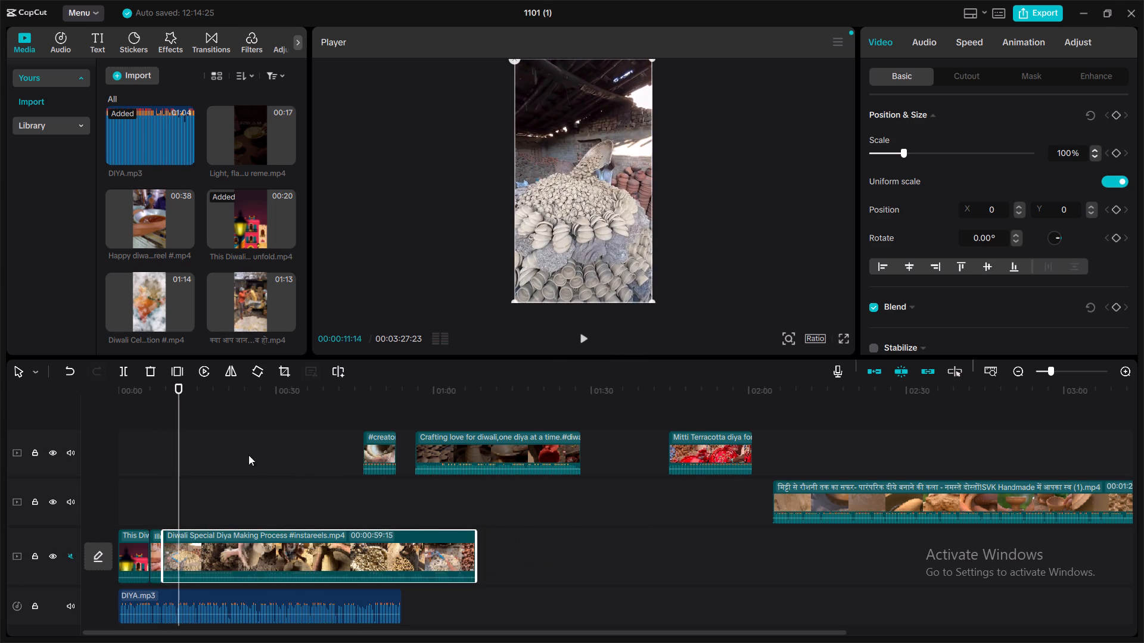
pyautogui.click(239, 454)
pyautogui.moveTo(239, 454); pyautogui.dragTo(210, 458)
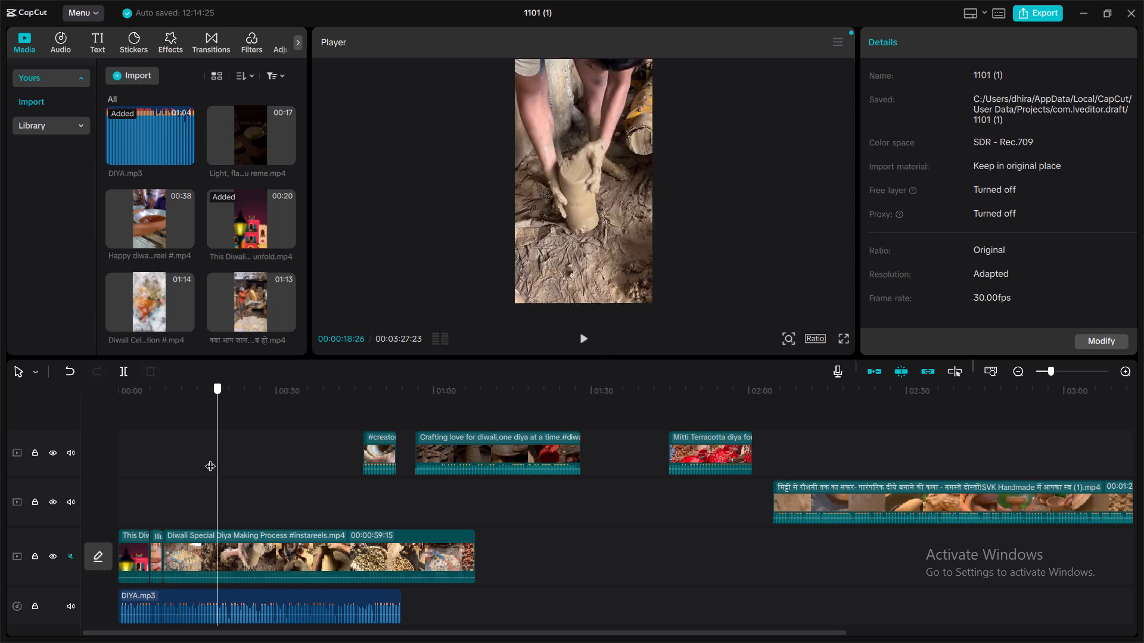
pyautogui.moveTo(210, 458); pyautogui.dragTo(189, 464)
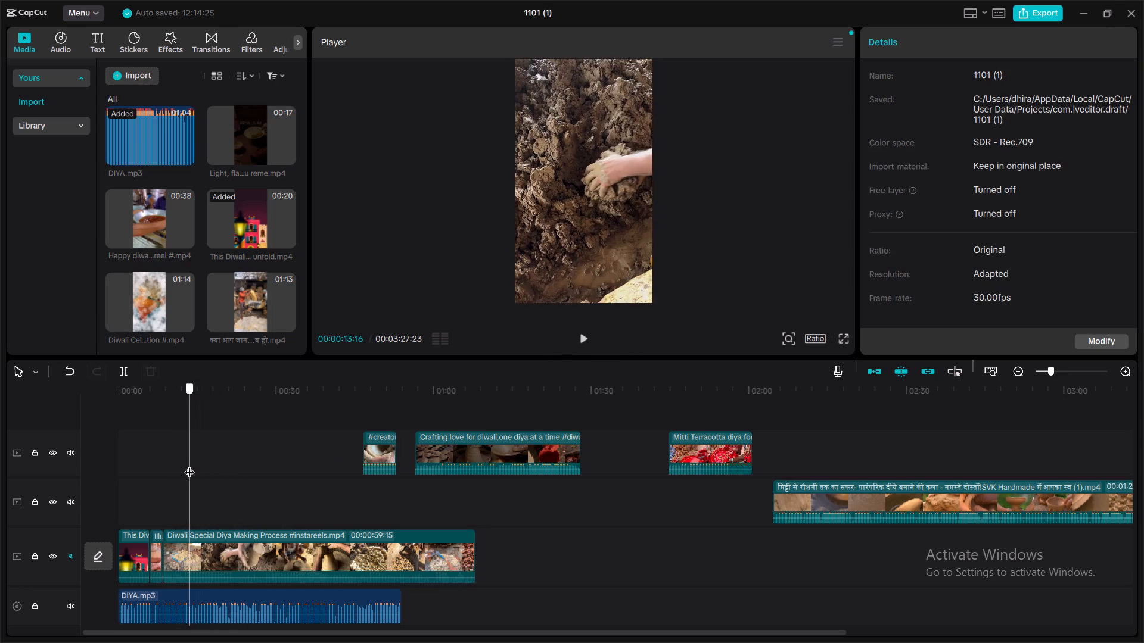
pyautogui.moveTo(189, 464); pyautogui.dragTo(185, 466)
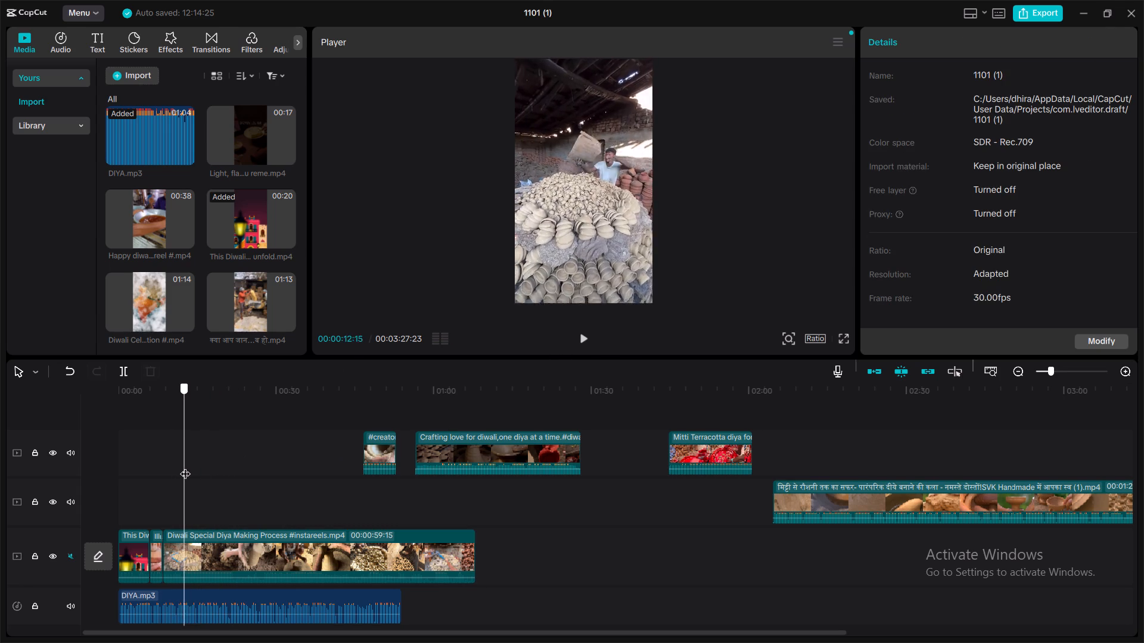
pyautogui.moveTo(185, 466); pyautogui.dragTo(186, 466)
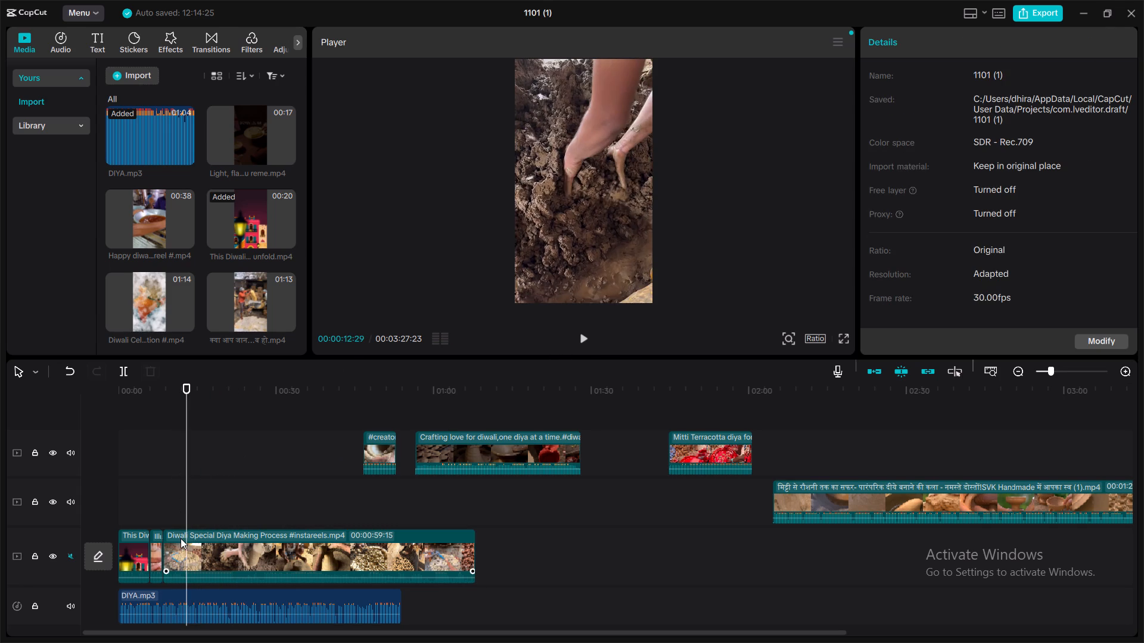
pyautogui.click(181, 538)
pyautogui.moveTo(163, 539); pyautogui.dragTo(176, 544)
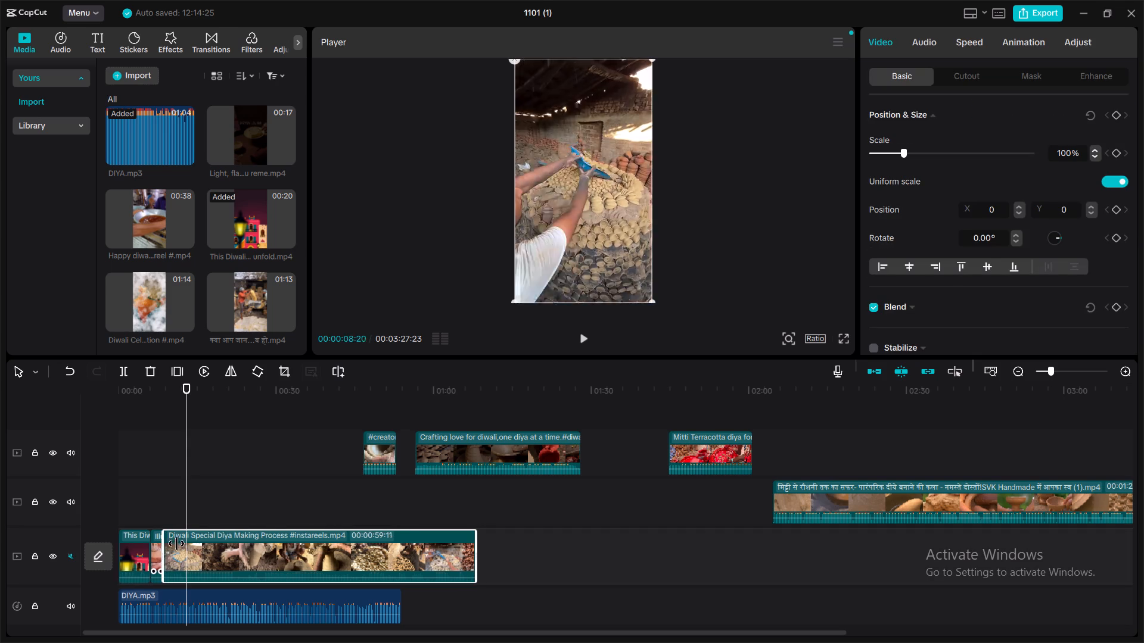
pyautogui.moveTo(176, 544); pyautogui.dragTo(191, 548)
pyautogui.click(155, 503)
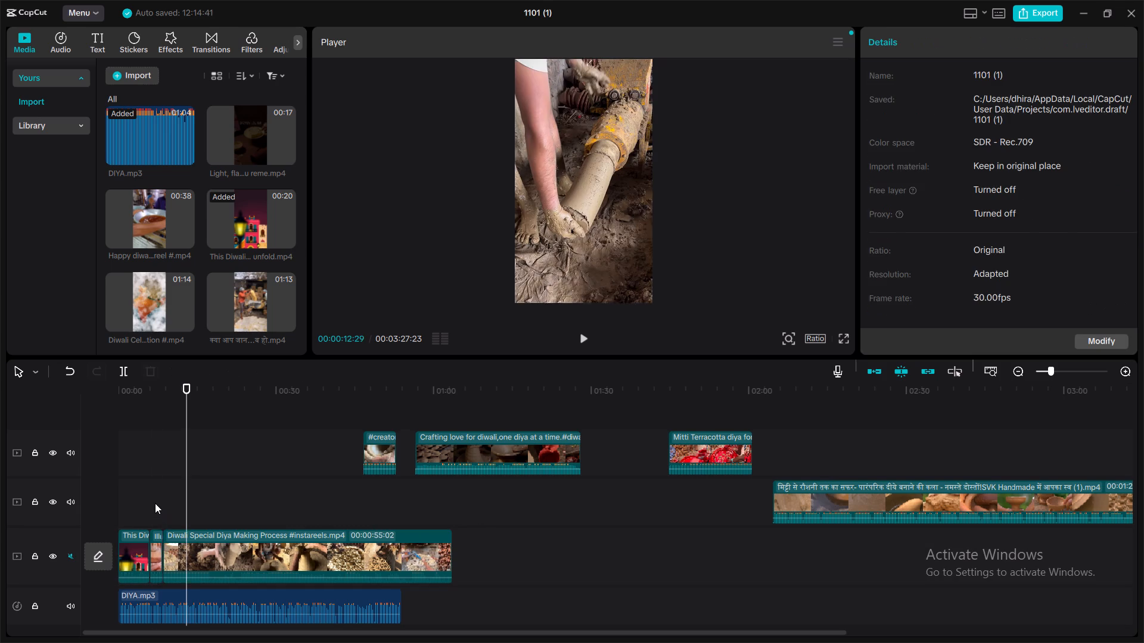
# Preview the clay preparation and shaping shots in Diwali Special Diya Making Process, and scrub through the staged upper-track clips up to 00:02:21:18.
pyautogui.click(586, 340)
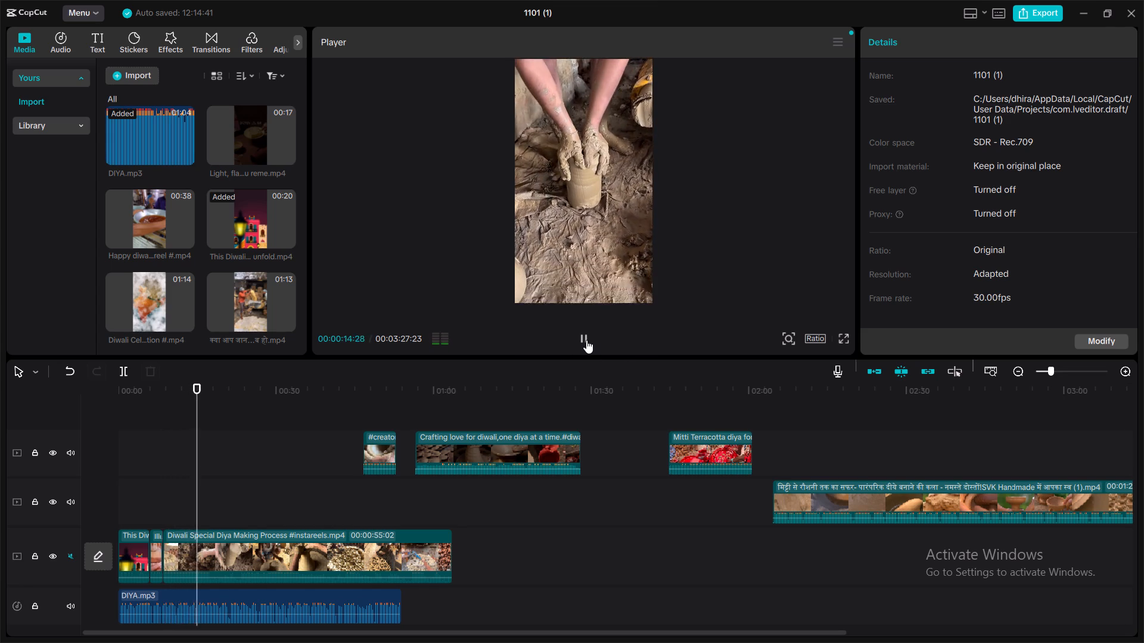
pyautogui.click(586, 340)
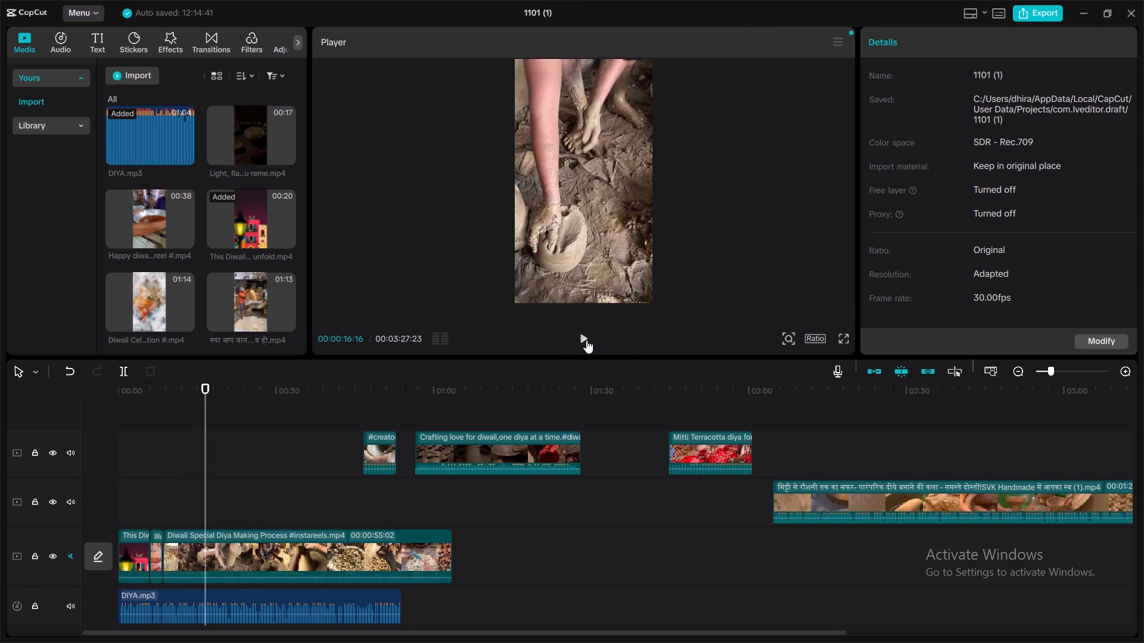
pyautogui.click(586, 340)
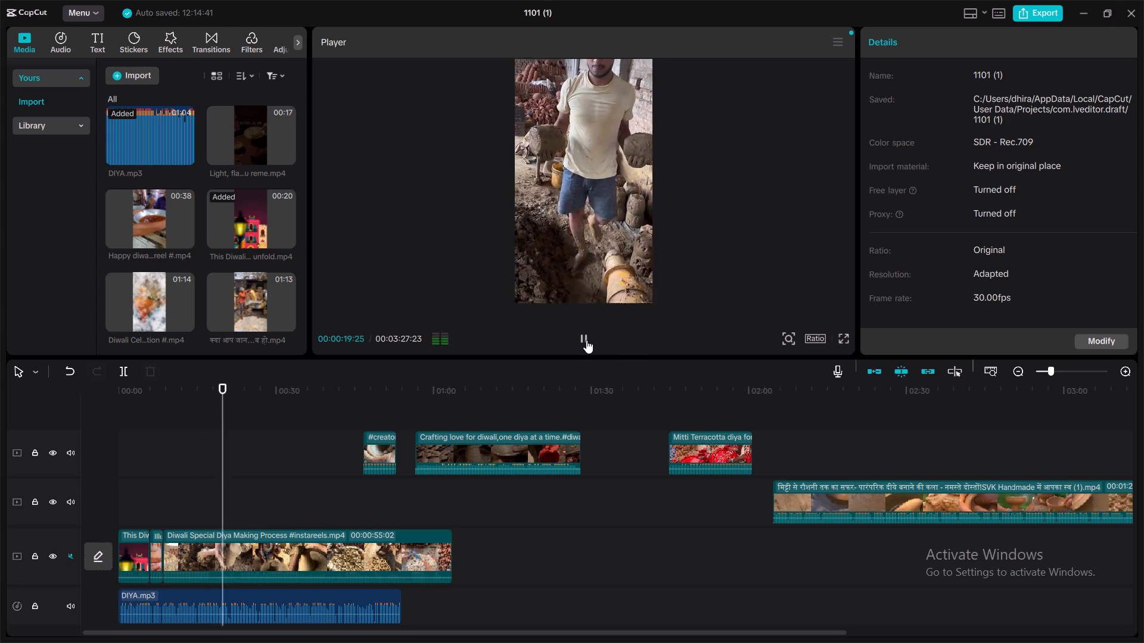
pyautogui.click(586, 340)
pyautogui.click(586, 340)
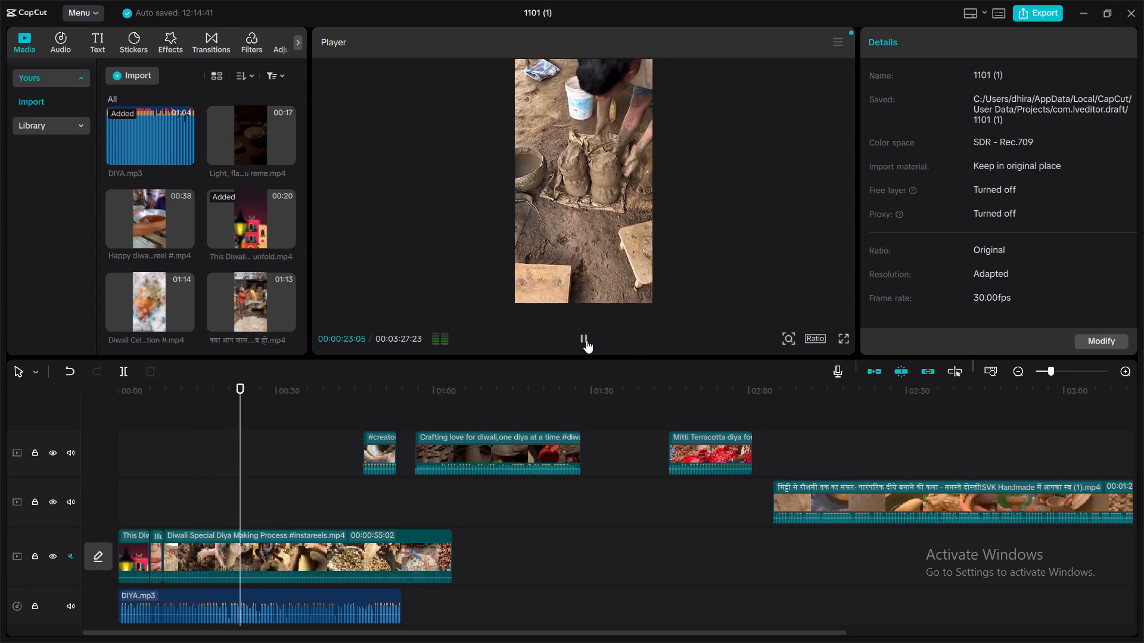
pyautogui.click(586, 340)
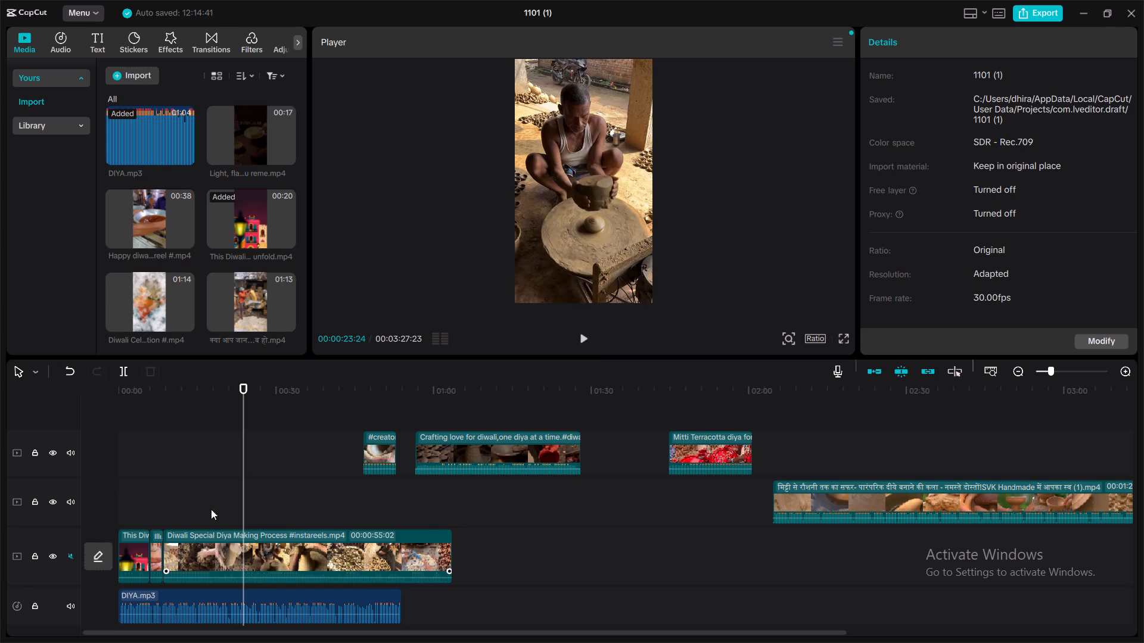
pyautogui.moveTo(245, 510); pyautogui.dragTo(212, 514)
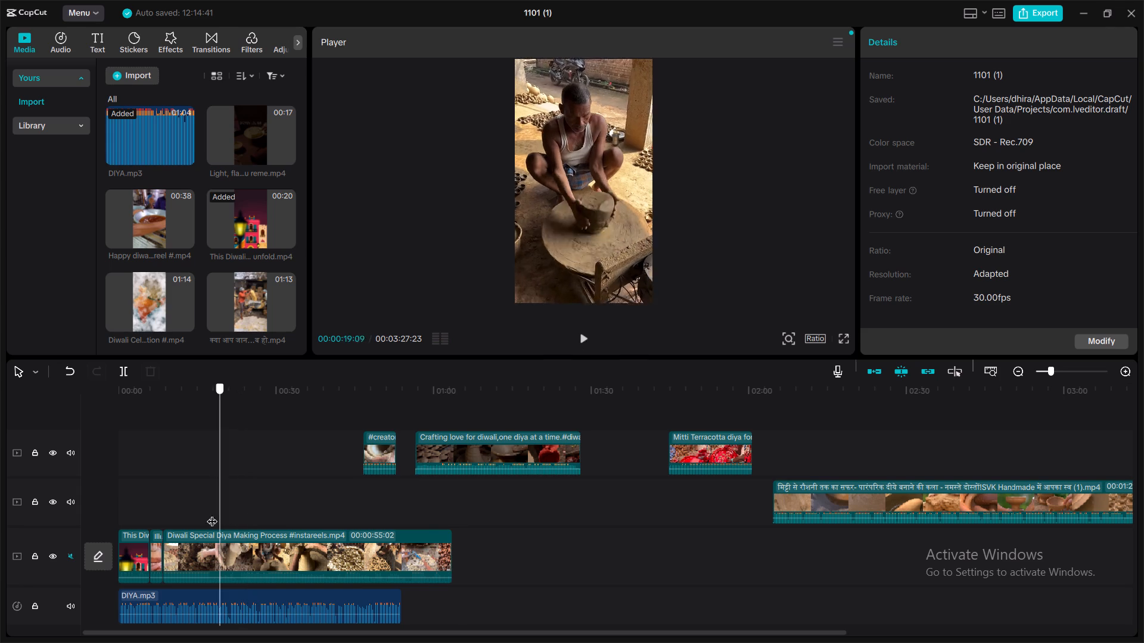
pyautogui.moveTo(212, 514); pyautogui.dragTo(168, 511)
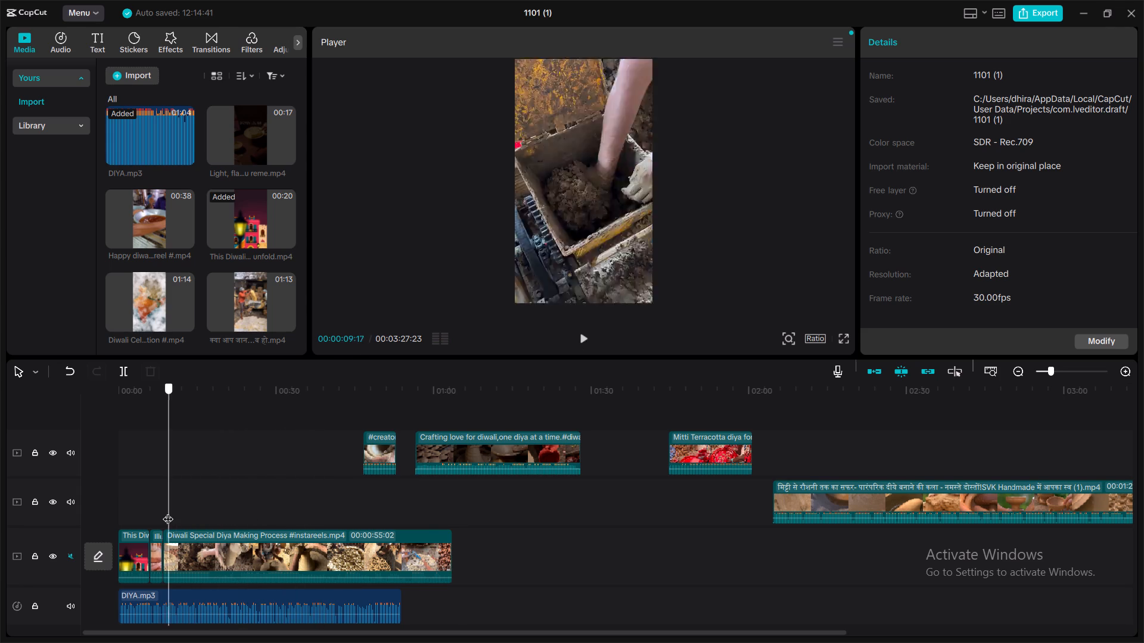
pyautogui.moveTo(168, 511); pyautogui.dragTo(164, 511)
pyautogui.click(576, 338)
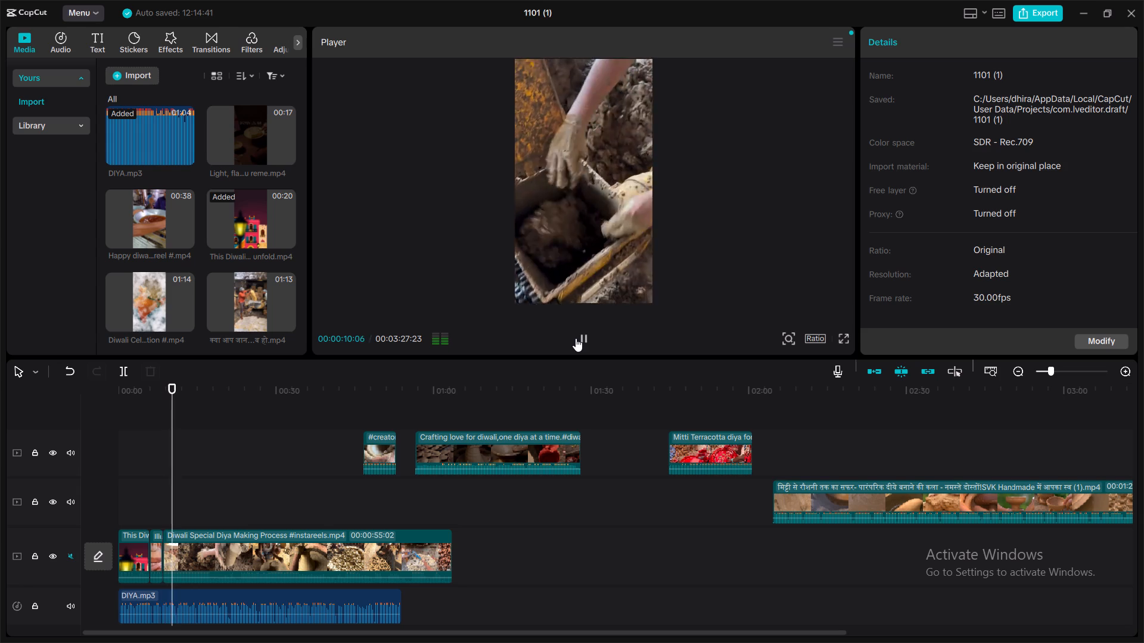
pyautogui.click(576, 338)
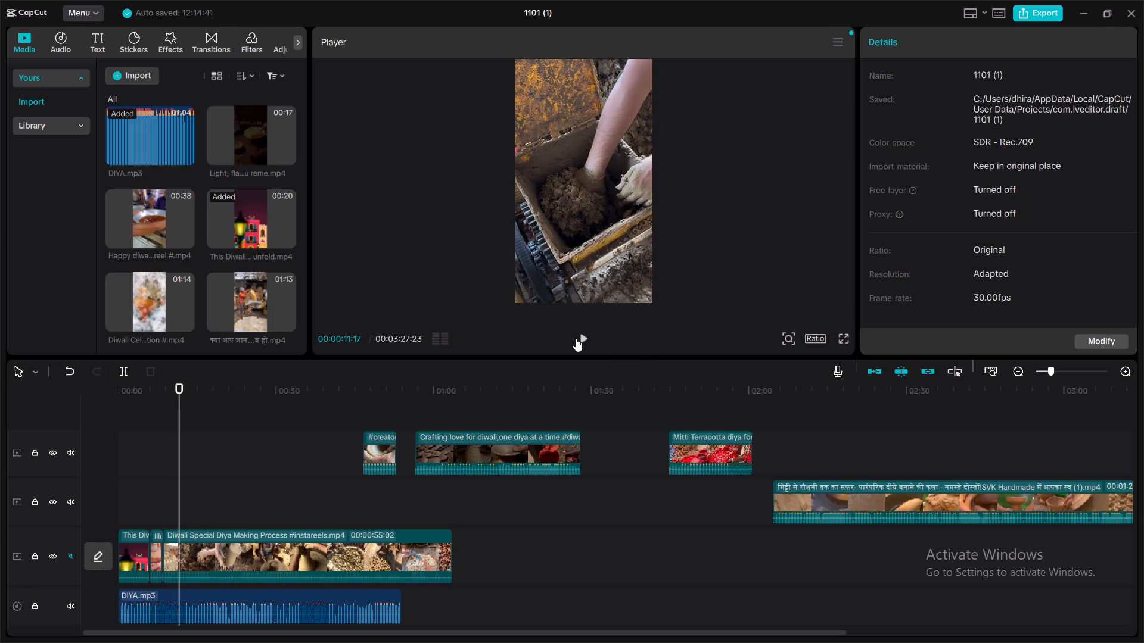
pyautogui.click(576, 338)
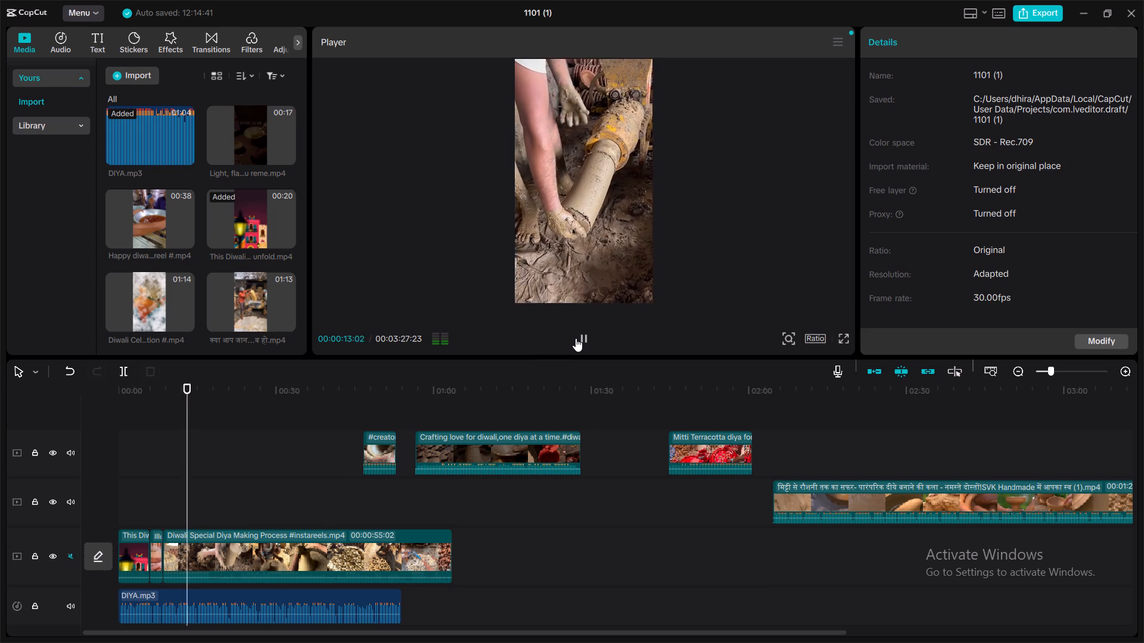
pyautogui.click(576, 338)
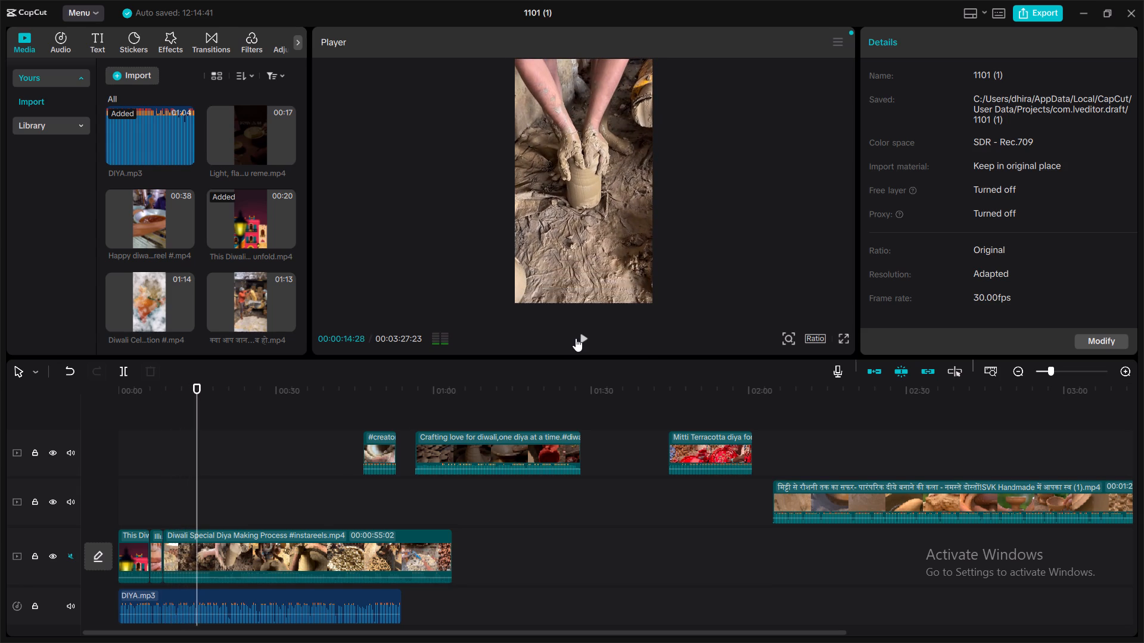
pyautogui.click(509, 398)
pyautogui.moveTo(509, 398); pyautogui.dragTo(449, 410)
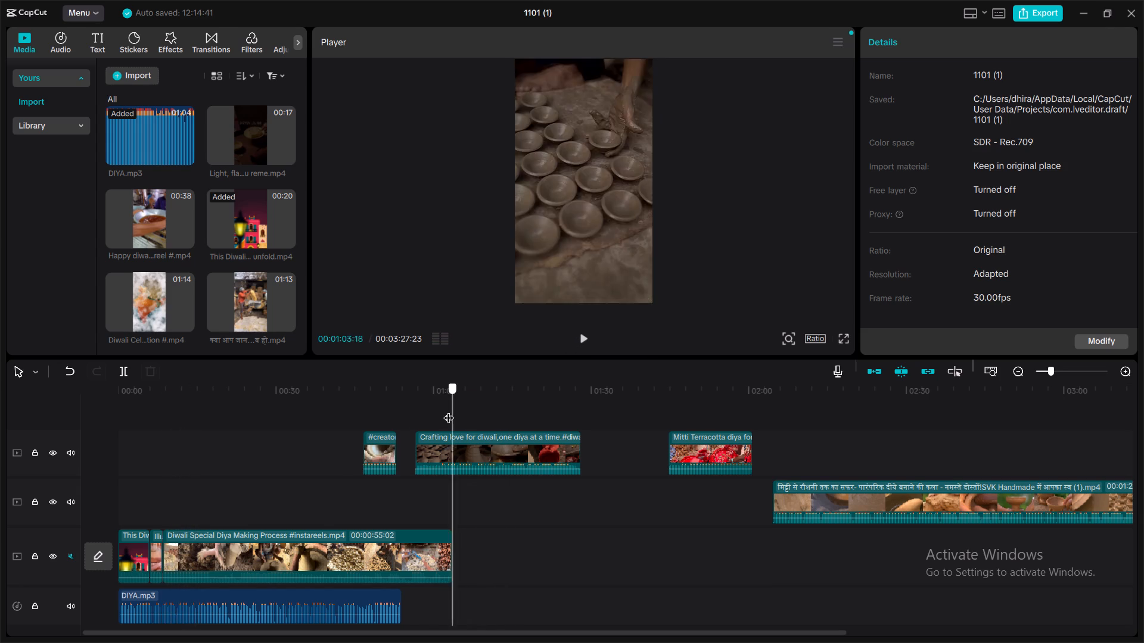
pyautogui.moveTo(449, 410); pyautogui.dragTo(700, 410)
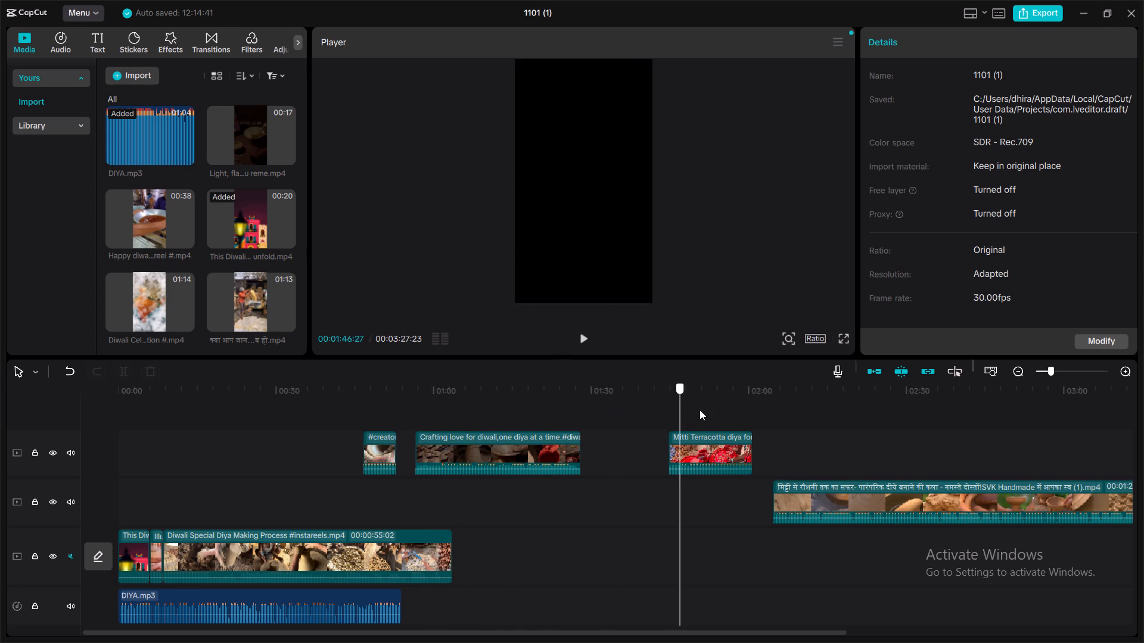
pyautogui.moveTo(700, 410); pyautogui.dragTo(862, 410)
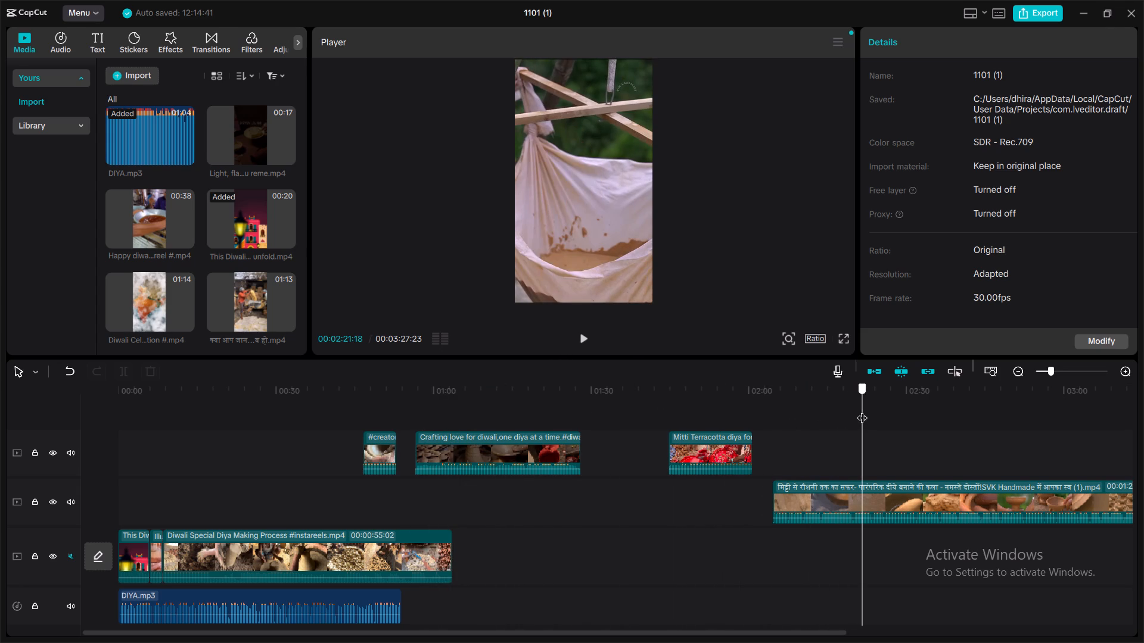
# Preview the clay-mixing shots of Diwali Special Diya Making Process from 00:00:08:16, and stop at 00:00:11:20.
pyautogui.click(253, 557)
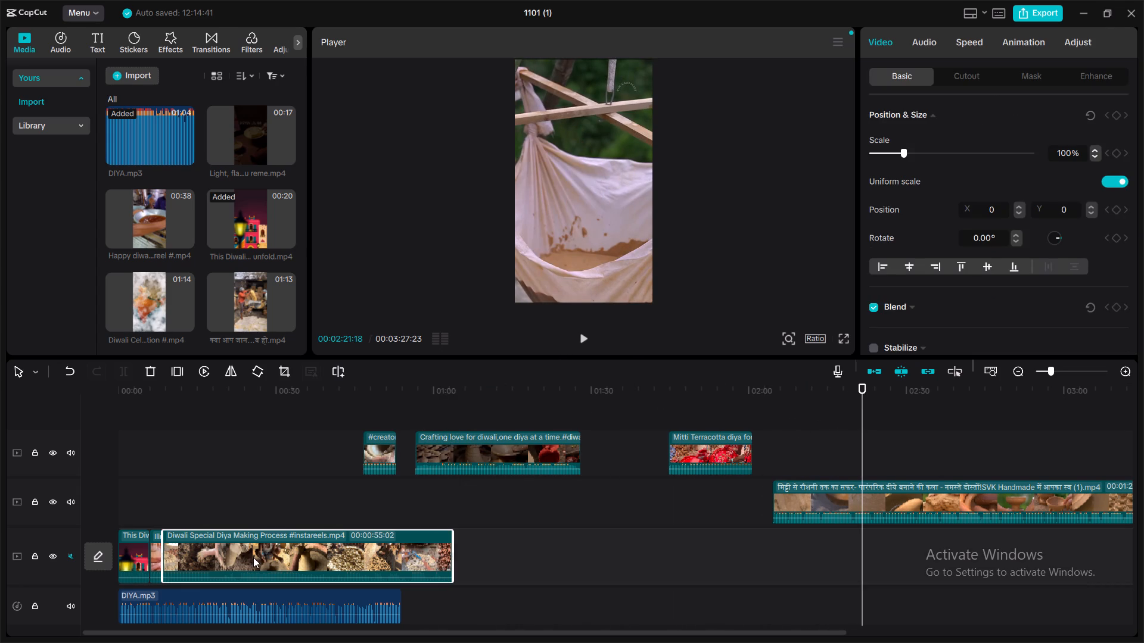
pyautogui.click(179, 483)
pyautogui.moveTo(179, 483); pyautogui.dragTo(162, 484)
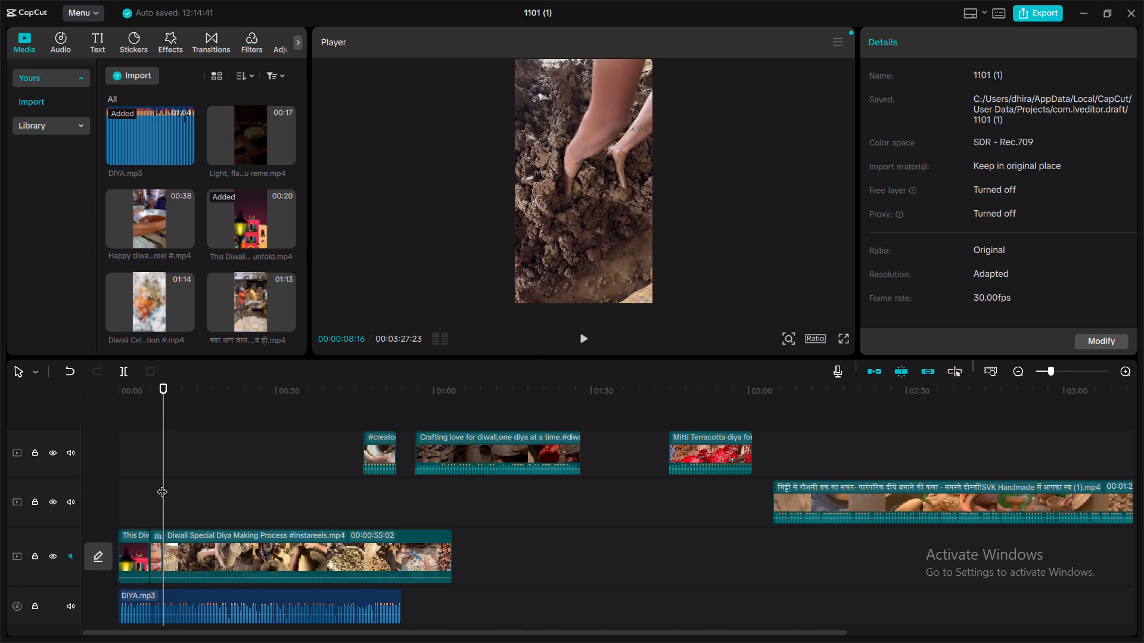
pyautogui.click(580, 335)
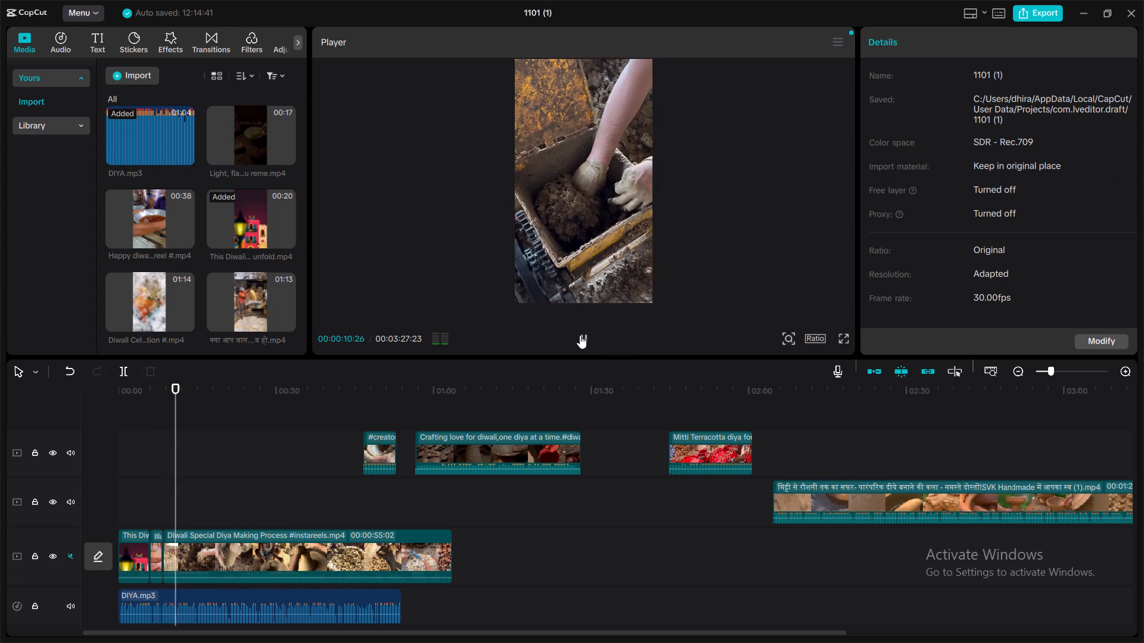
pyautogui.click(580, 335)
pyautogui.click(580, 335)
pyautogui.click(580, 335)
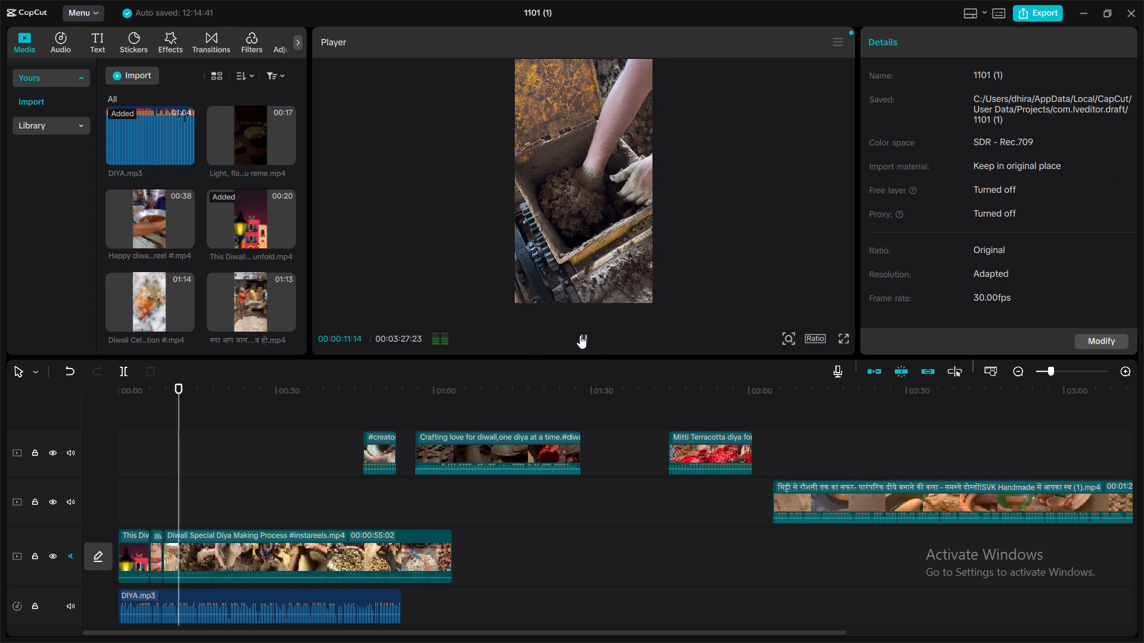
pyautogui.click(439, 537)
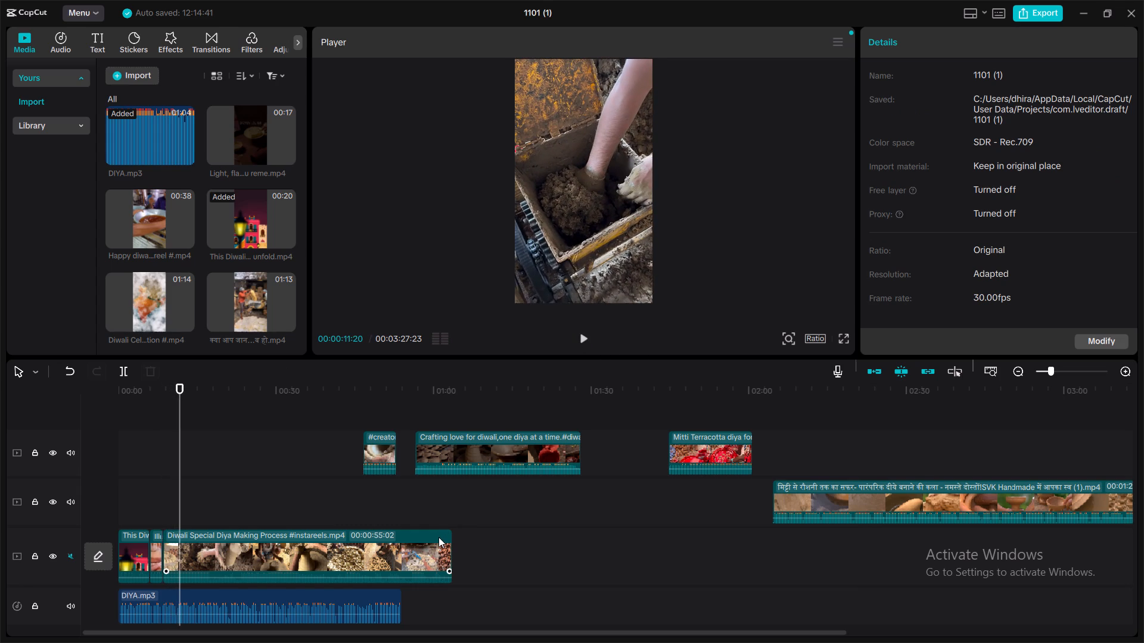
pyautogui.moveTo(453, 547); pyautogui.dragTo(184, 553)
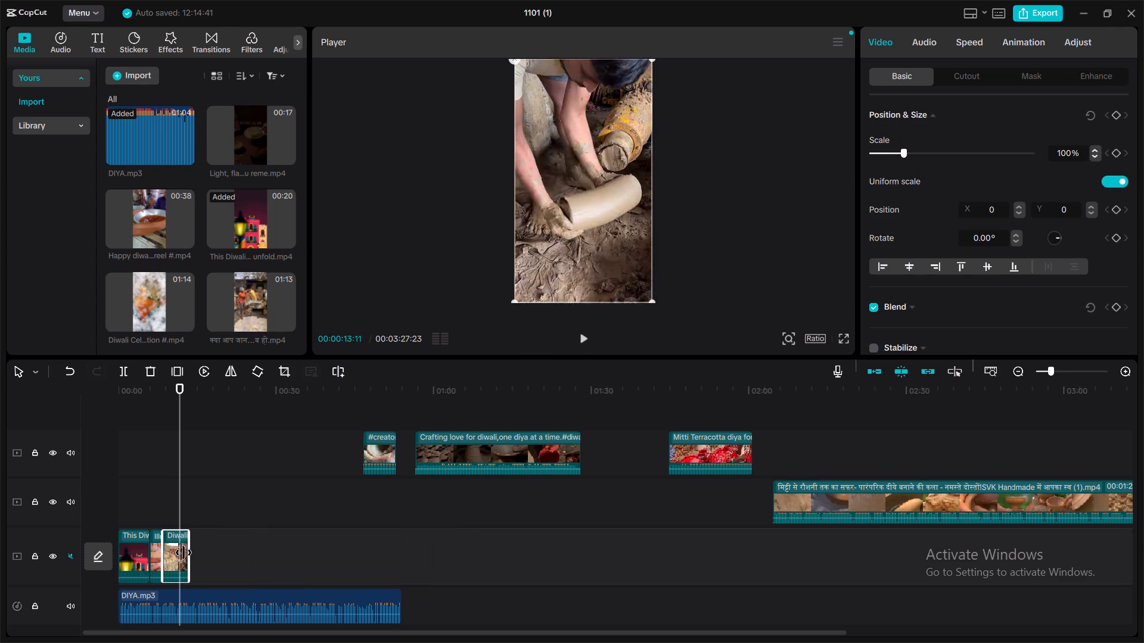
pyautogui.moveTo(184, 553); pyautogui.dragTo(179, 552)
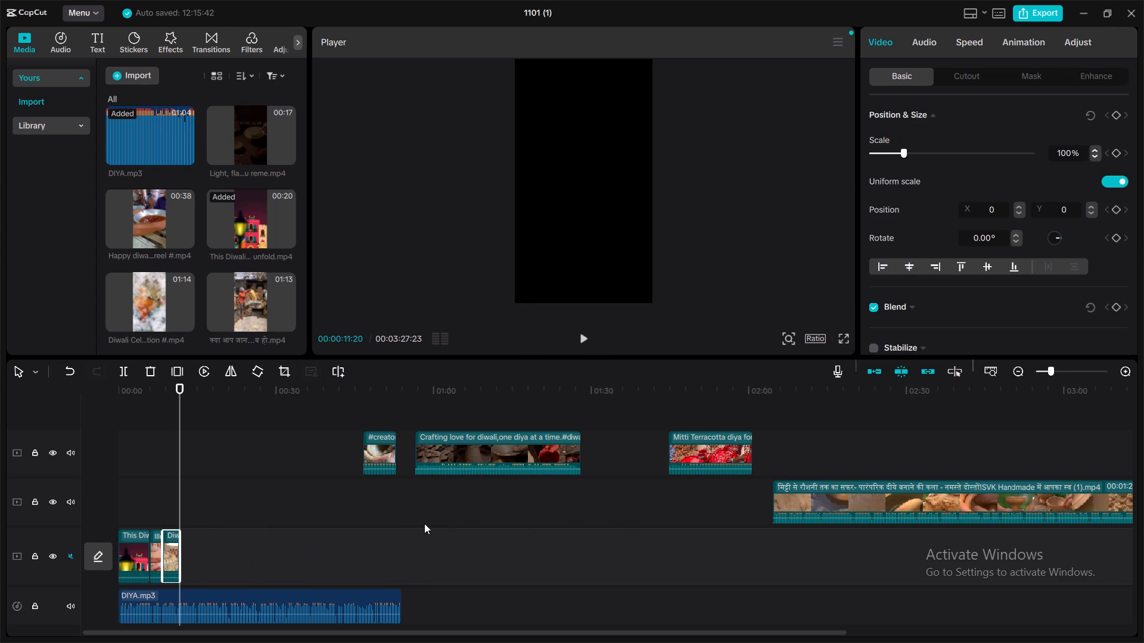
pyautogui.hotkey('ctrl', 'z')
# Split Diwali Special Diya Making Process at 00:00:11:20, and move the remainder onto the track above, ahead of the SVK Handmade clip.
pyautogui.click(125, 373)
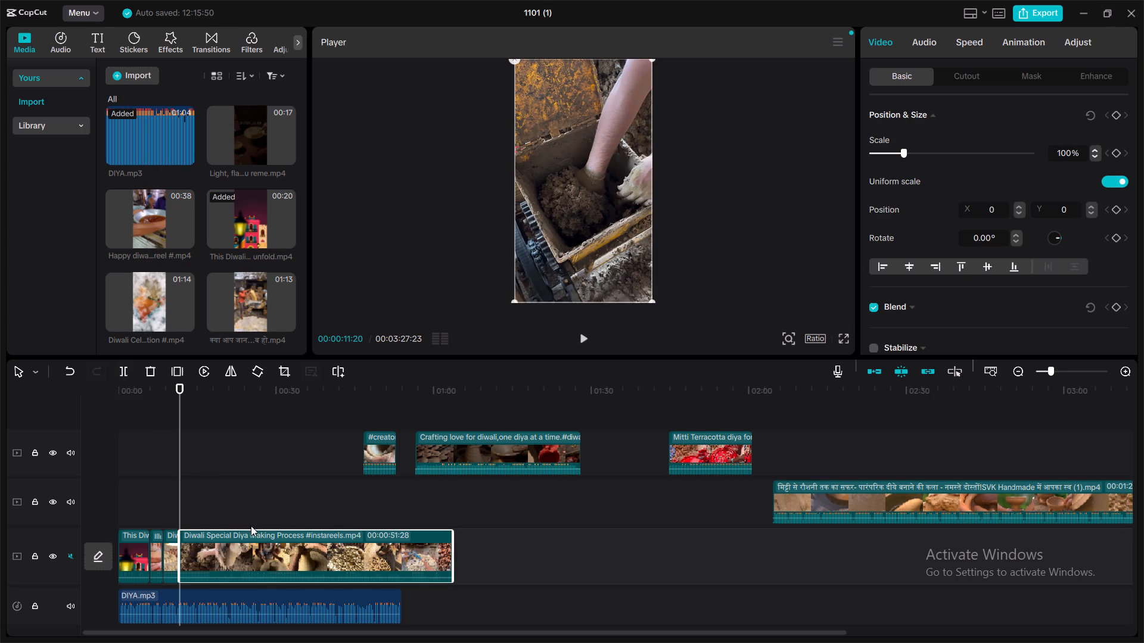
pyautogui.moveTo(250, 536); pyautogui.dragTo(372, 464)
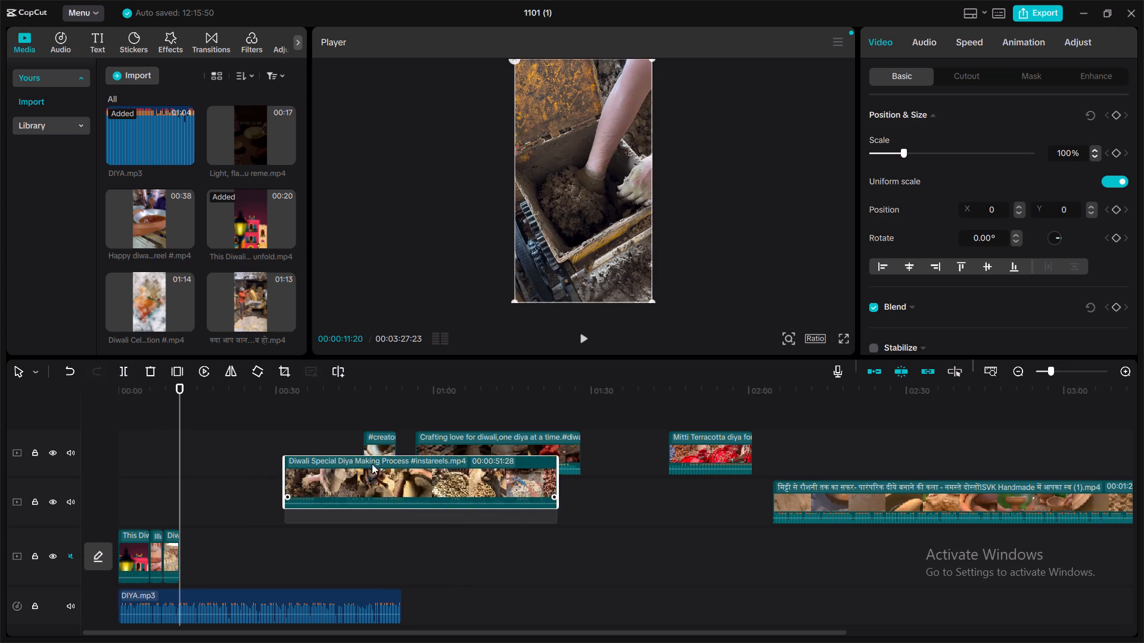
pyautogui.moveTo(372, 464); pyautogui.dragTo(491, 488)
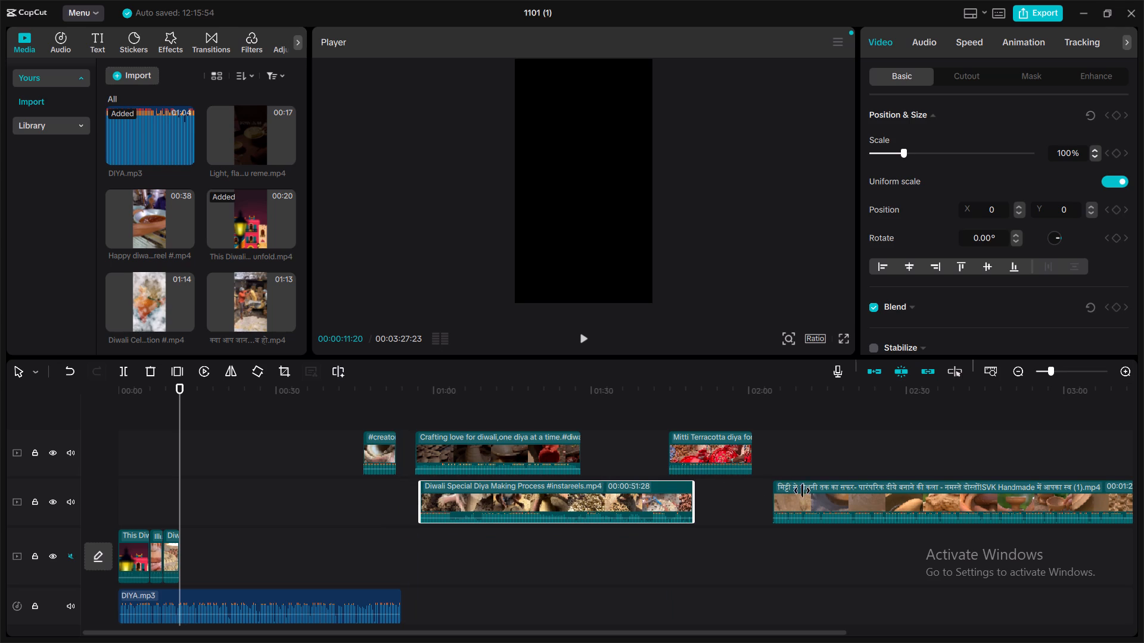
# Move the SVK Handmade clip onto the main track directly after the short Diwali Special Diya Making Process scene.
pyautogui.moveTo(809, 492); pyautogui.dragTo(760, 556)
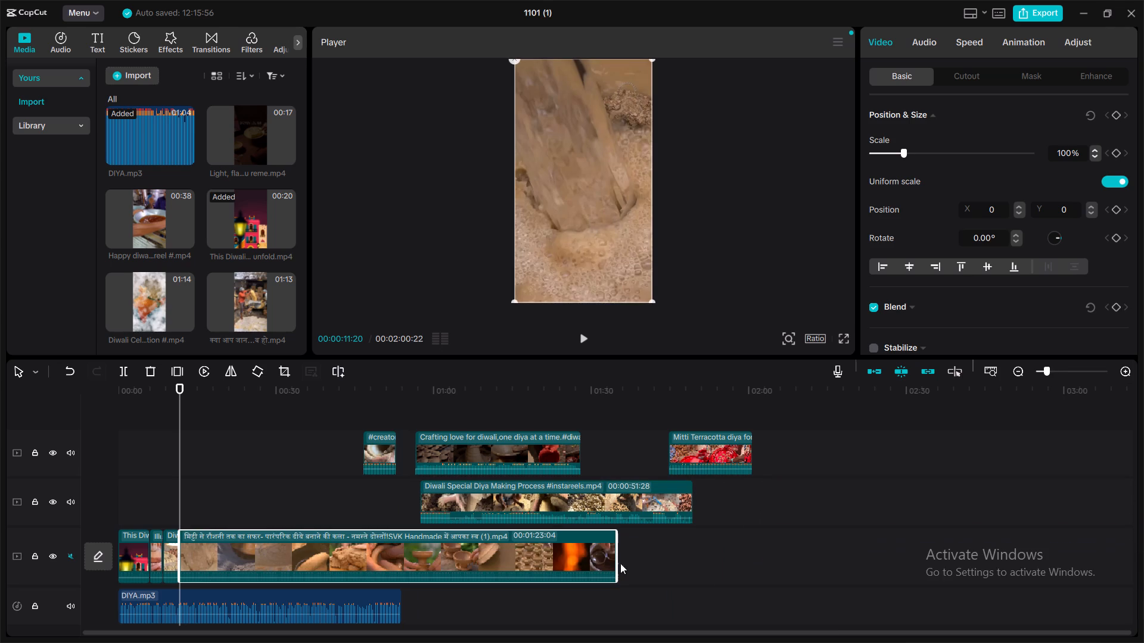
# Preview the liquid-clay shots at the start of the SVK Handmade clip, and stop the playhead at 00:00:15:02.
pyautogui.click(582, 335)
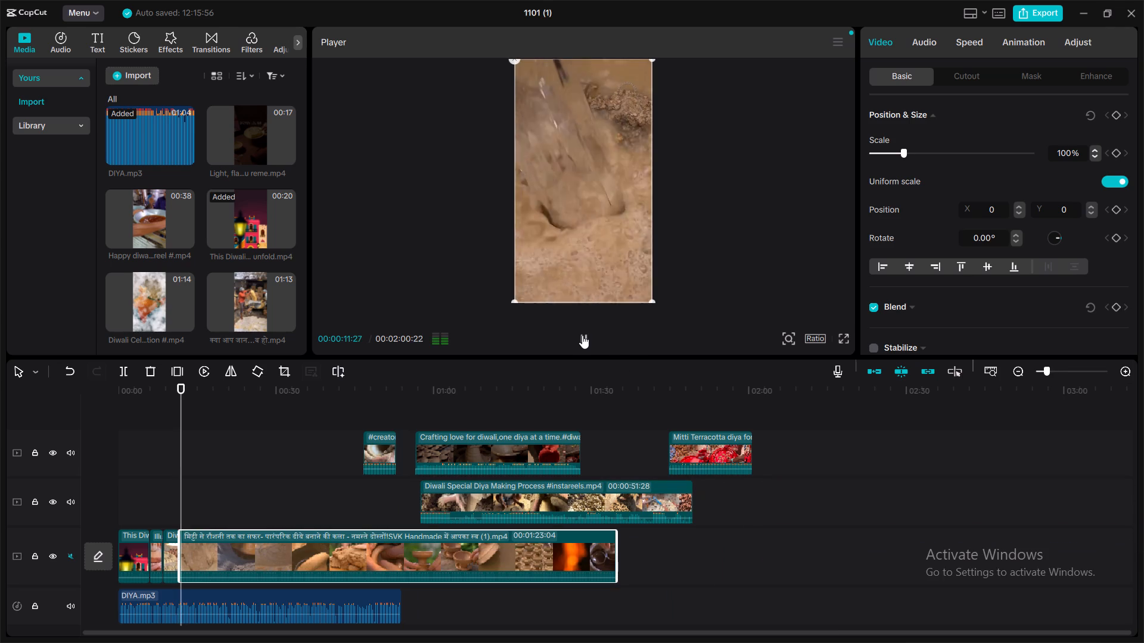
pyautogui.click(582, 335)
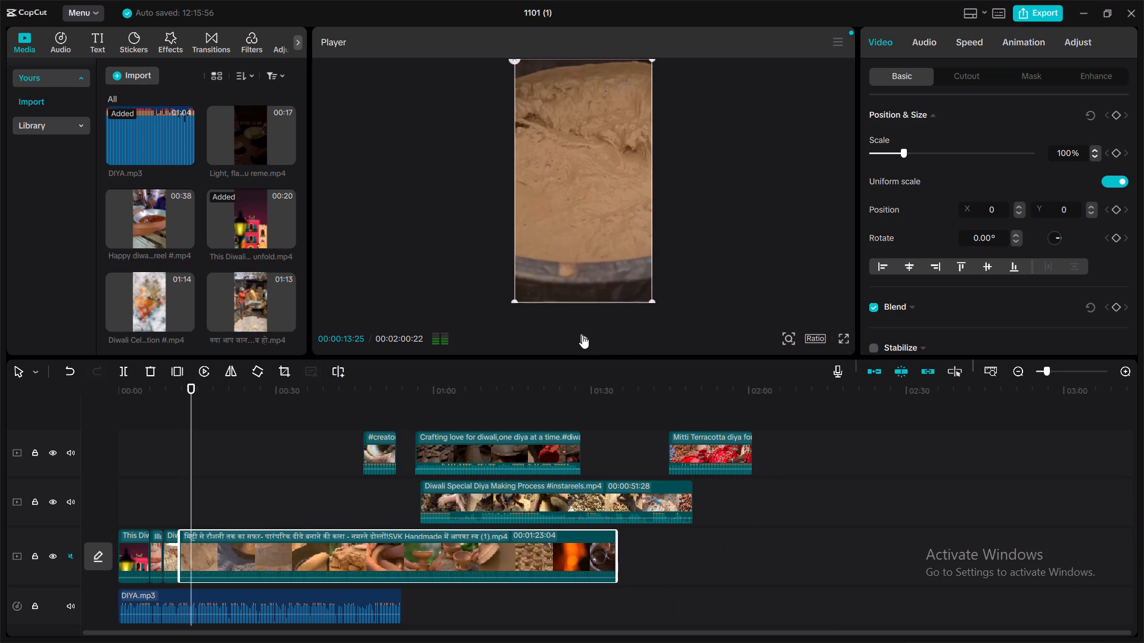
pyautogui.click(582, 335)
pyautogui.click(582, 335)
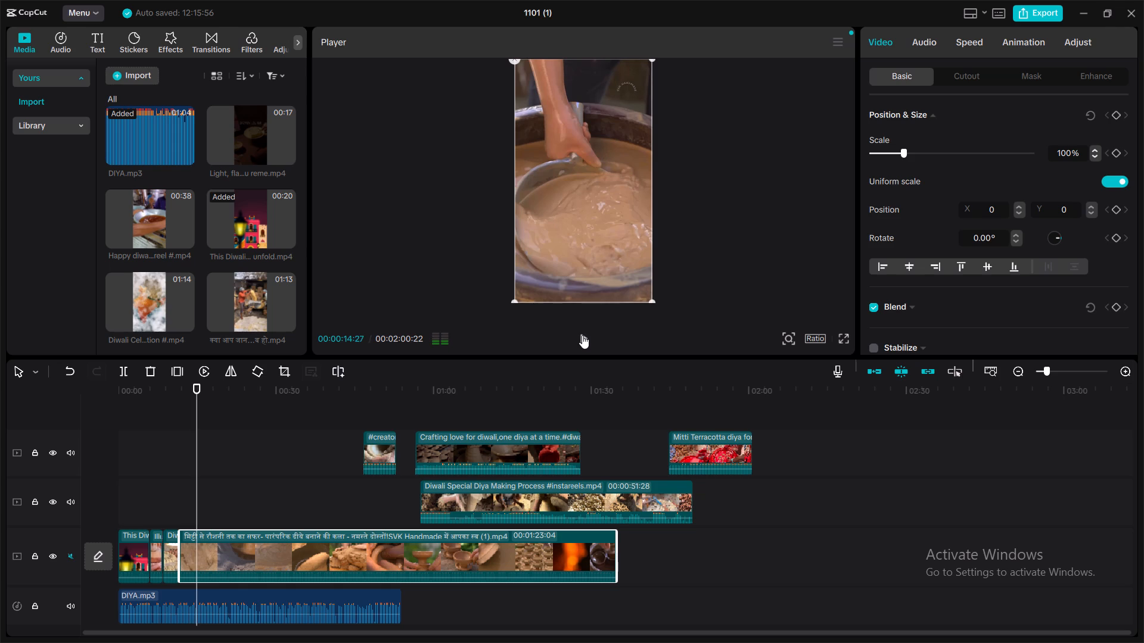
pyautogui.click(582, 335)
pyautogui.click(582, 335)
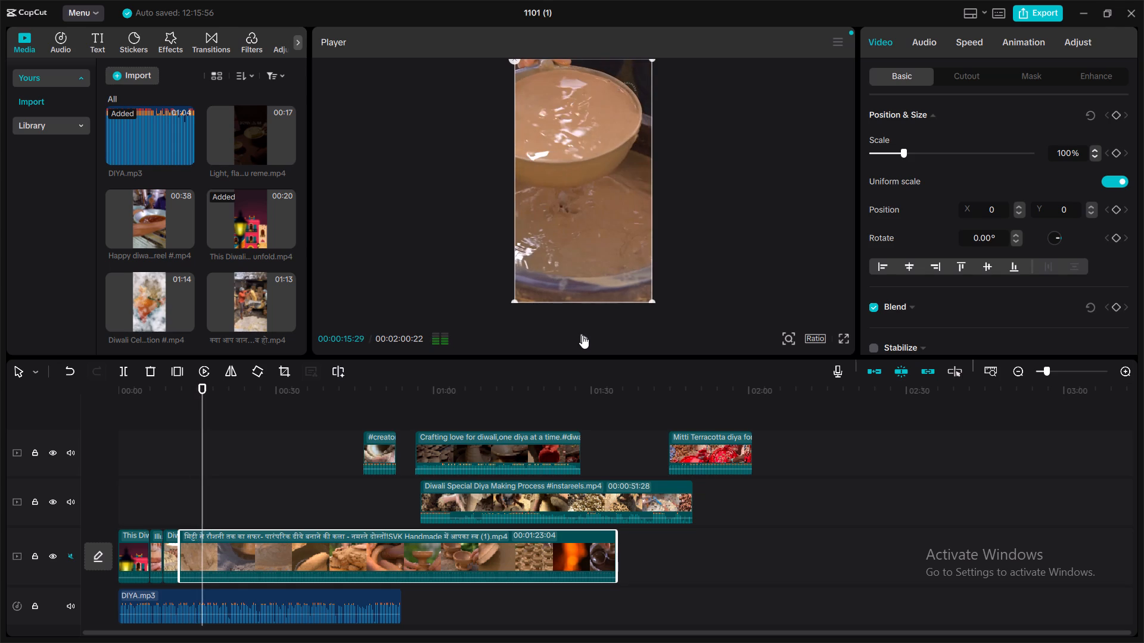
pyautogui.click(582, 335)
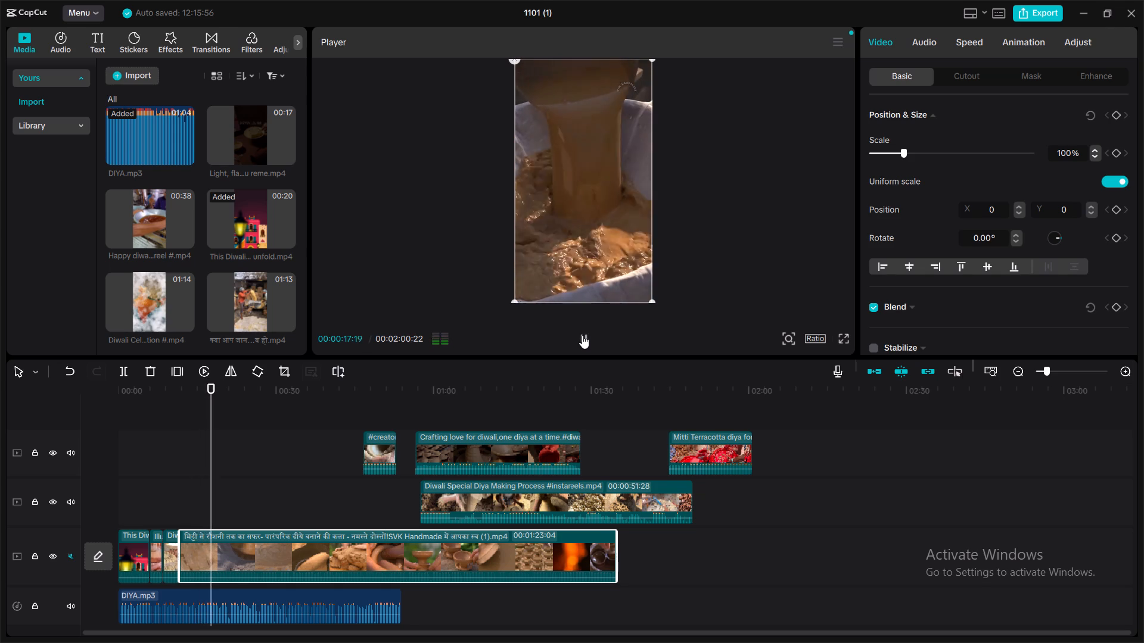
pyautogui.click(582, 335)
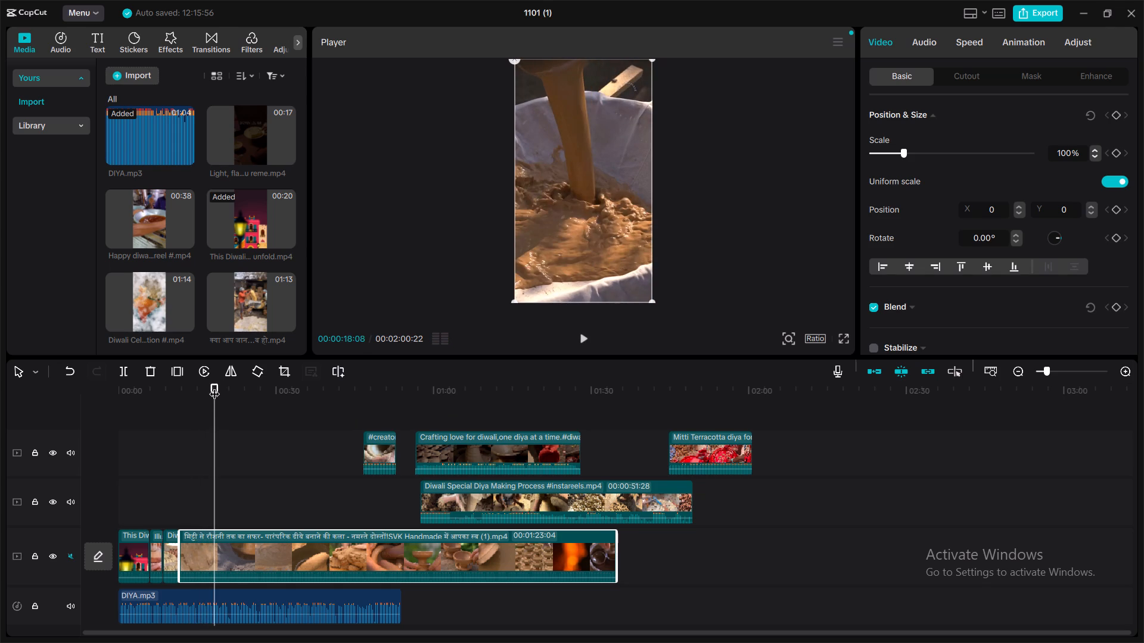
pyautogui.moveTo(214, 386); pyautogui.dragTo(191, 389)
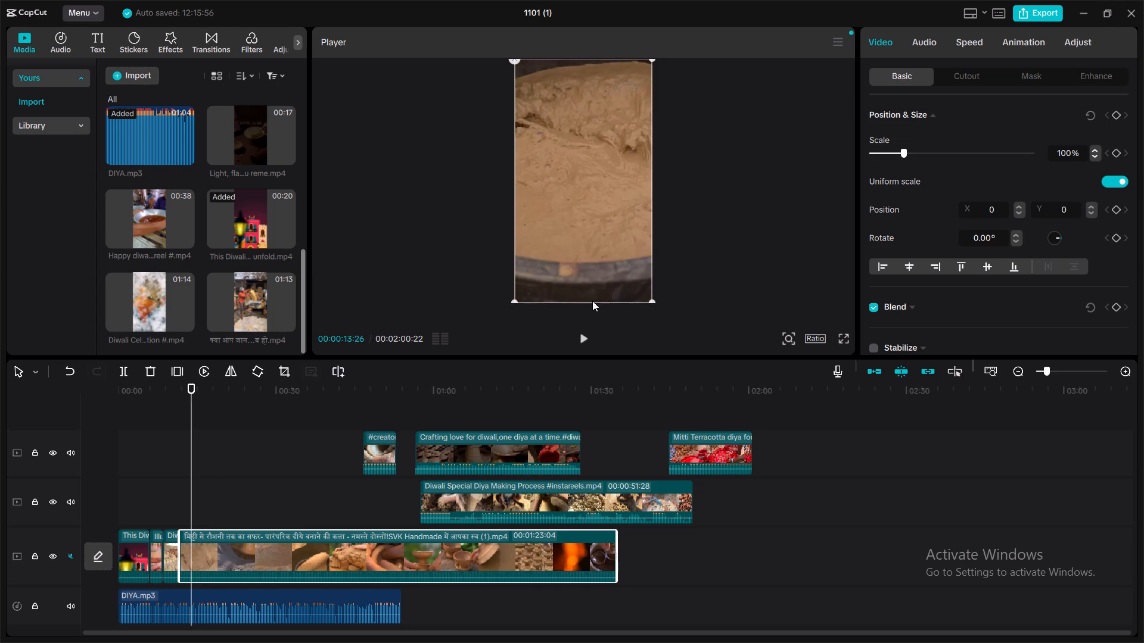
pyautogui.click(585, 332)
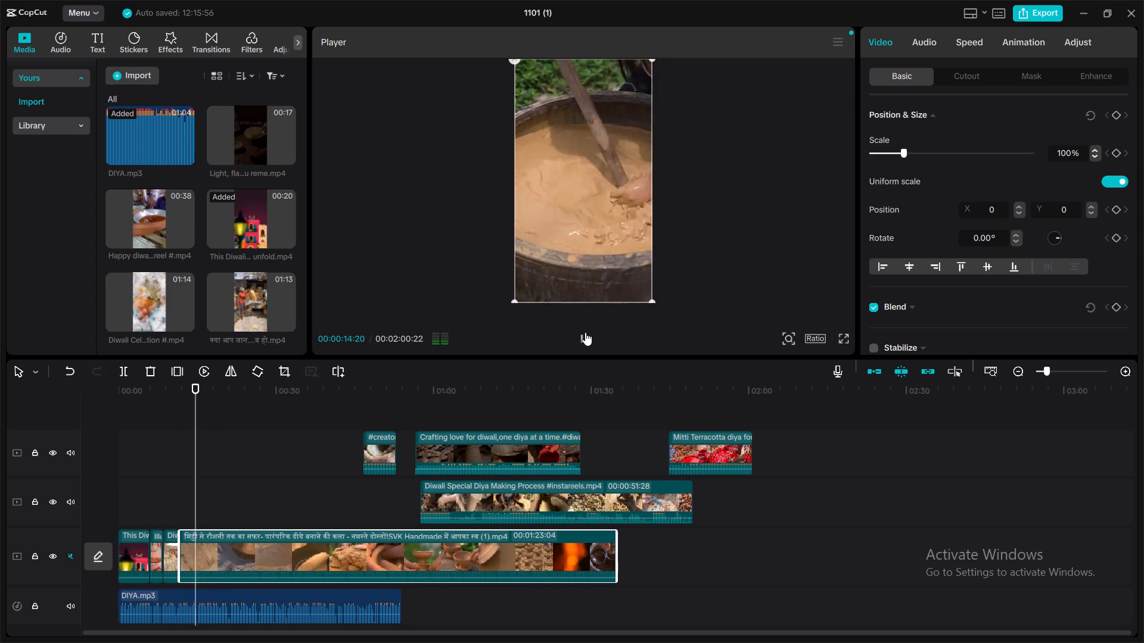
pyautogui.click(585, 332)
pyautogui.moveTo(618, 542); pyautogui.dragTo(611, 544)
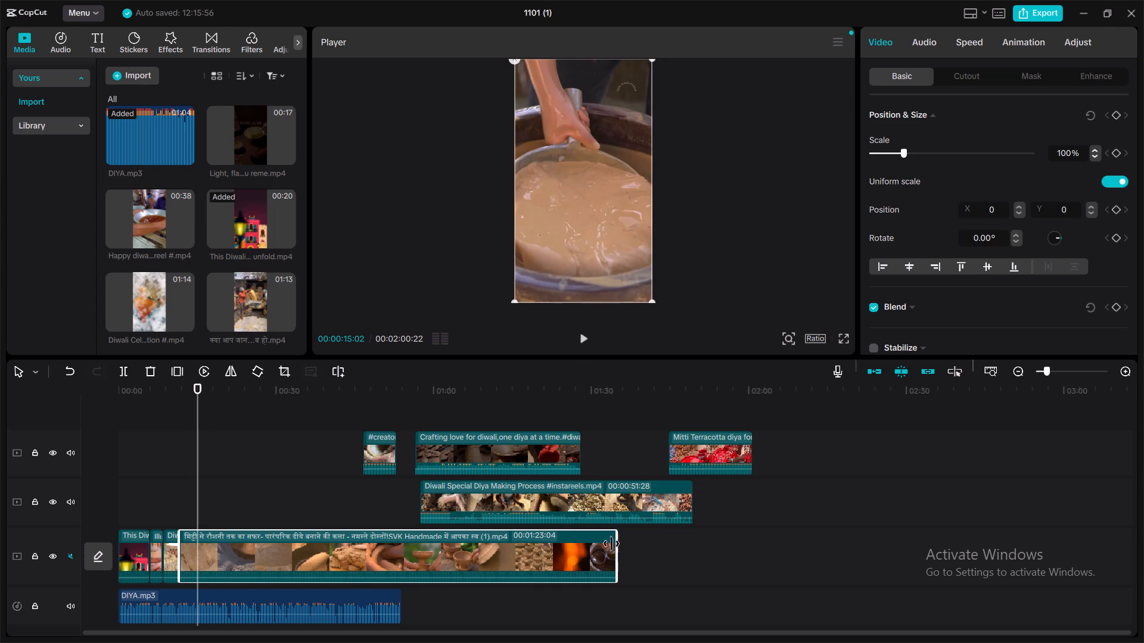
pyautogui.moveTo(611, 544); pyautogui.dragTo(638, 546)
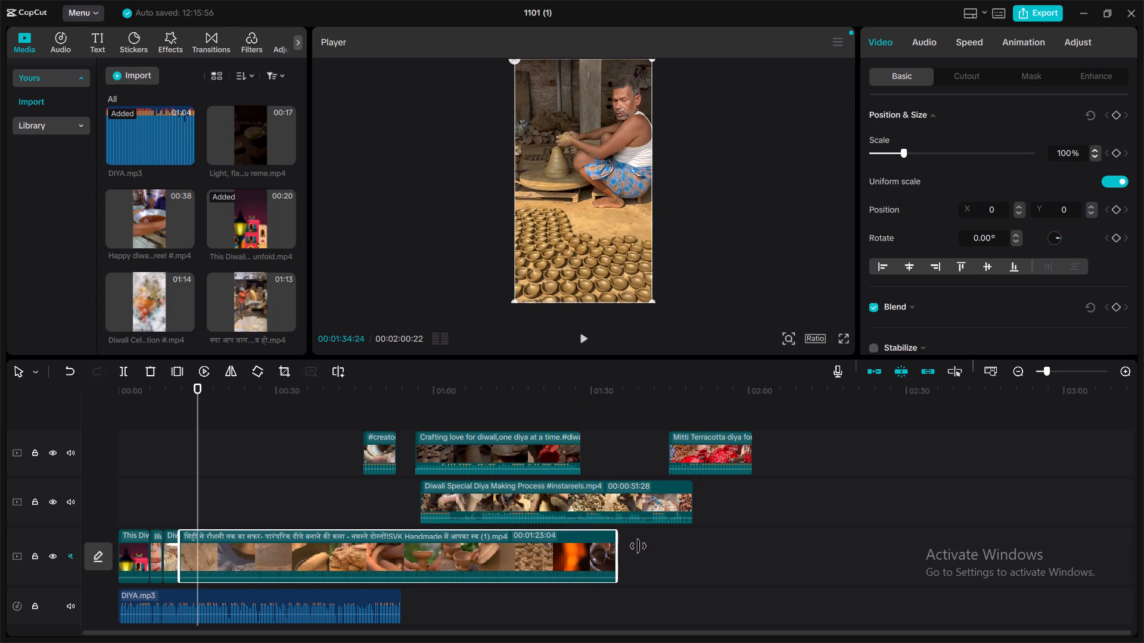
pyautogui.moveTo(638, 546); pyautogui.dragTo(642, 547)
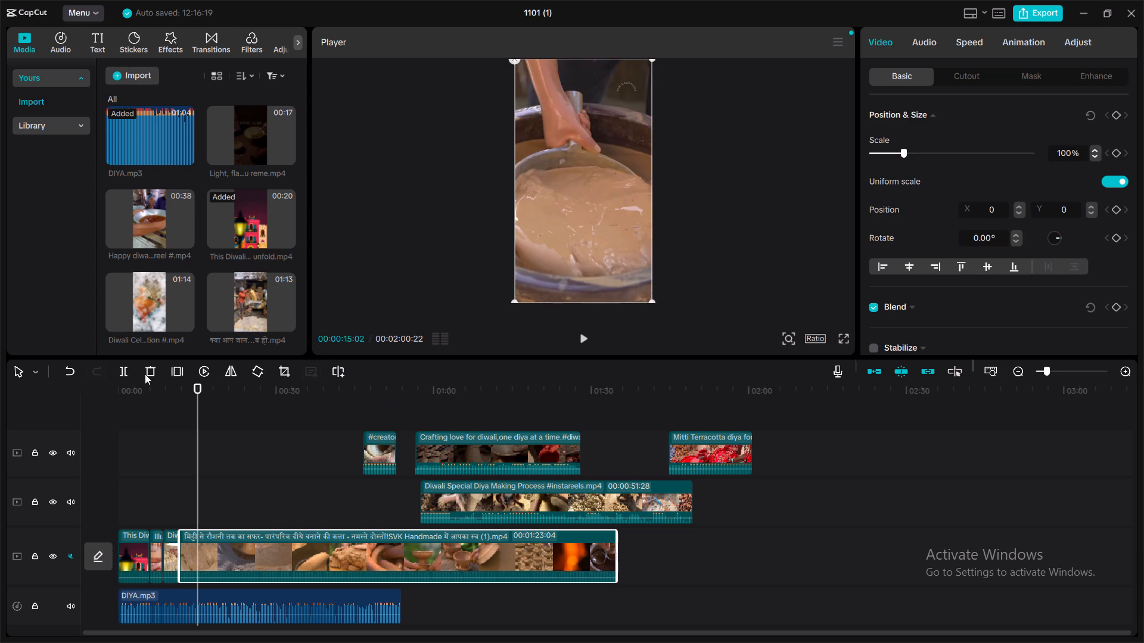
# Split the SVK Handmade clip at 00:00:15:02, and move its remainder onto the track above, directly after the Diwali Special remainder.
pyautogui.click(128, 375)
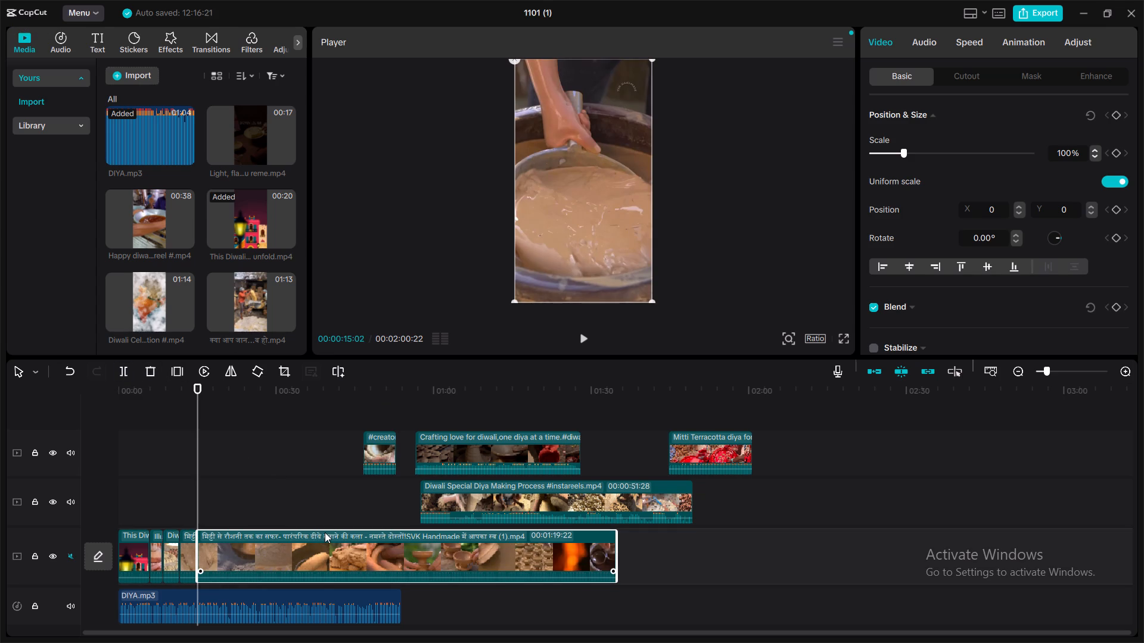
pyautogui.moveTo(325, 532); pyautogui.dragTo(823, 485)
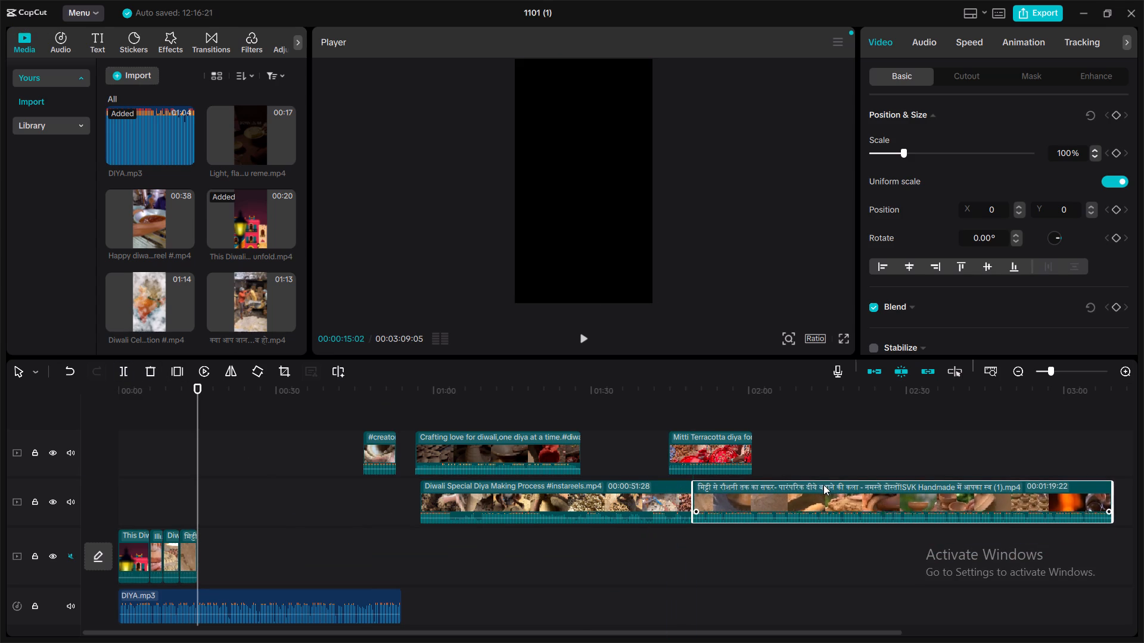
# Move the Diwali Special Diya Making Process remainder onto the main track directly after the SVK Handmade scene.
pyautogui.moveTo(584, 486); pyautogui.dragTo(544, 530)
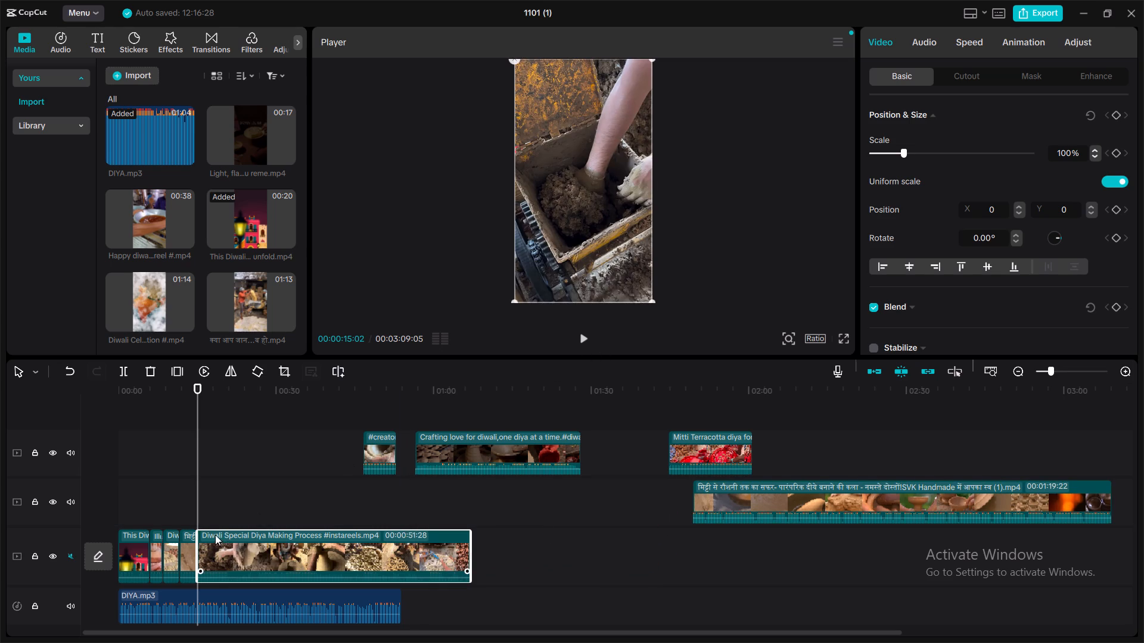
# Trim the start of the Diwali Special Diya Making Process remainder to the beginning of the shot with the potter at the wheel.
pyautogui.moveTo(195, 536); pyautogui.dragTo(208, 536)
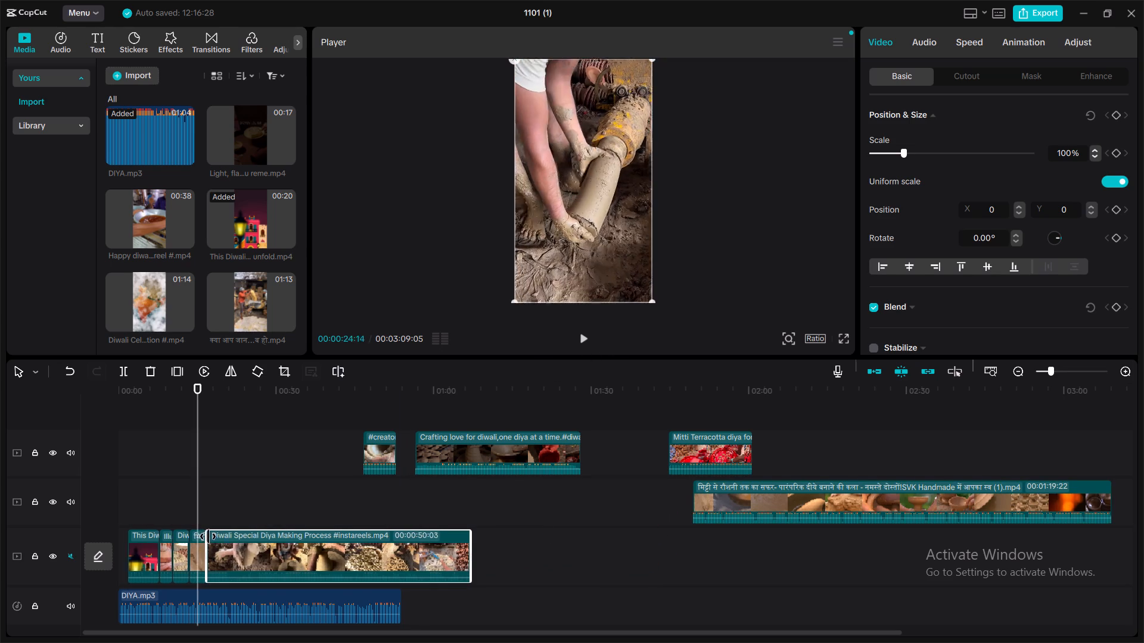
pyautogui.moveTo(208, 536); pyautogui.dragTo(225, 538)
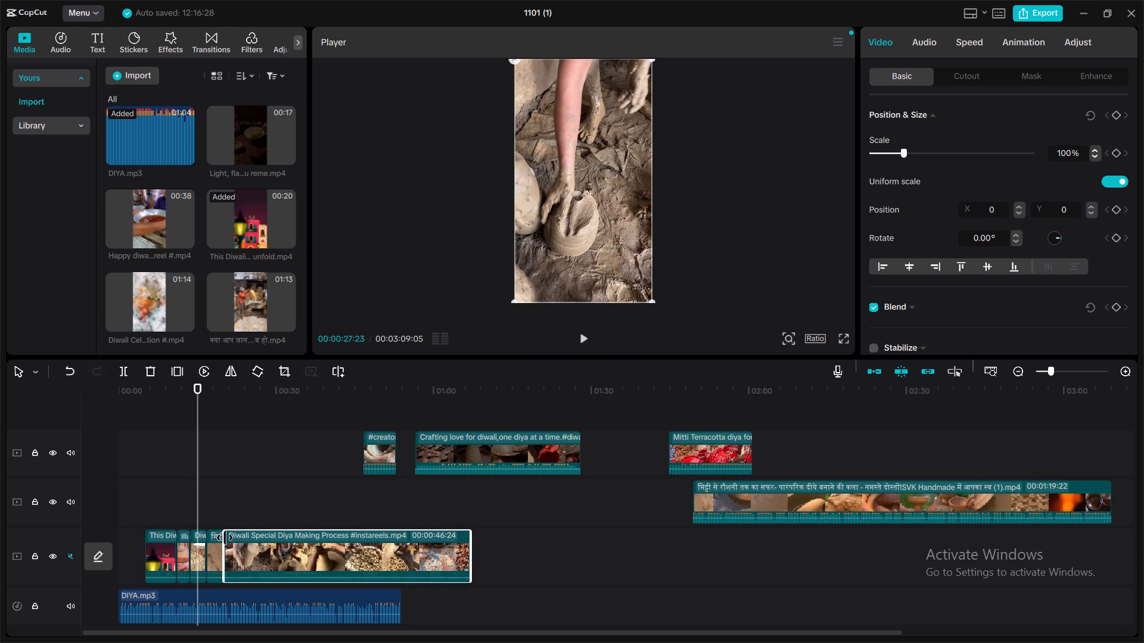
pyautogui.moveTo(225, 538); pyautogui.dragTo(240, 542)
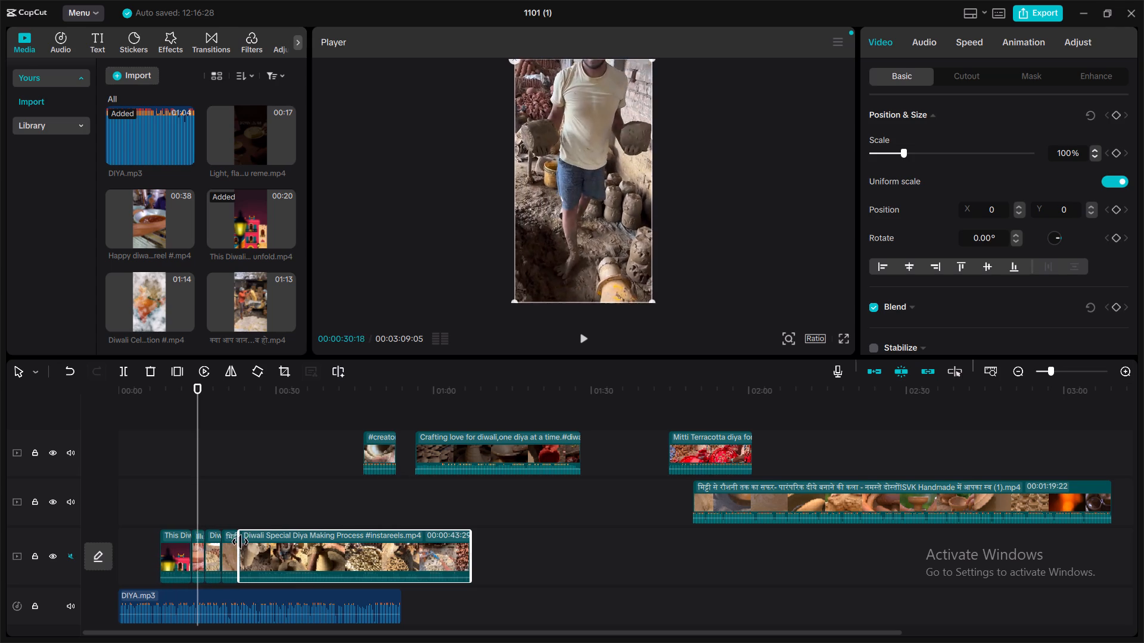
pyautogui.moveTo(240, 542); pyautogui.dragTo(266, 547)
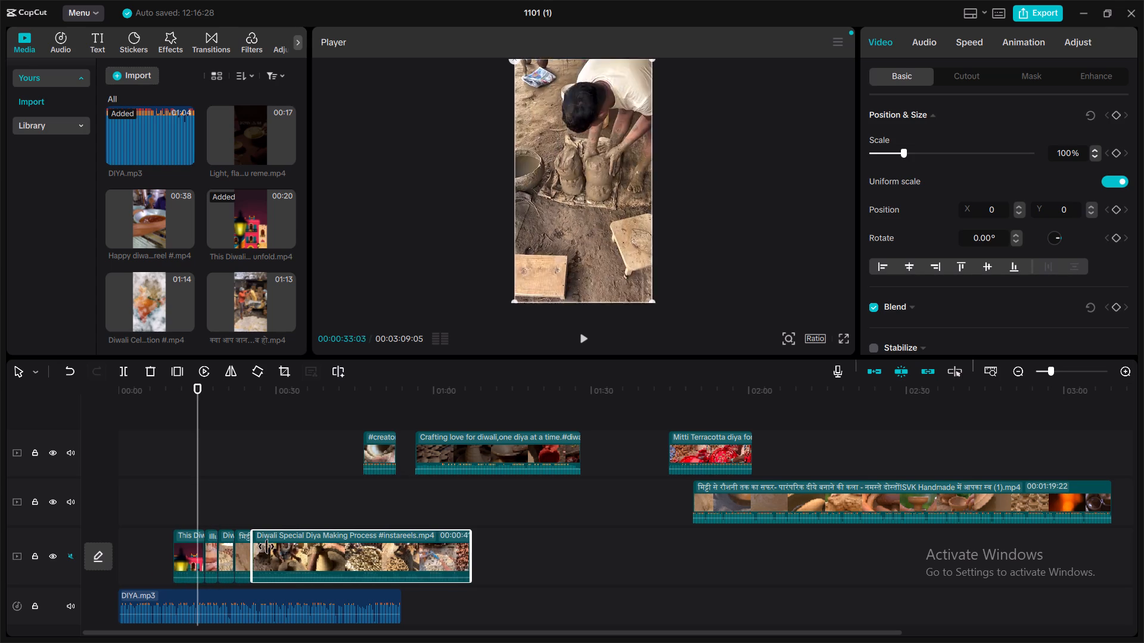
pyautogui.moveTo(266, 547); pyautogui.dragTo(277, 550)
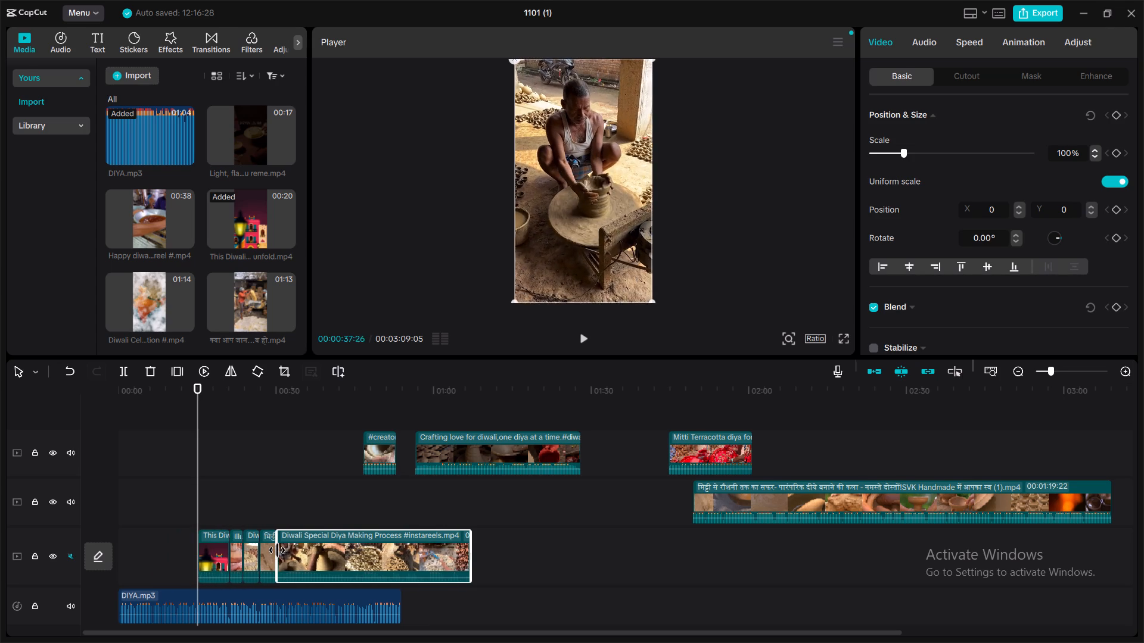
pyautogui.moveTo(277, 550); pyautogui.dragTo(268, 553)
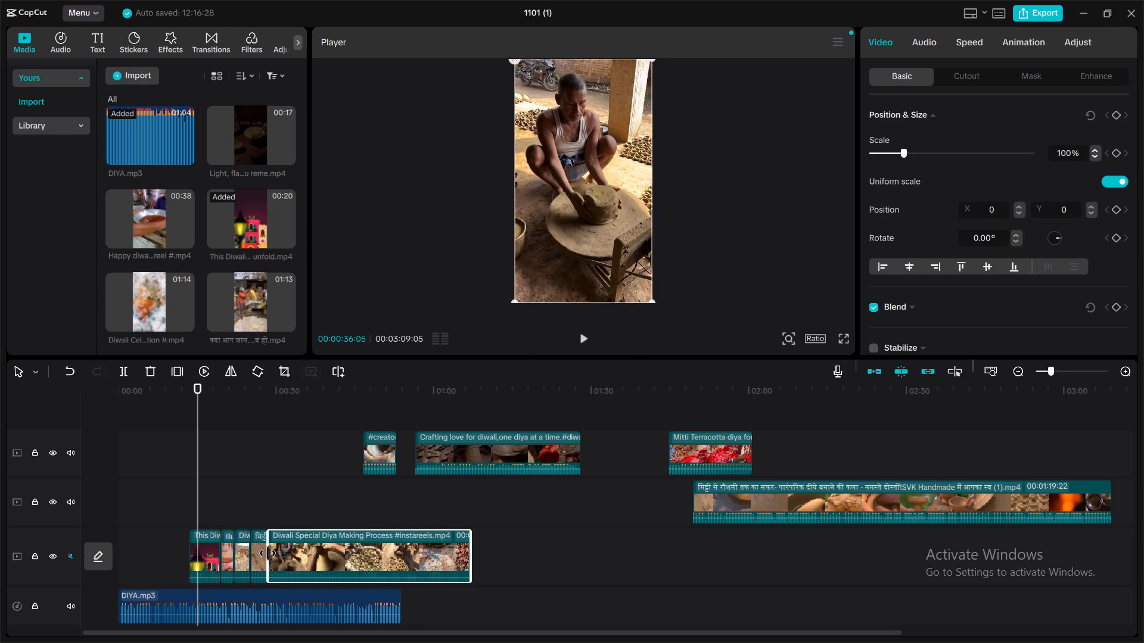
pyautogui.moveTo(268, 553); pyautogui.dragTo(262, 555)
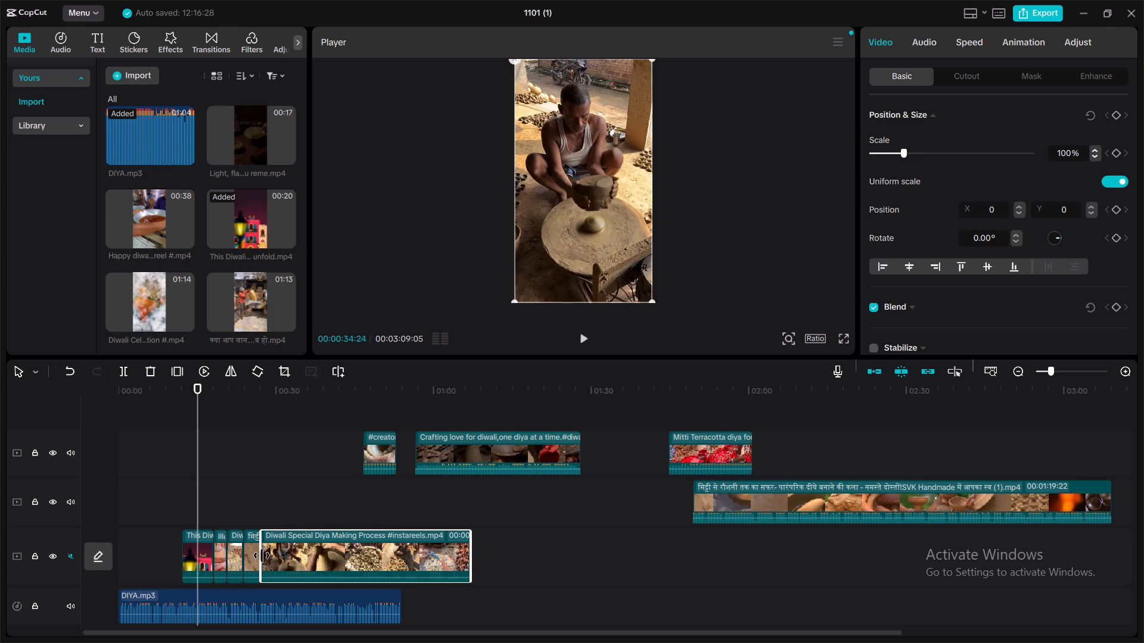
pyautogui.moveTo(262, 555); pyautogui.dragTo(258, 555)
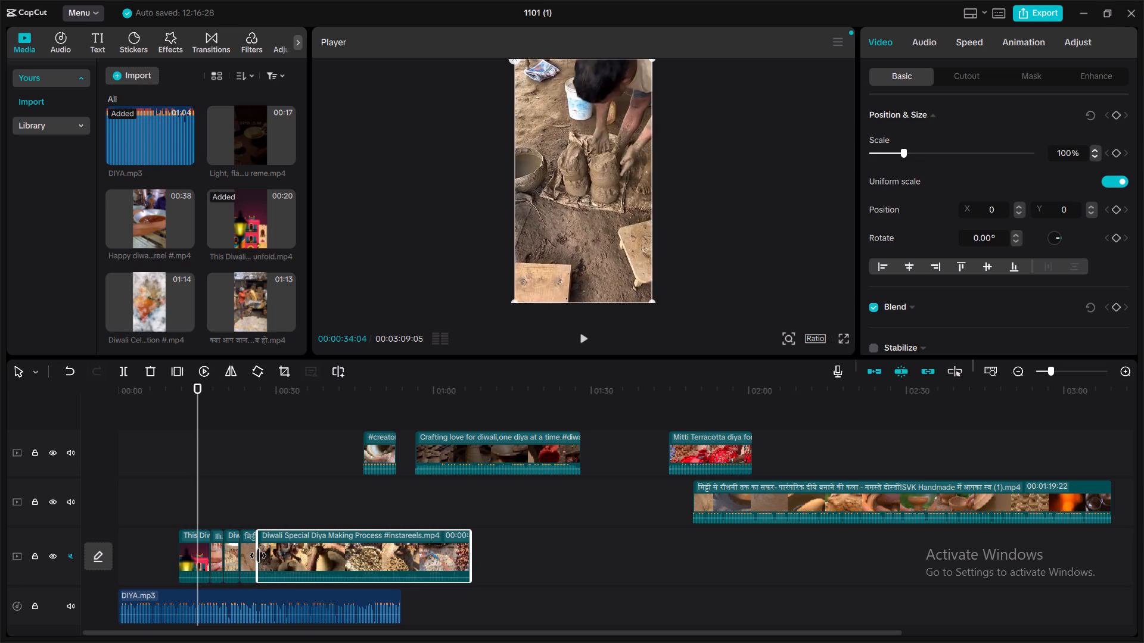
pyautogui.moveTo(258, 555); pyautogui.dragTo(260, 555)
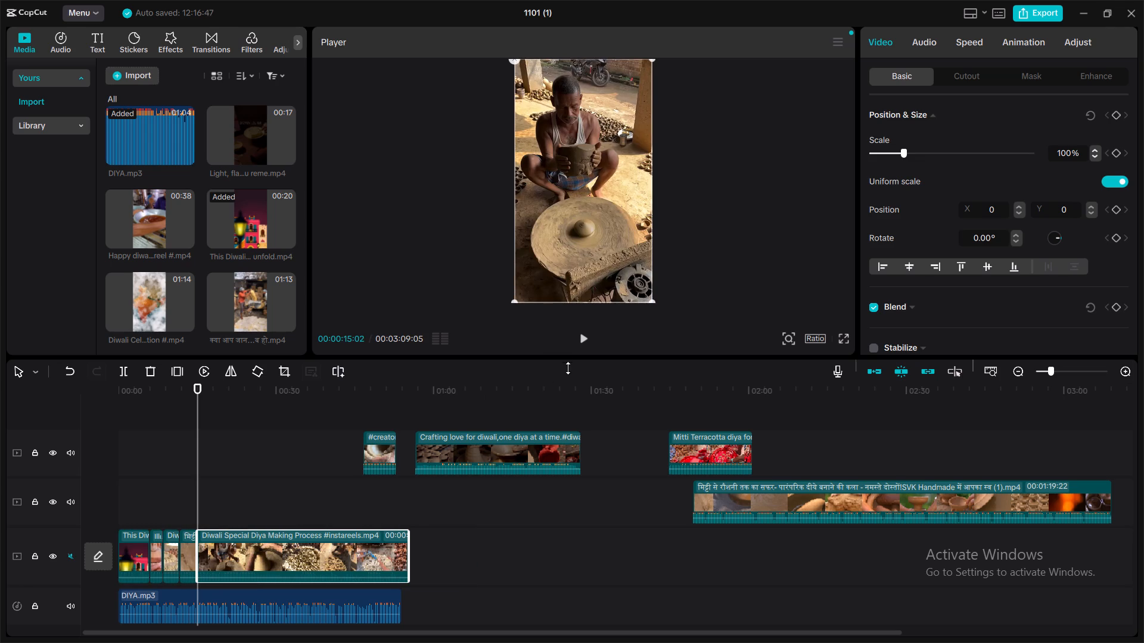
# Preview the Diwali Special Diya Making Process remainder through its wheel, drying and kiln shots, and return the playhead to 00:00:15:02.
pyautogui.click(587, 338)
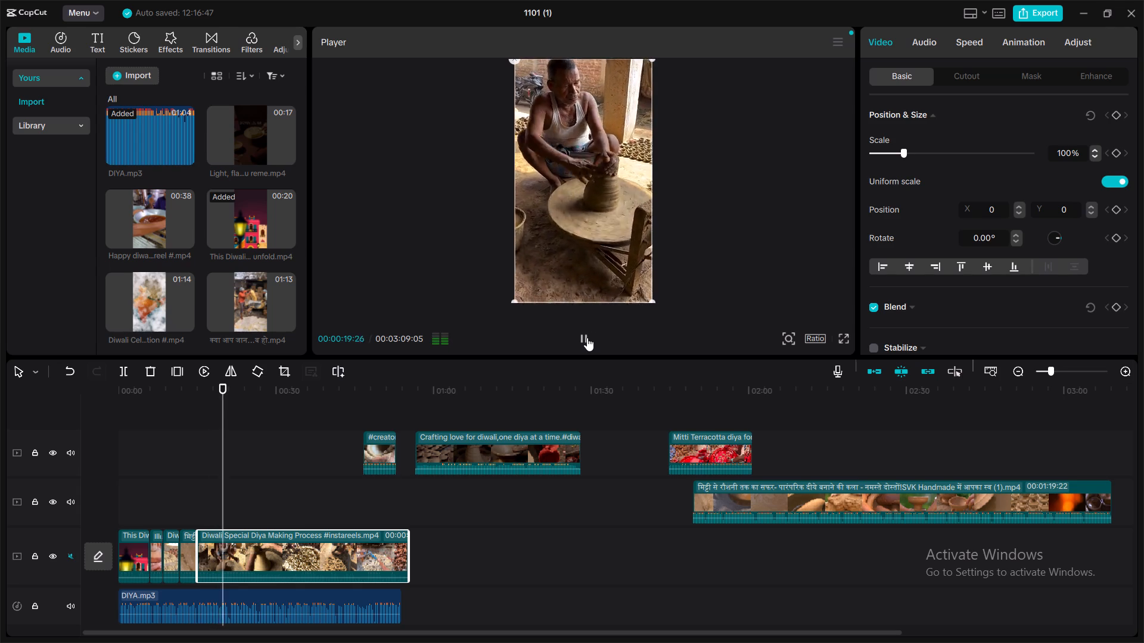
pyautogui.click(587, 338)
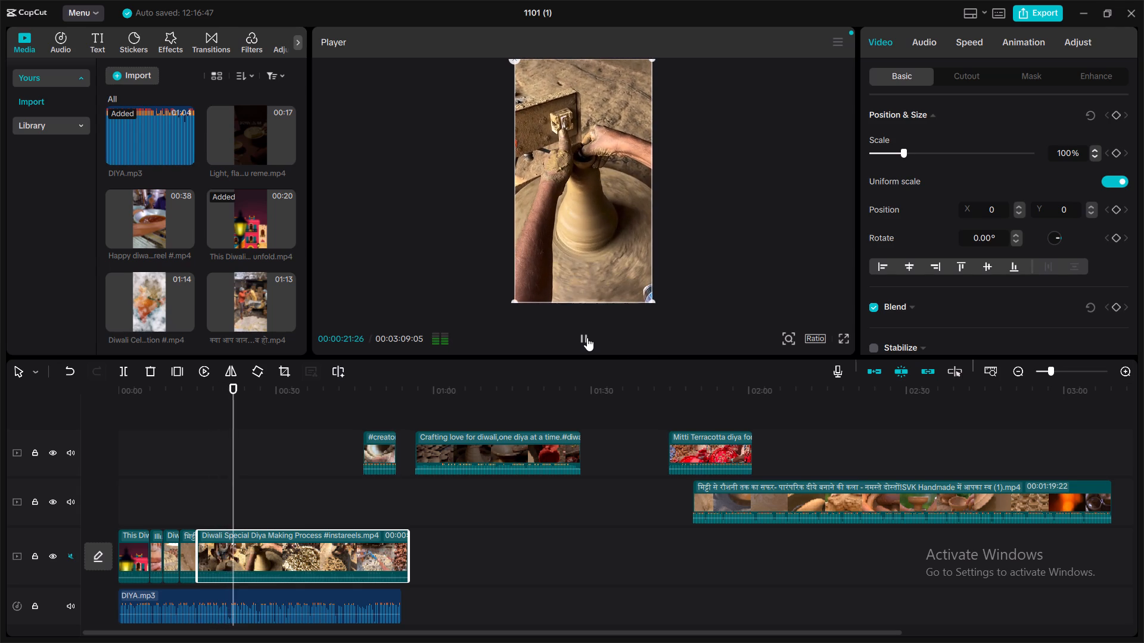
pyautogui.click(587, 338)
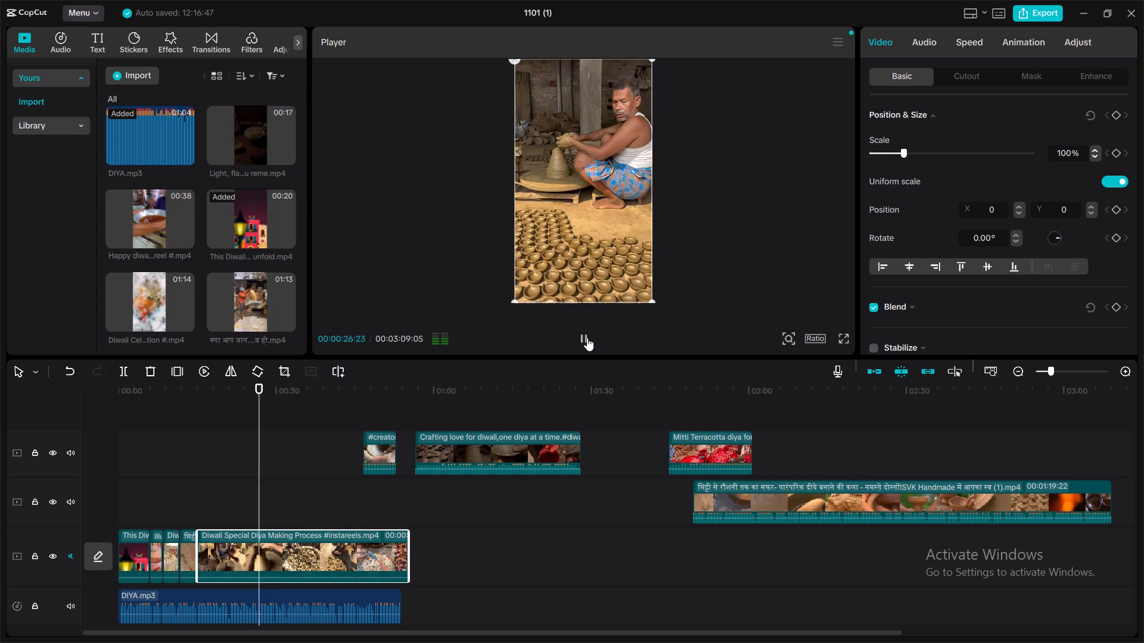
pyautogui.click(587, 338)
pyautogui.click(587, 338)
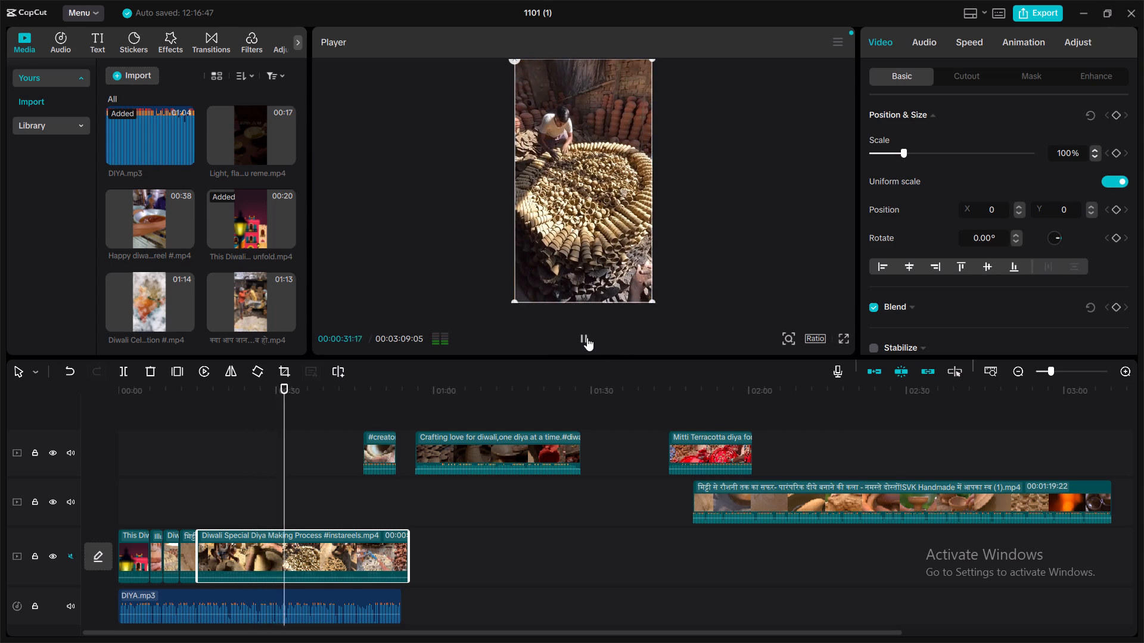
pyautogui.click(587, 338)
pyautogui.click(587, 338)
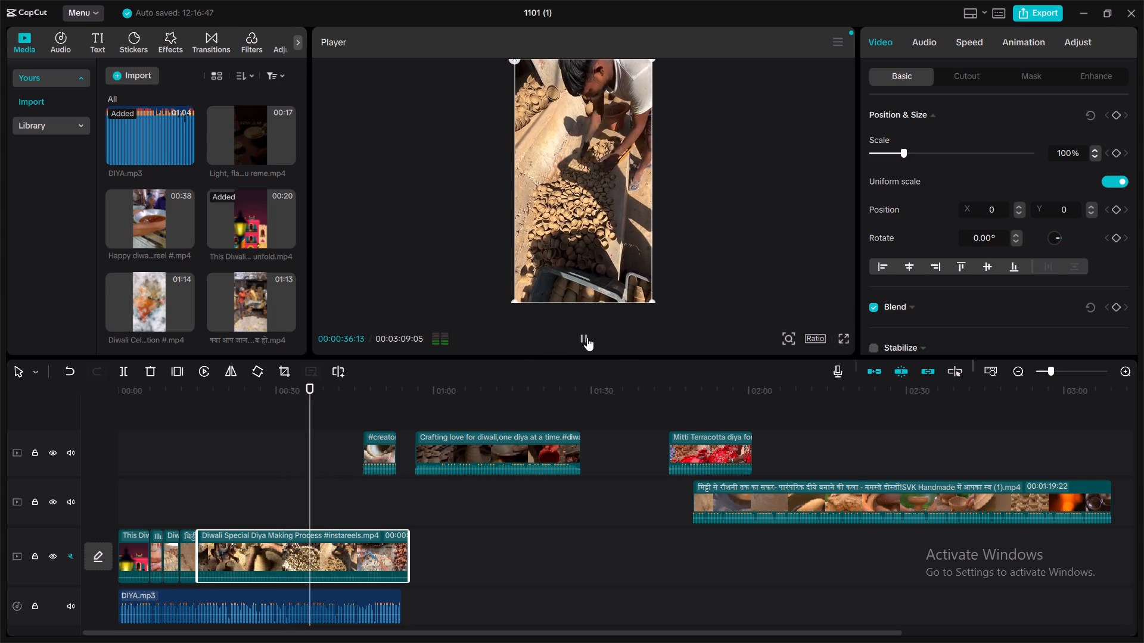
pyautogui.click(587, 338)
pyautogui.click(587, 338)
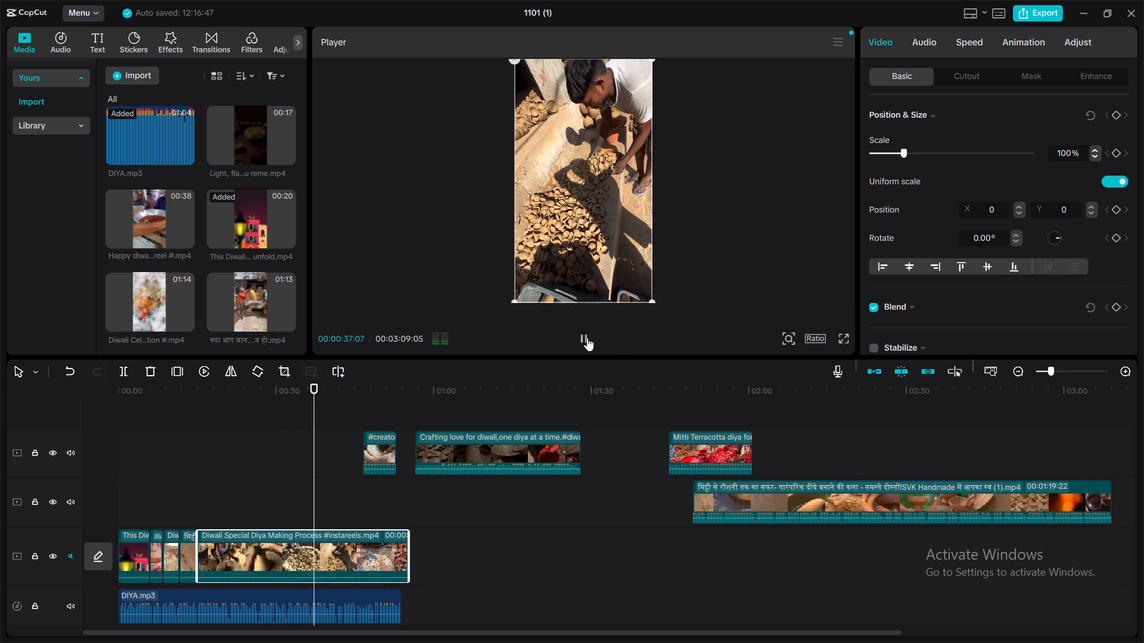
pyautogui.click(587, 338)
pyautogui.click(587, 338)
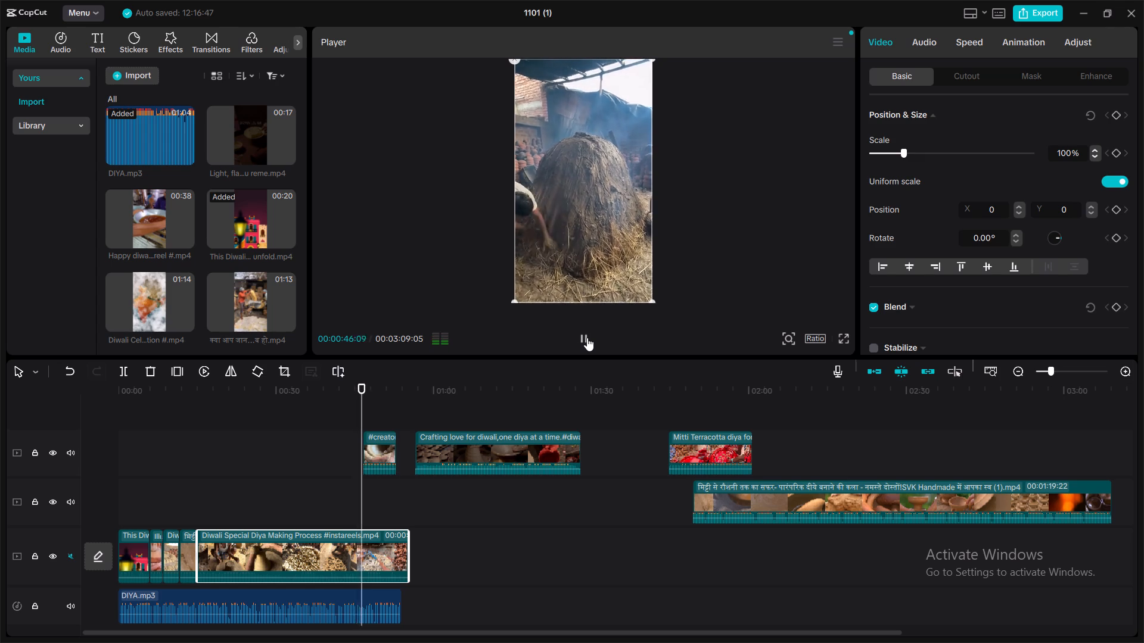
pyautogui.click(587, 338)
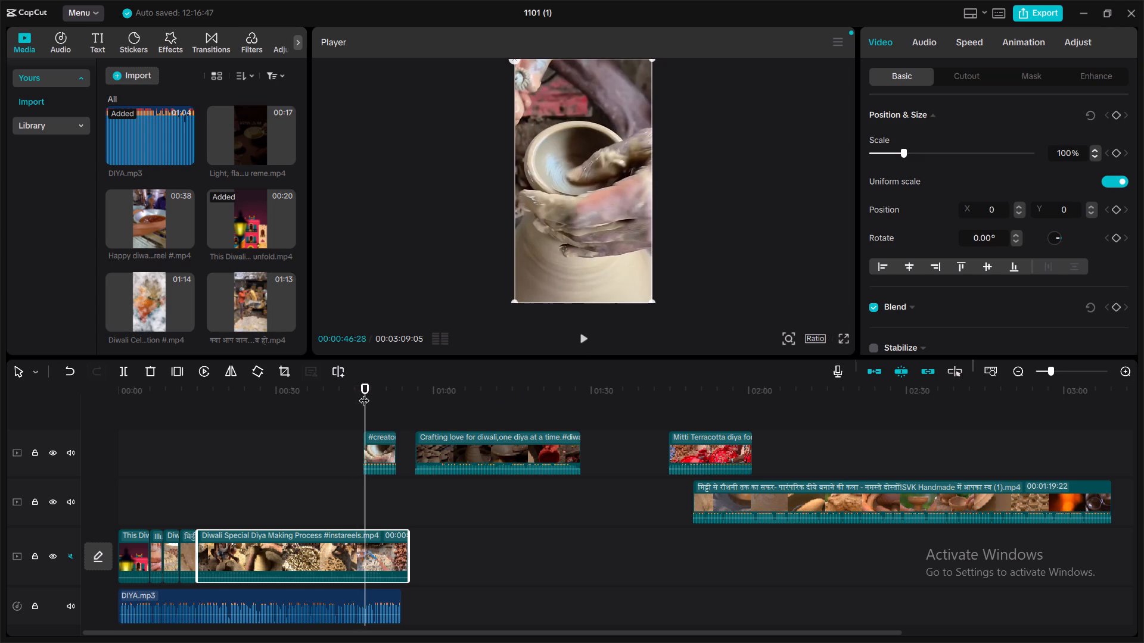
pyautogui.moveTo(365, 393); pyautogui.dragTo(202, 409)
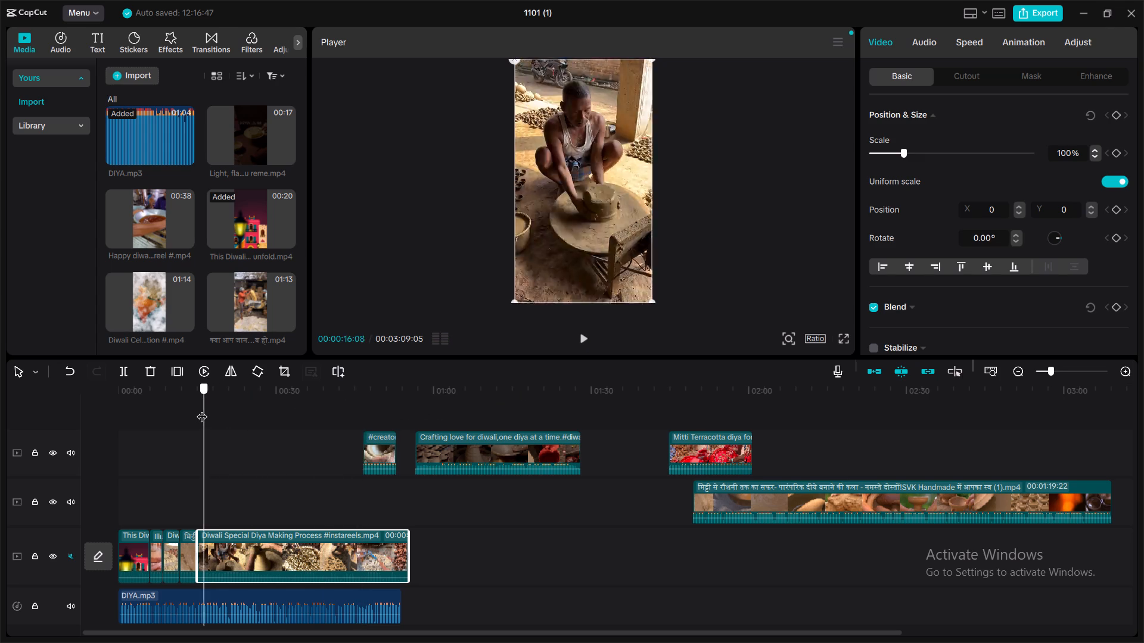
# Mute the clip audio of both upper video tracks.
pyautogui.click(66, 500)
pyautogui.click(71, 454)
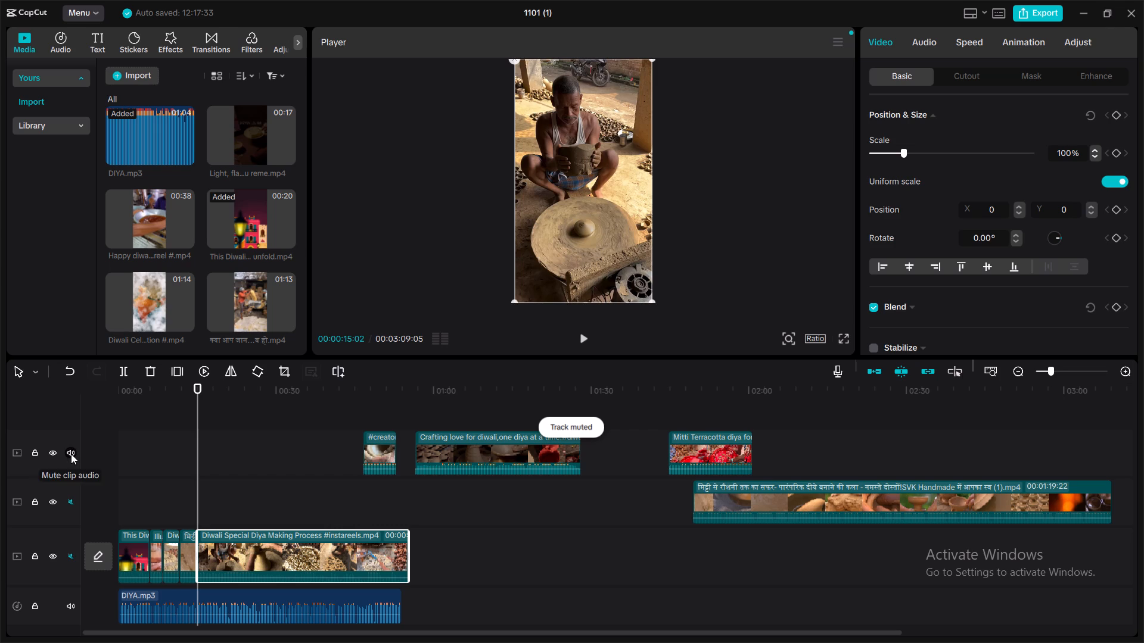
# Preview the Diwali Special remainder again to find the scene's end point, and stop the playhead at 00:00:31:28.
pyautogui.click(583, 337)
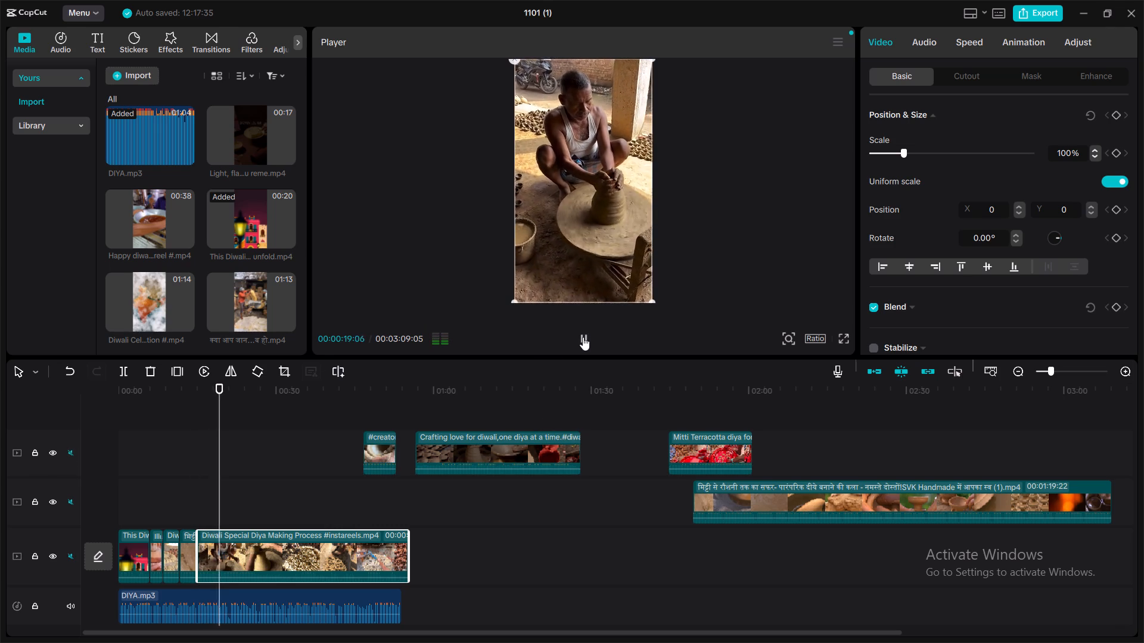
pyautogui.click(583, 337)
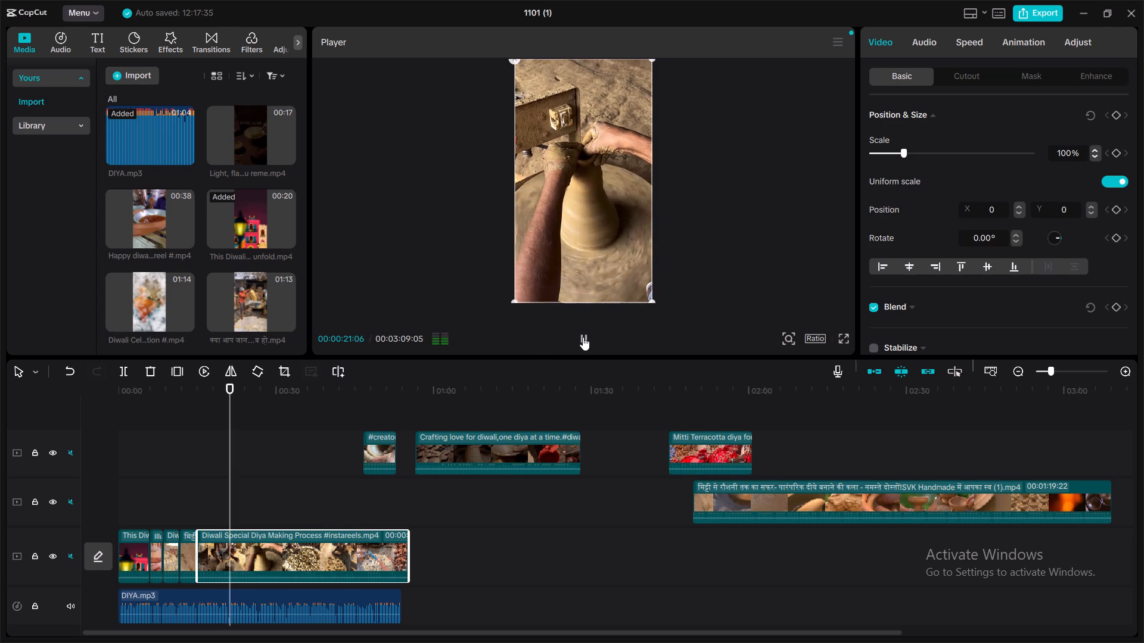
pyautogui.click(583, 337)
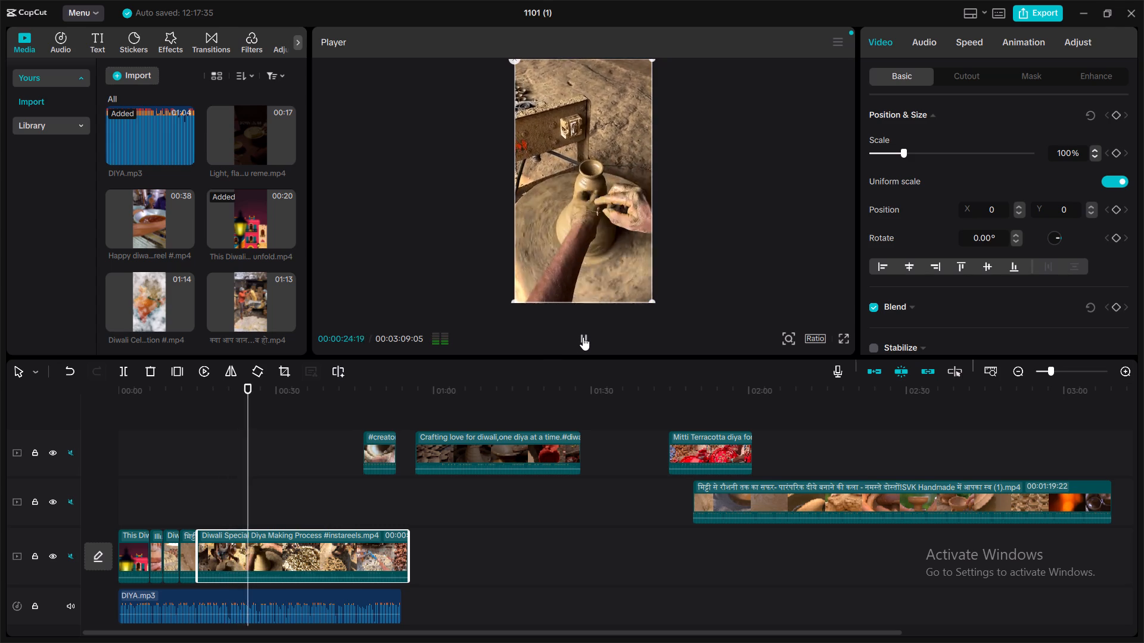
pyautogui.click(583, 337)
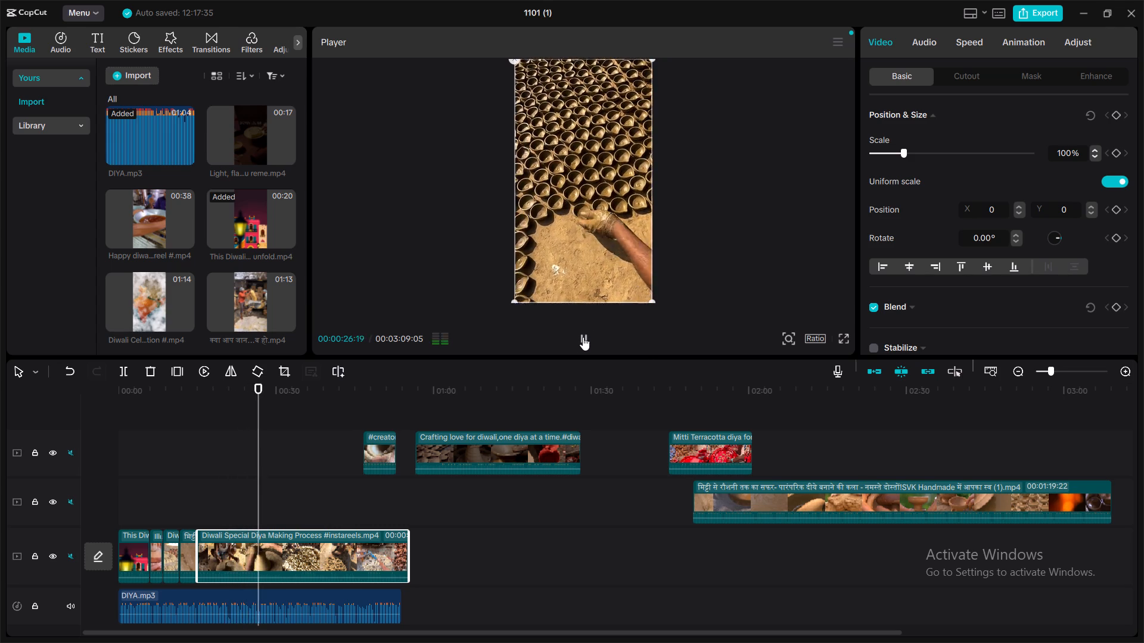
pyautogui.click(583, 337)
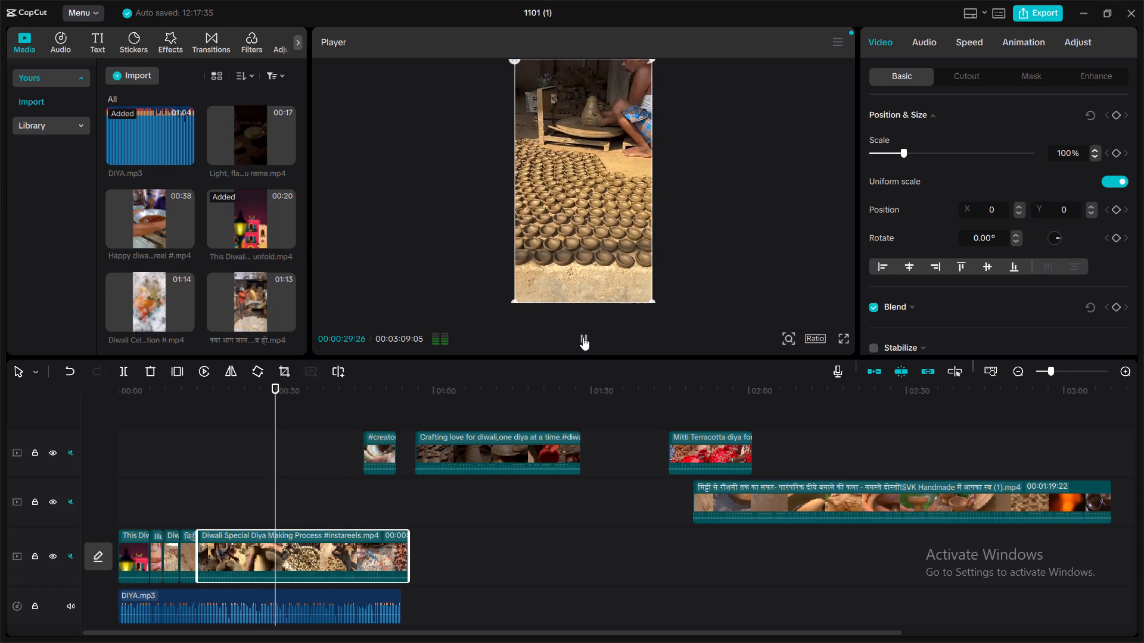
pyautogui.click(583, 337)
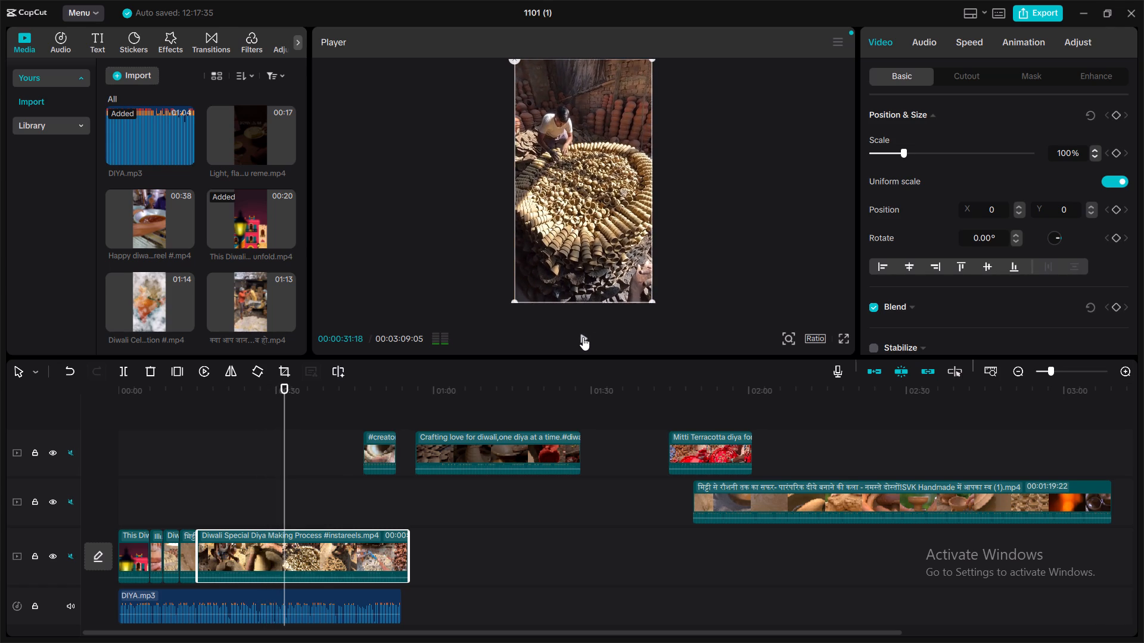
pyautogui.click(583, 337)
pyautogui.click(583, 337)
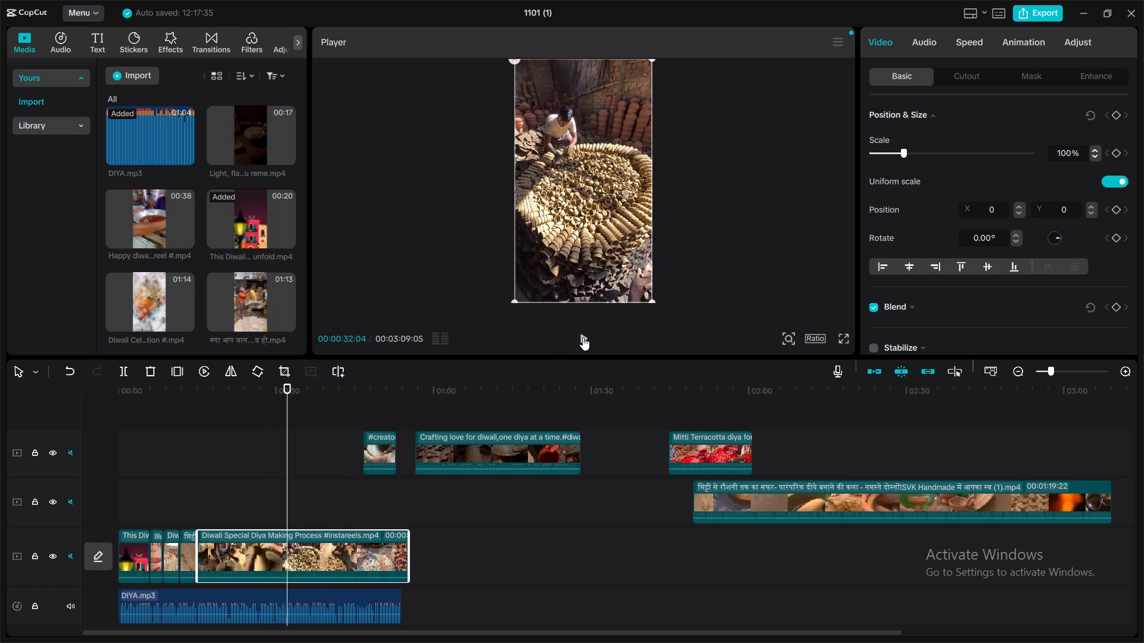
pyautogui.click(583, 337)
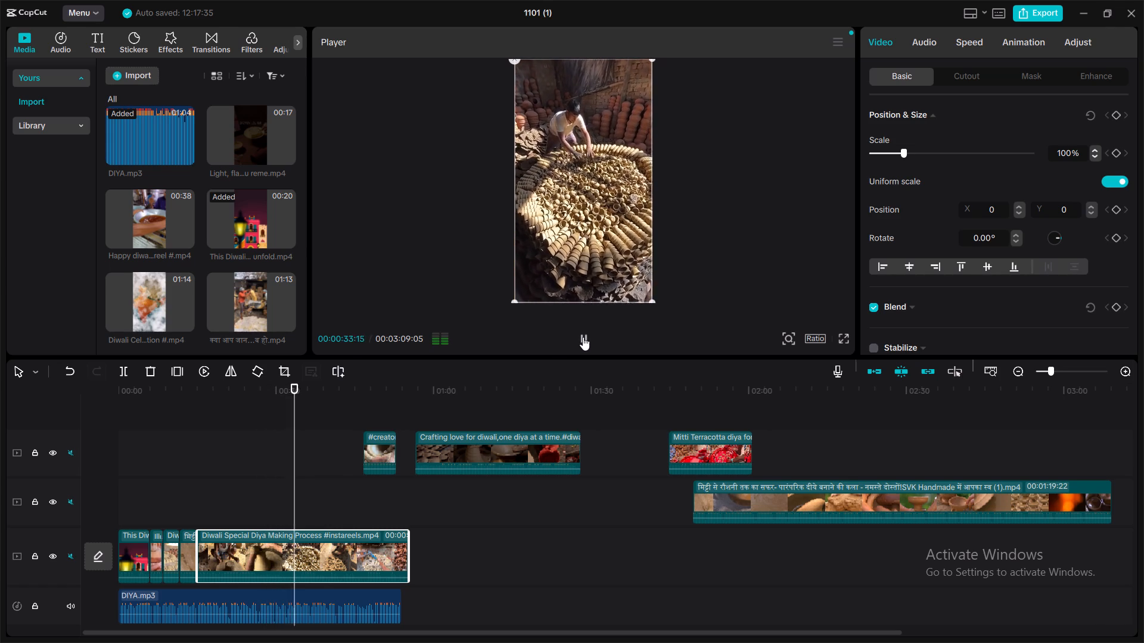
pyautogui.click(583, 337)
pyautogui.click(276, 467)
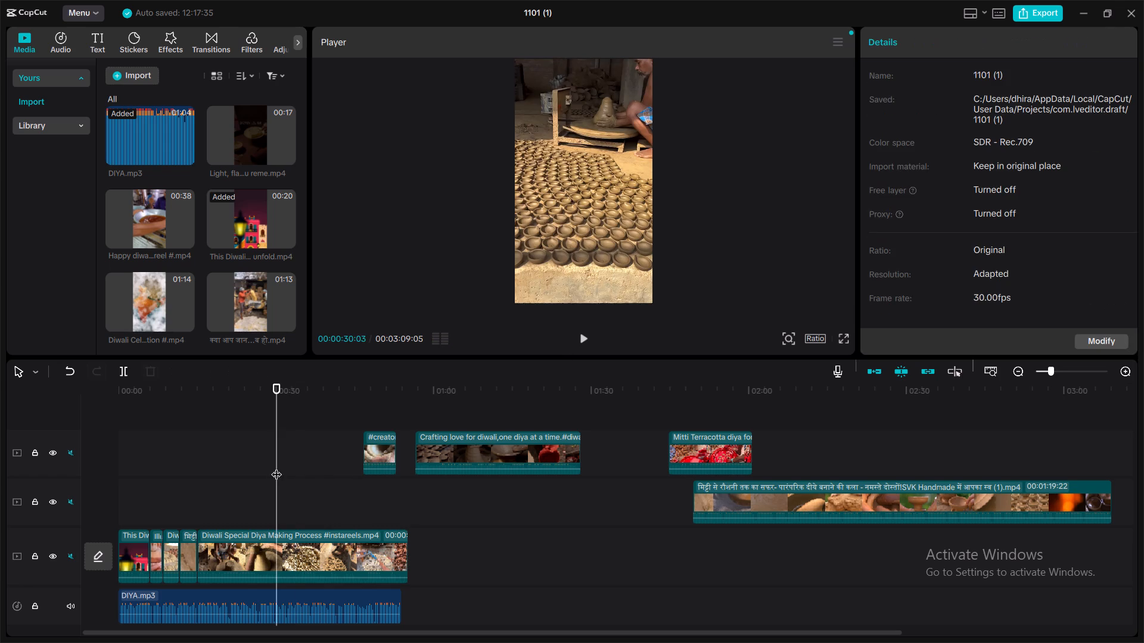
pyautogui.click(589, 338)
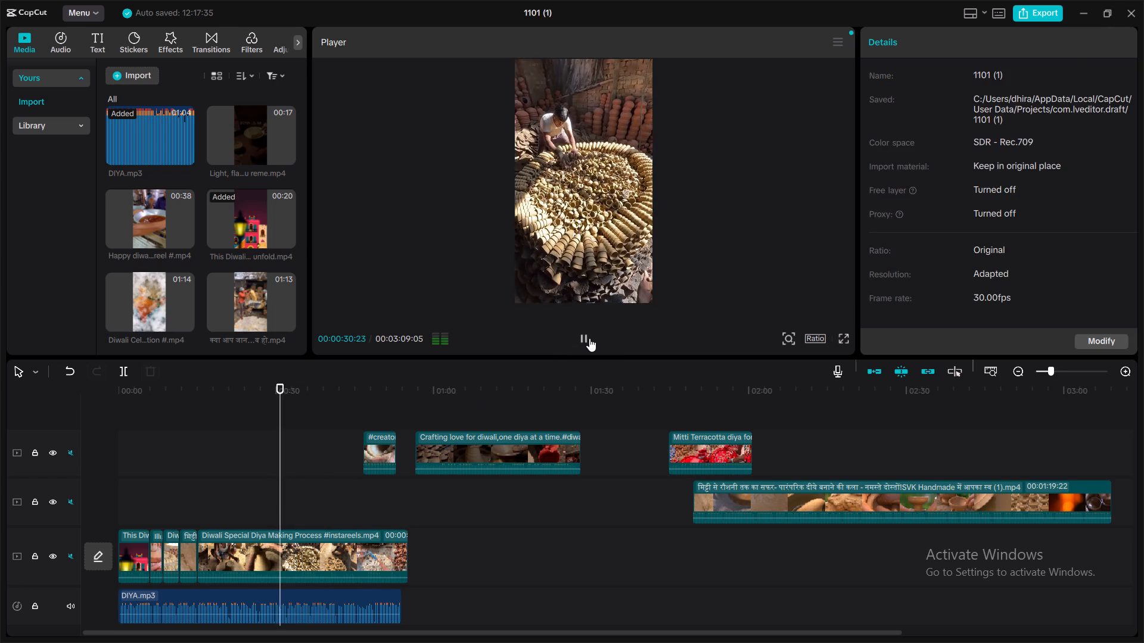
pyautogui.click(589, 338)
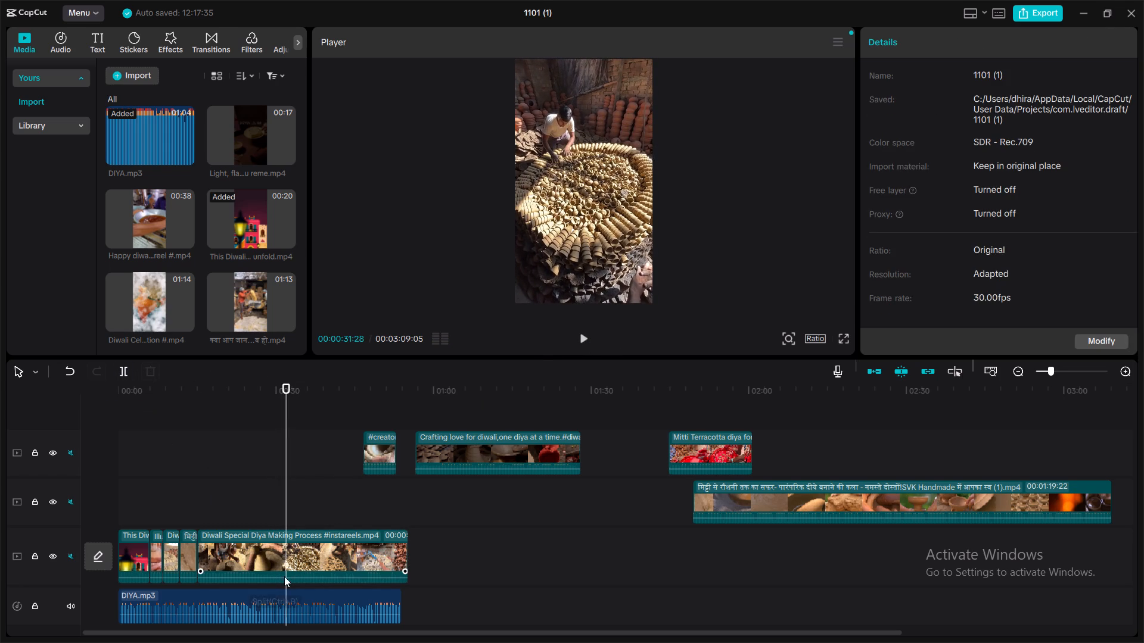
# Split the Diwali Special Diya Making Process clip on the main track at 00:00:31:28.
pyautogui.click(312, 532)
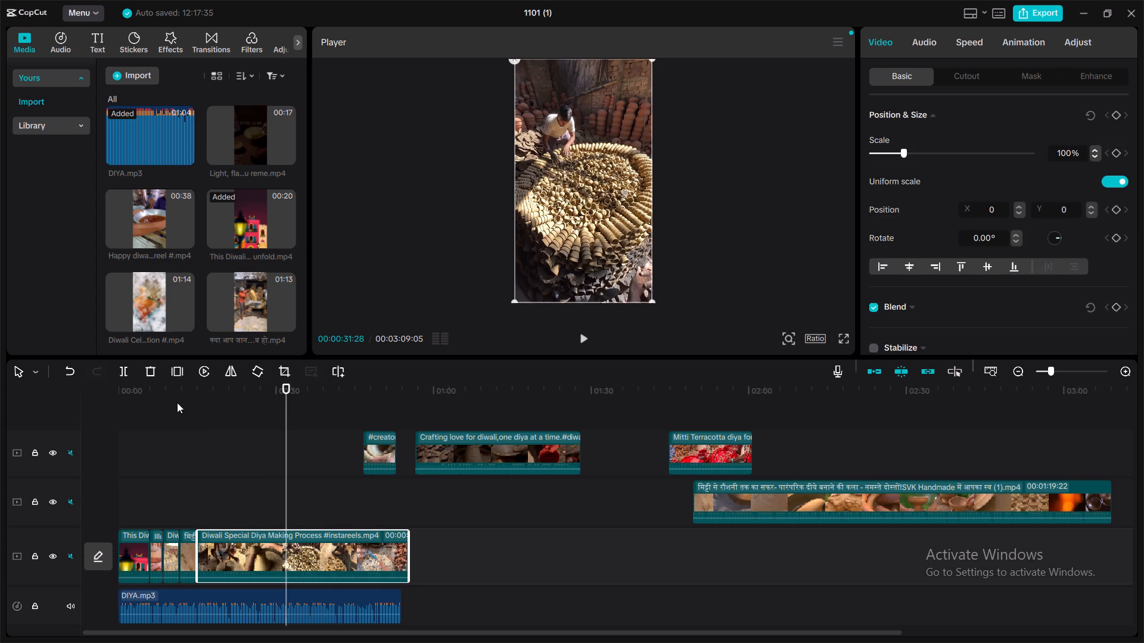
pyautogui.click(128, 372)
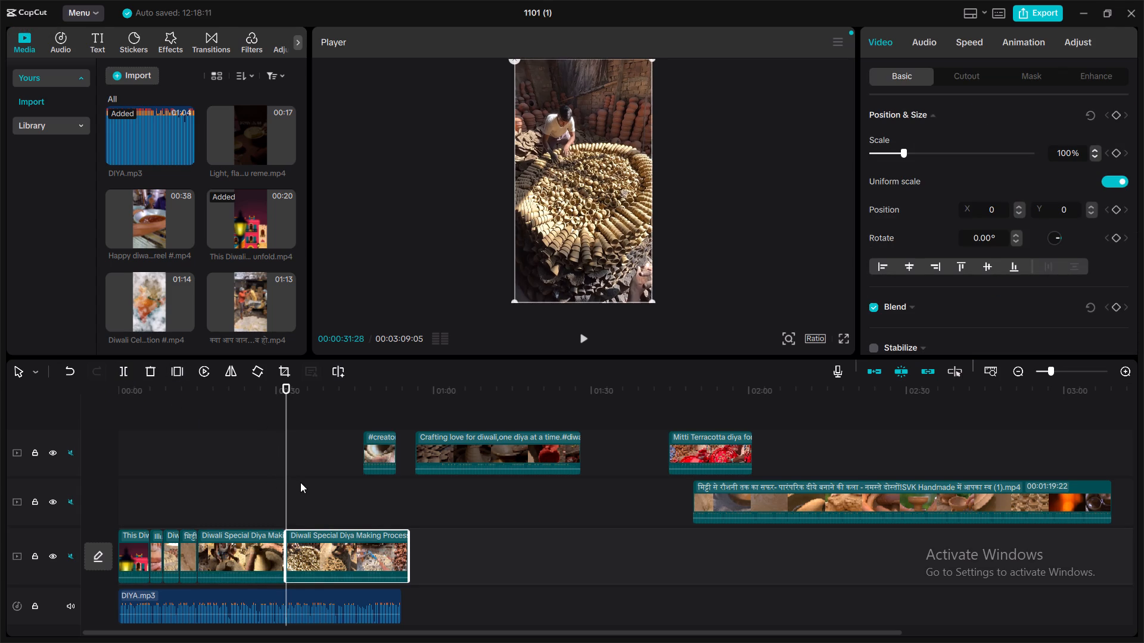
# Trim the start of the second Diwali Special part to the shot of the smoking straw-covered kiln.
pyautogui.click(581, 341)
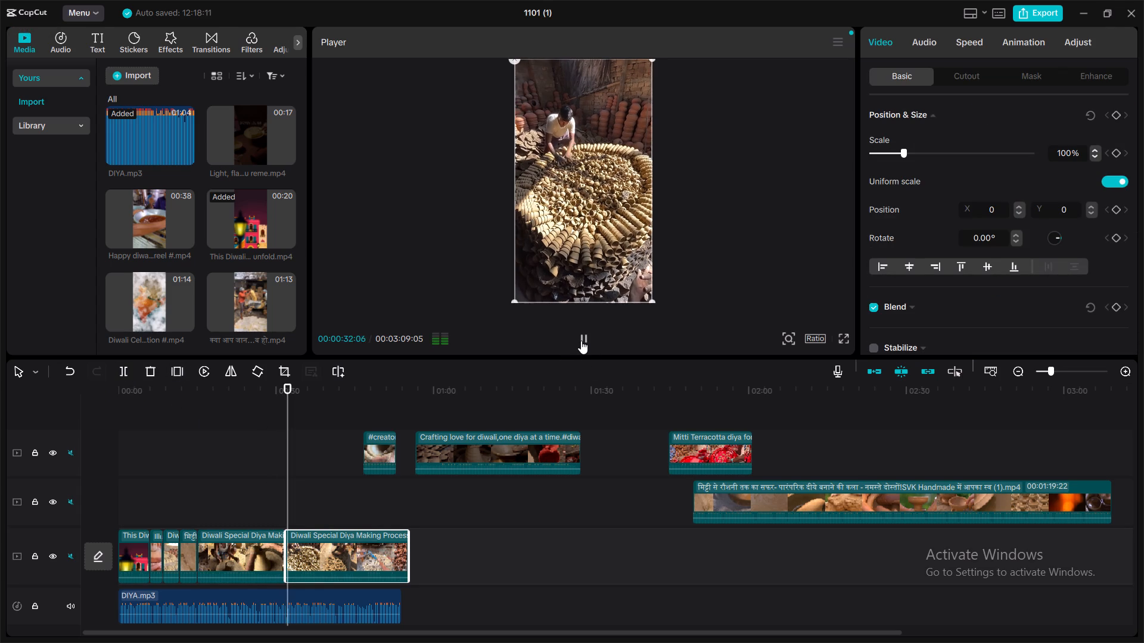
pyautogui.click(581, 341)
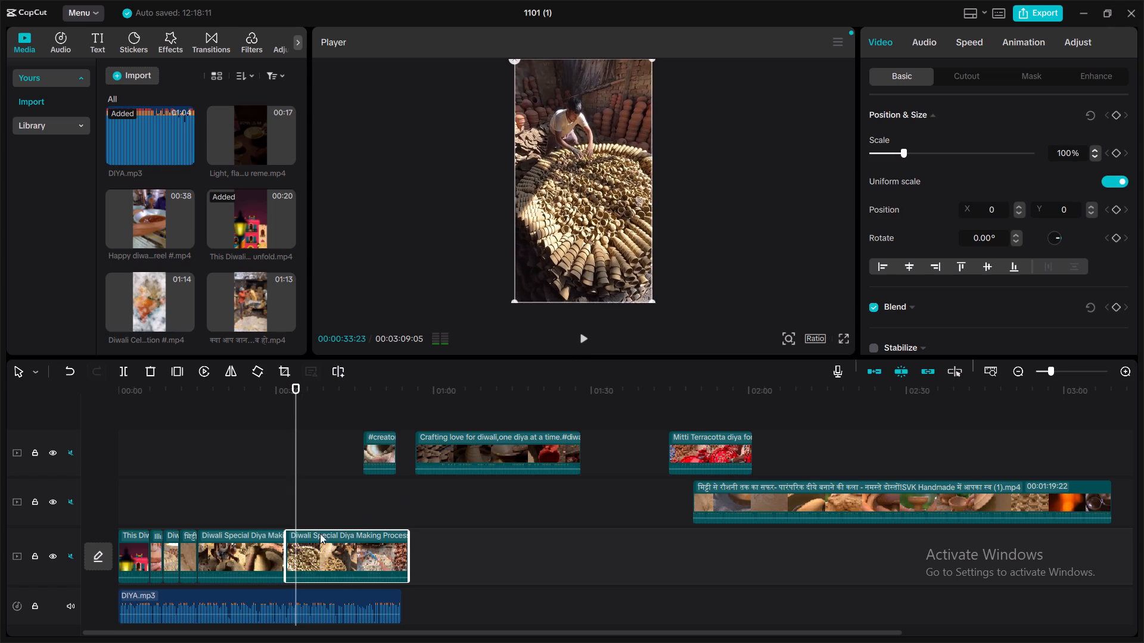
pyautogui.moveTo(285, 540); pyautogui.dragTo(319, 547)
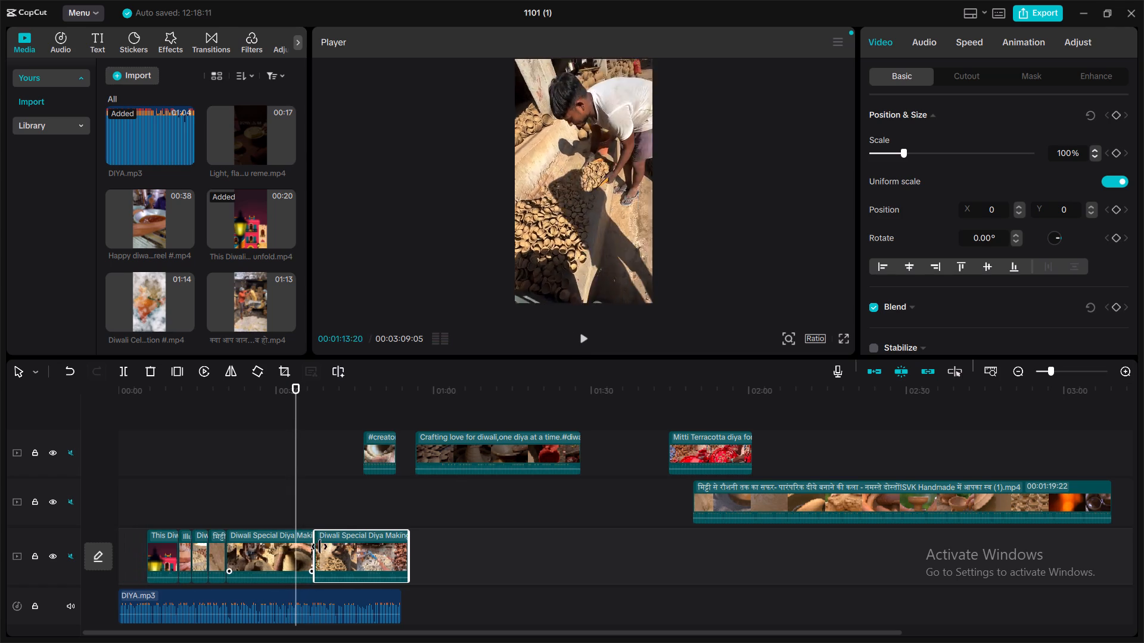
pyautogui.moveTo(319, 547); pyautogui.dragTo(362, 548)
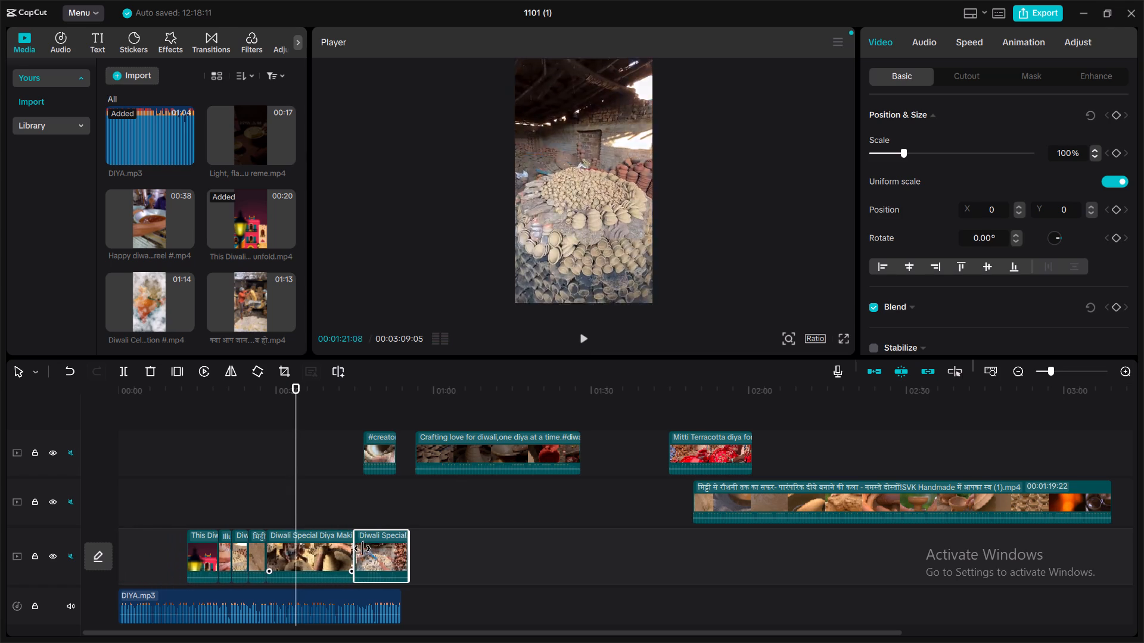
pyautogui.moveTo(362, 548); pyautogui.dragTo(356, 552)
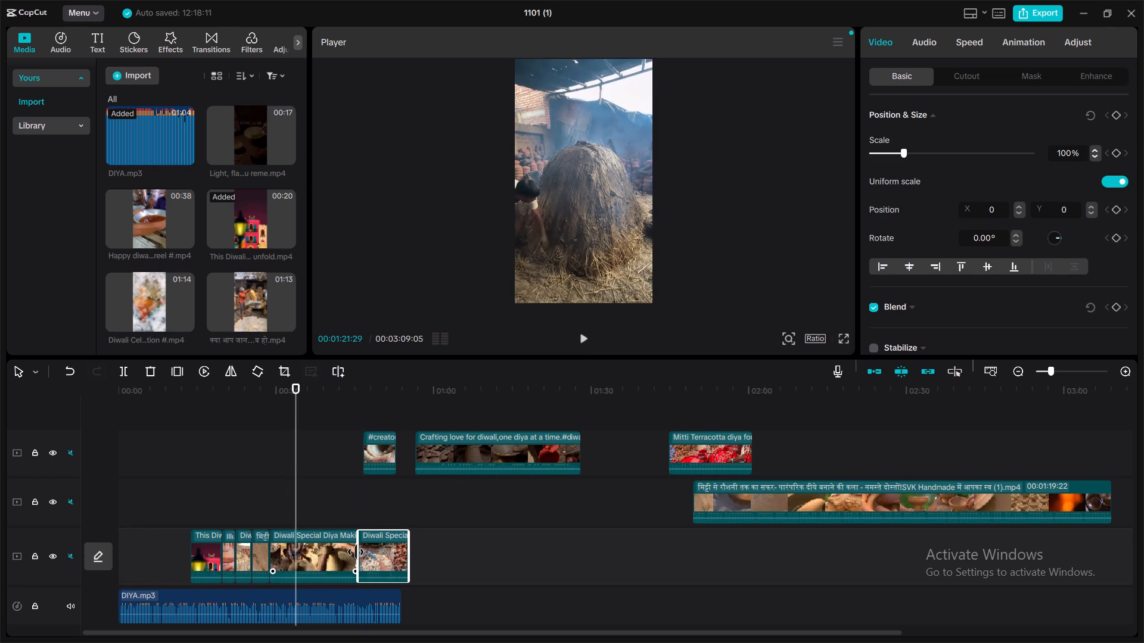
pyautogui.moveTo(356, 552); pyautogui.dragTo(359, 552)
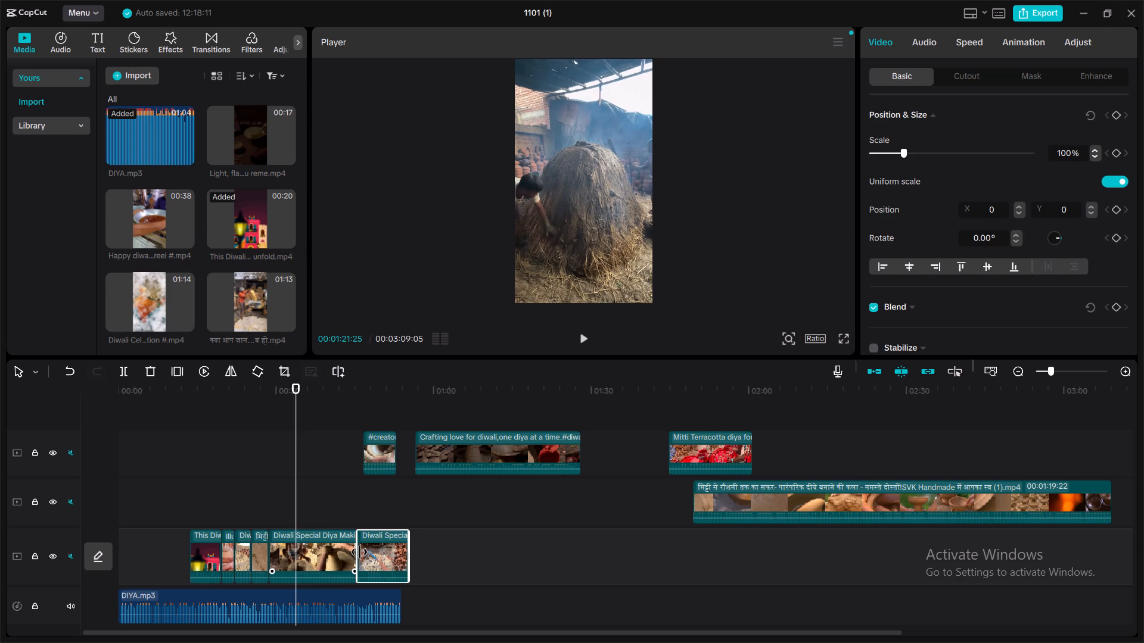
pyautogui.moveTo(359, 552); pyautogui.dragTo(358, 552)
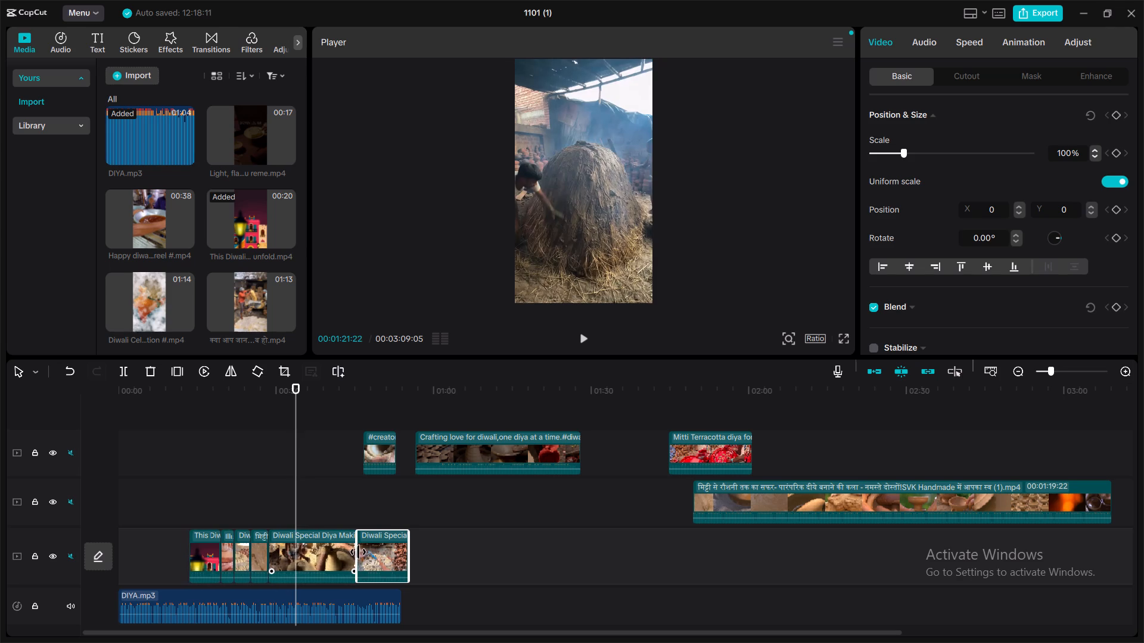
pyautogui.moveTo(358, 552); pyautogui.dragTo(349, 555)
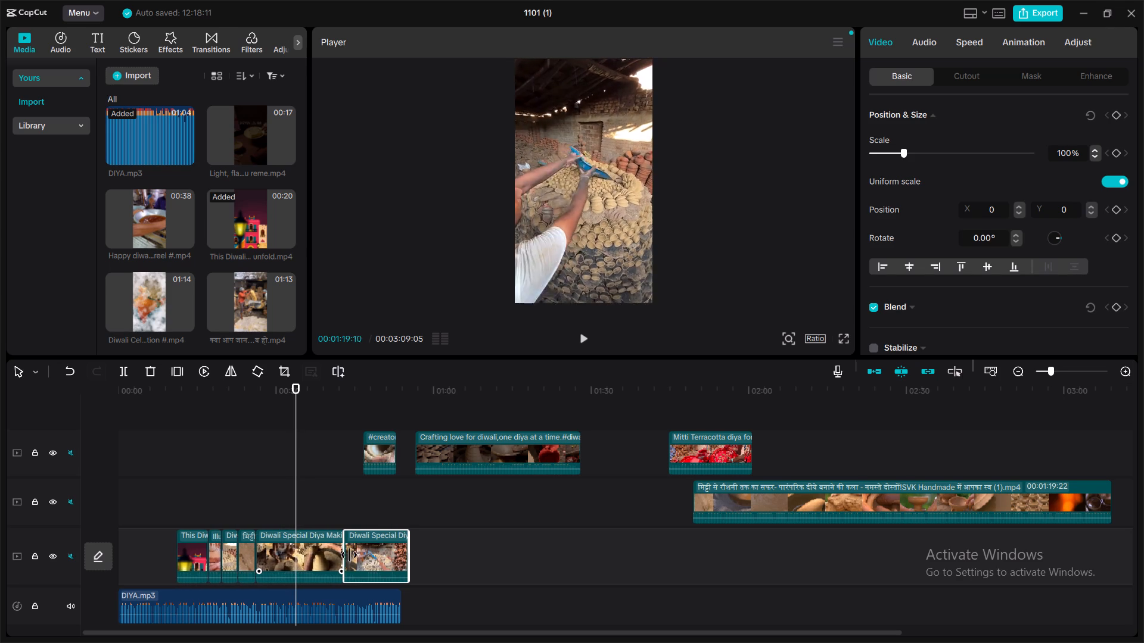
pyautogui.moveTo(349, 555); pyautogui.dragTo(361, 555)
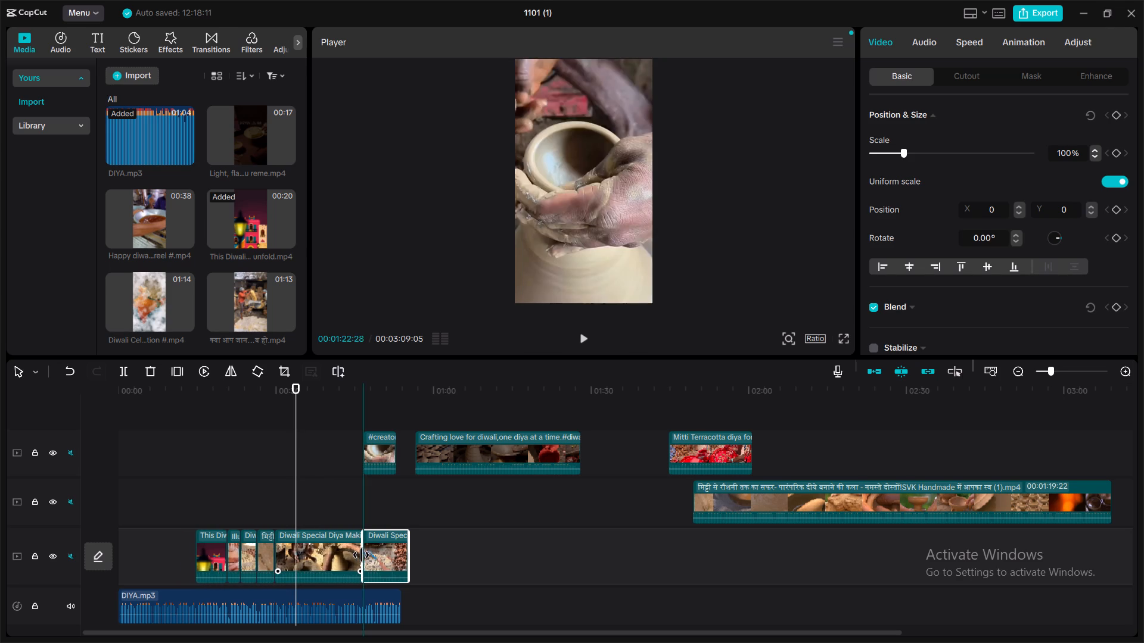
pyautogui.moveTo(361, 555); pyautogui.dragTo(360, 556)
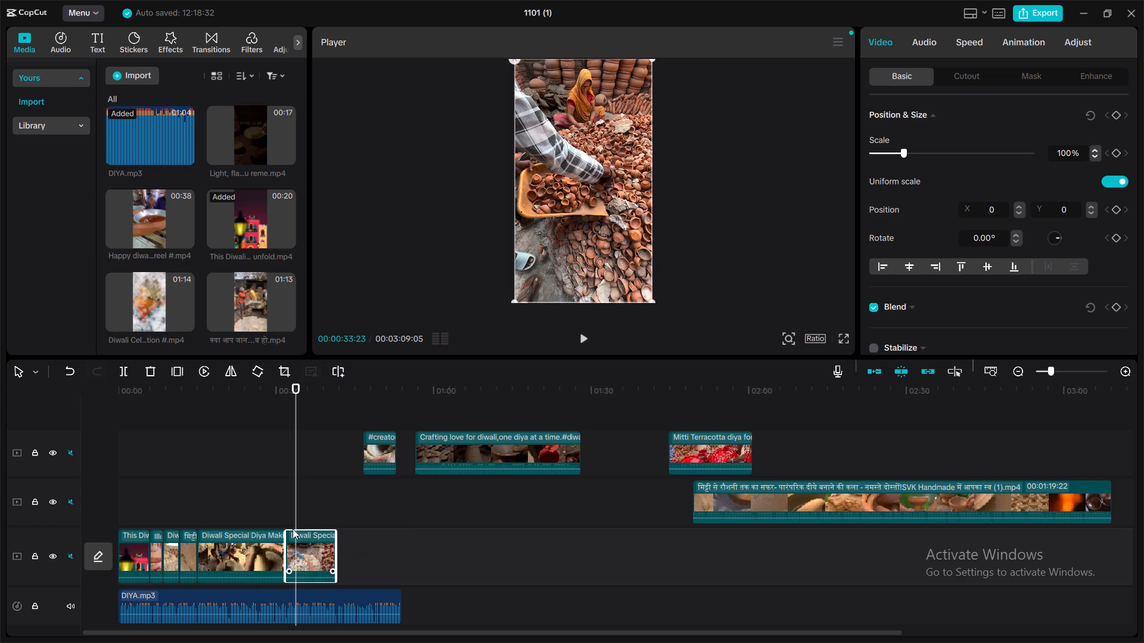
# Preview the sequence from the smoking kiln shot at 00:00:31:28 through the main track's end and into the staged #creator clip.
pyautogui.click(281, 501)
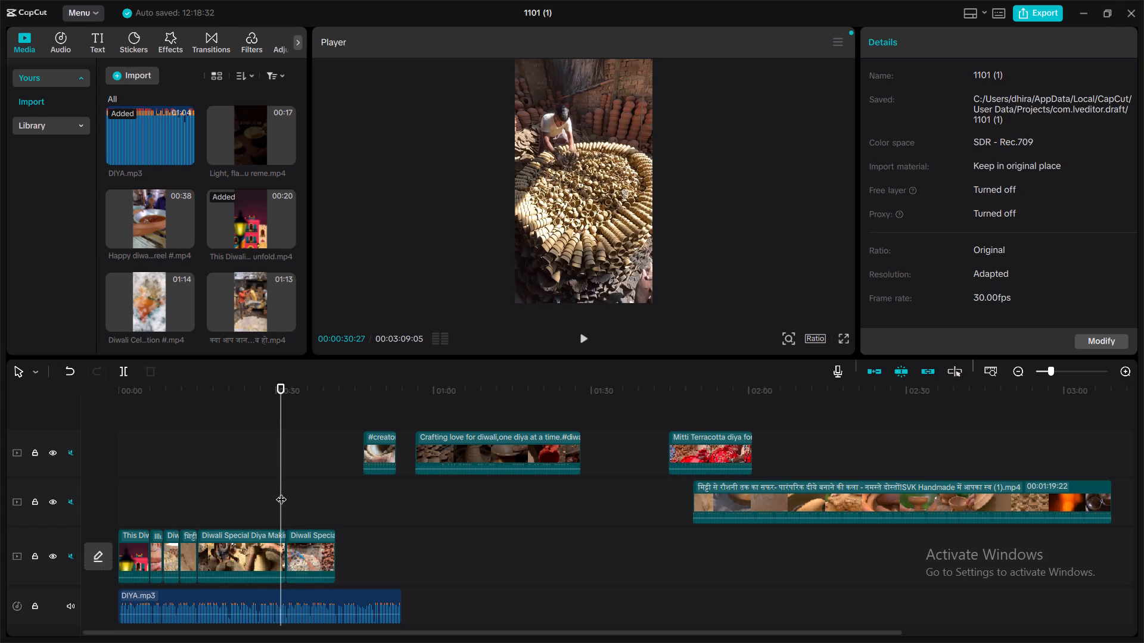
pyautogui.moveTo(281, 491); pyautogui.dragTo(287, 491)
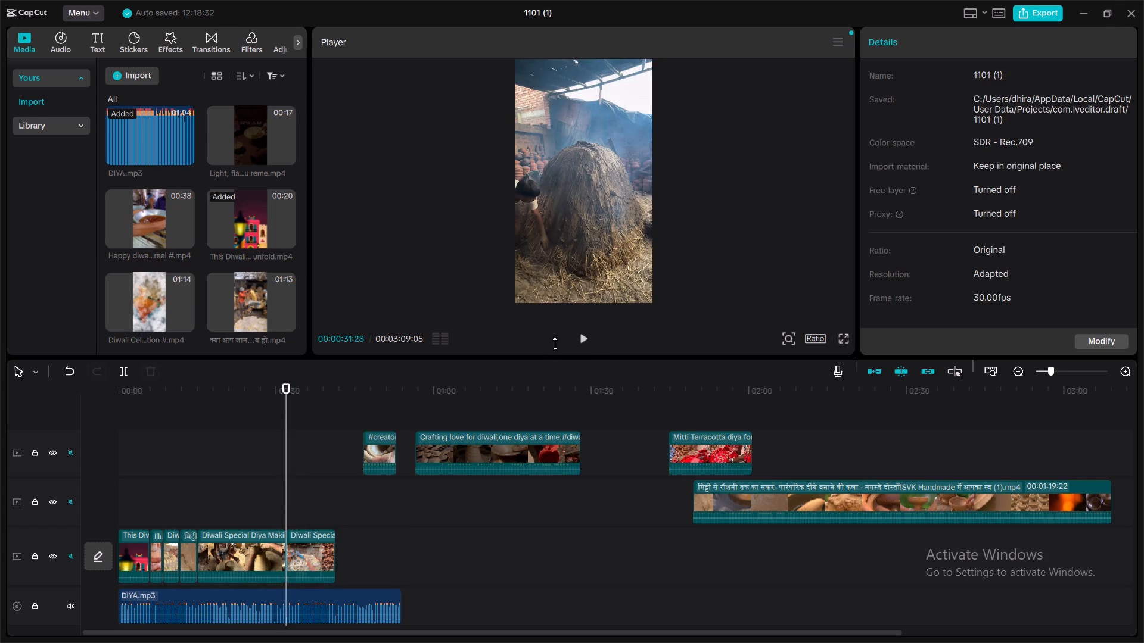
pyautogui.click(580, 332)
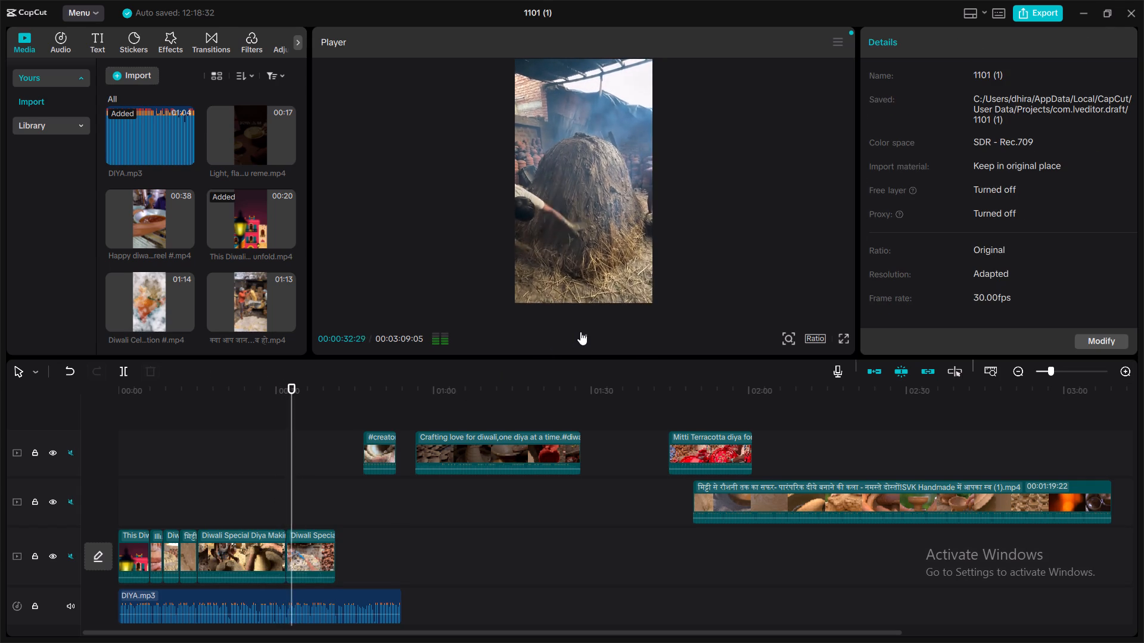
pyautogui.click(580, 332)
pyautogui.click(580, 332)
pyautogui.click(580, 332)
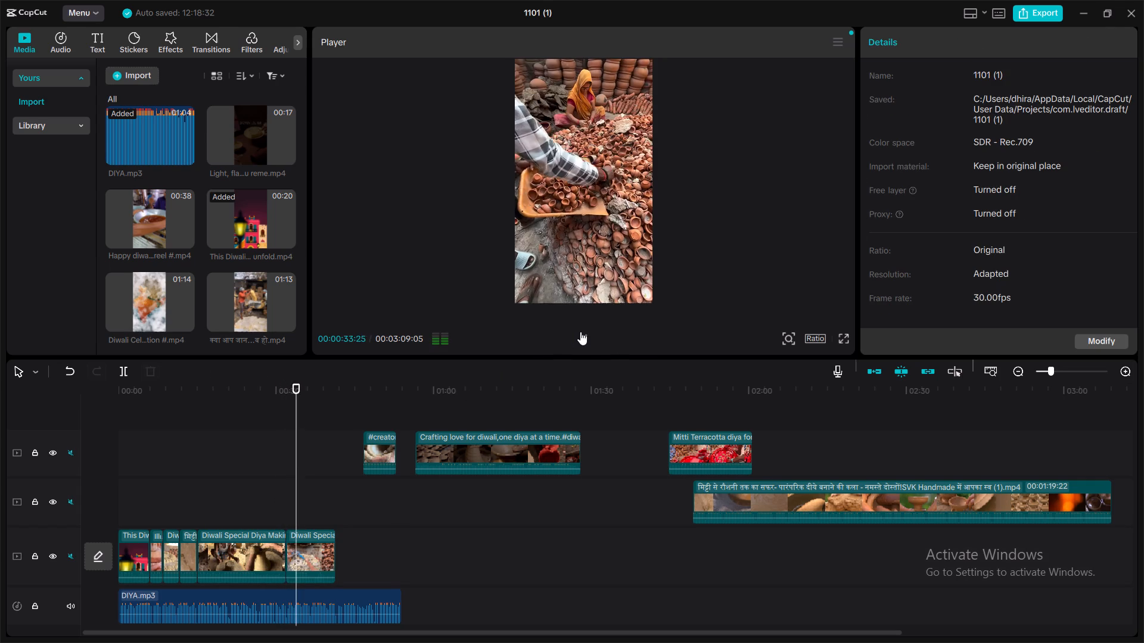
pyautogui.click(580, 332)
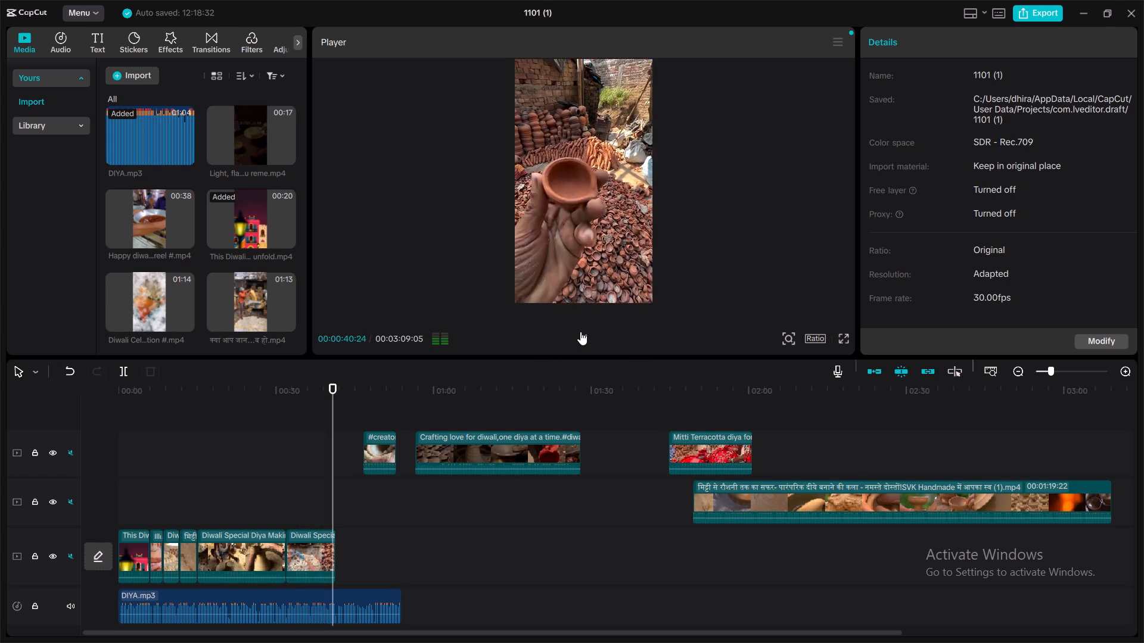
pyautogui.click(580, 332)
pyautogui.click(580, 332)
pyautogui.click(580, 332)
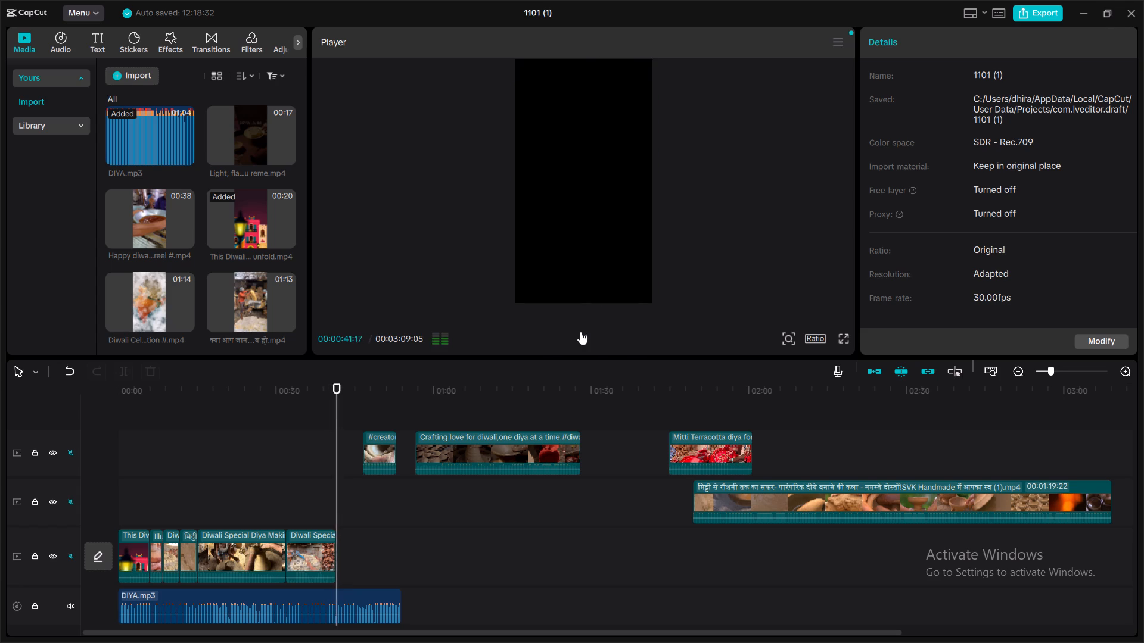
pyautogui.click(580, 332)
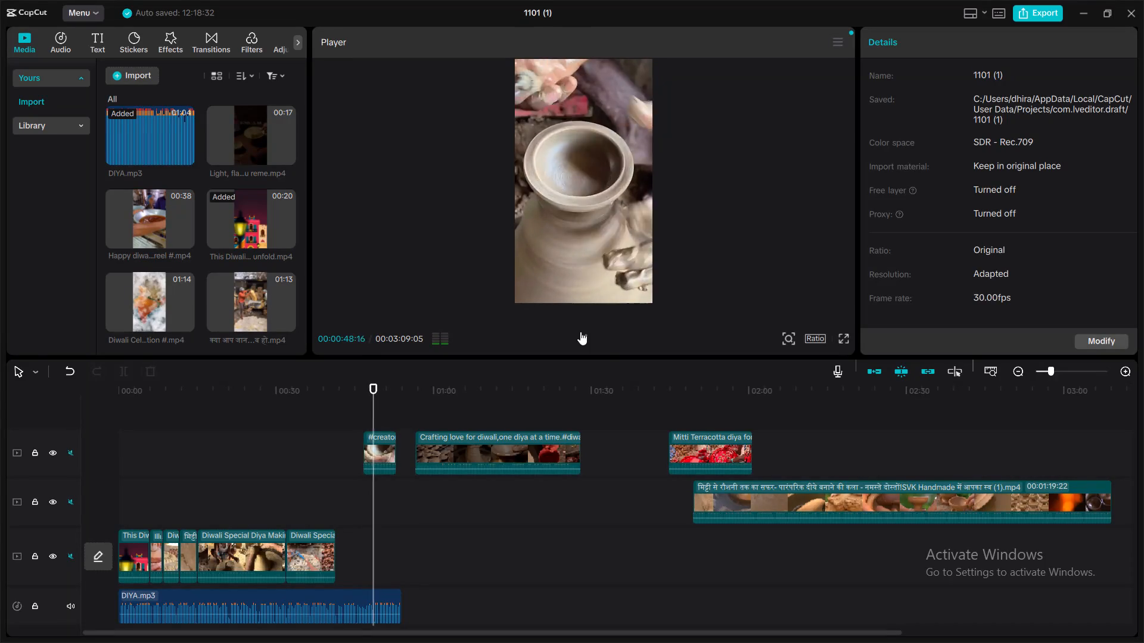
pyautogui.click(580, 332)
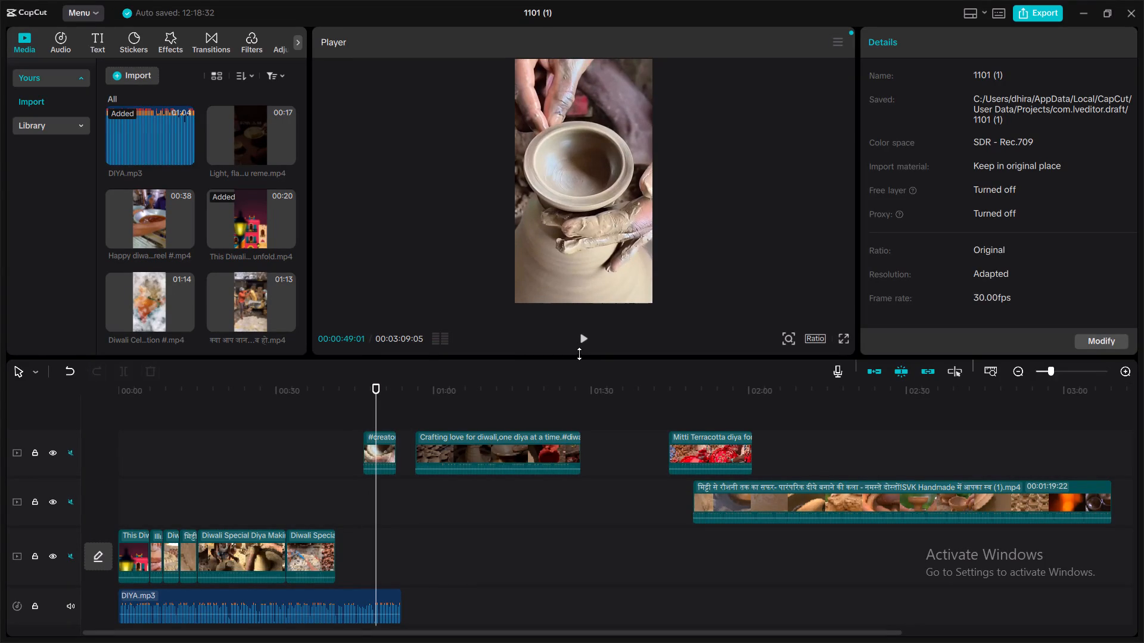
# Delete the short #creator pottery clip from the upper video track.
pyautogui.click(387, 441)
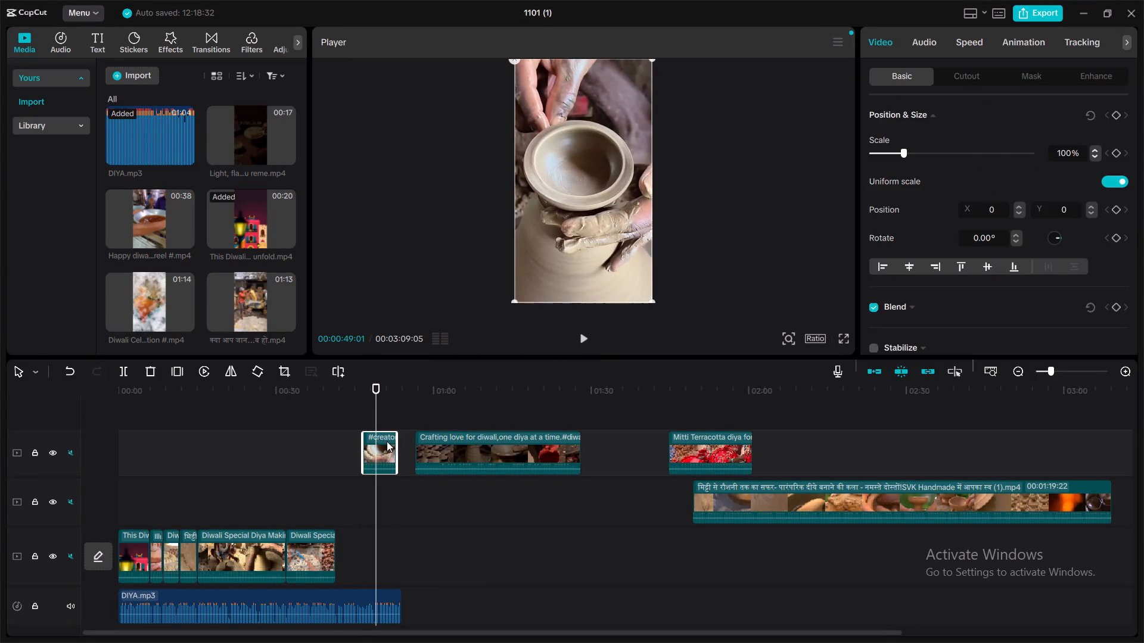
pyautogui.press('BackSpace')
# Skim the staged Crafting love for diwali clip and delete it from the upper video track.
pyautogui.click(446, 411)
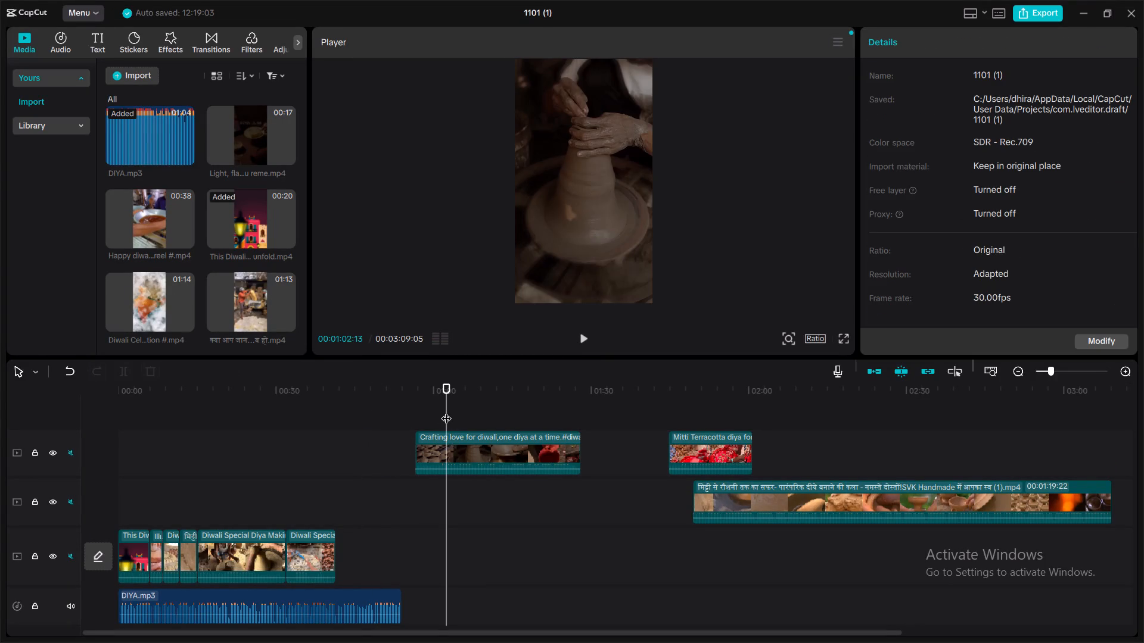
pyautogui.moveTo(446, 411); pyautogui.dragTo(551, 424)
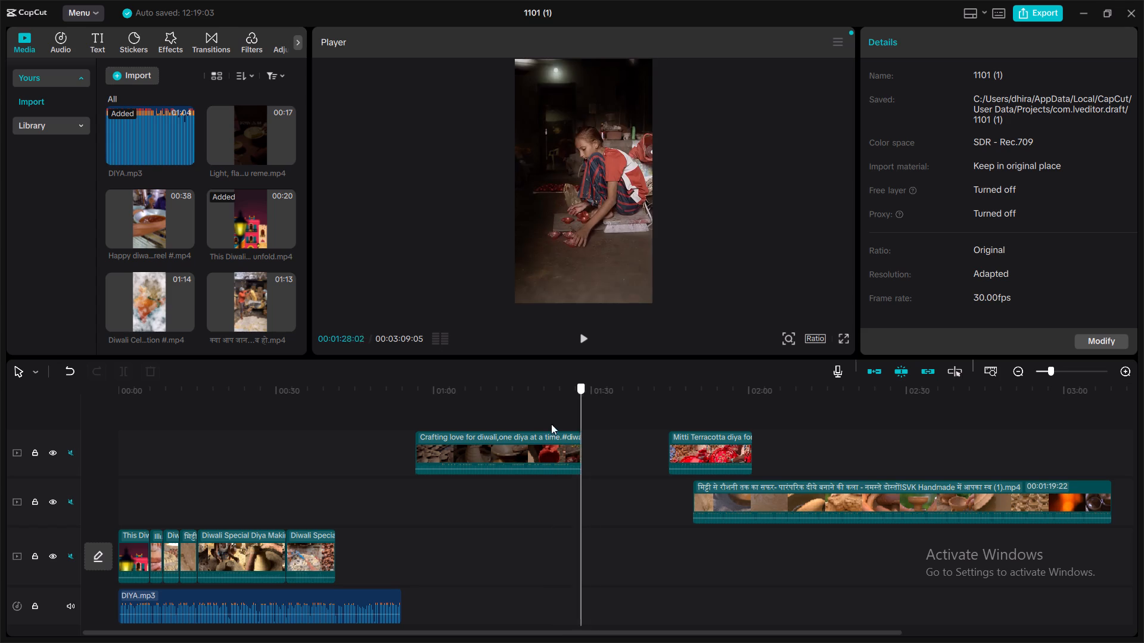
pyautogui.moveTo(551, 424); pyautogui.dragTo(561, 416)
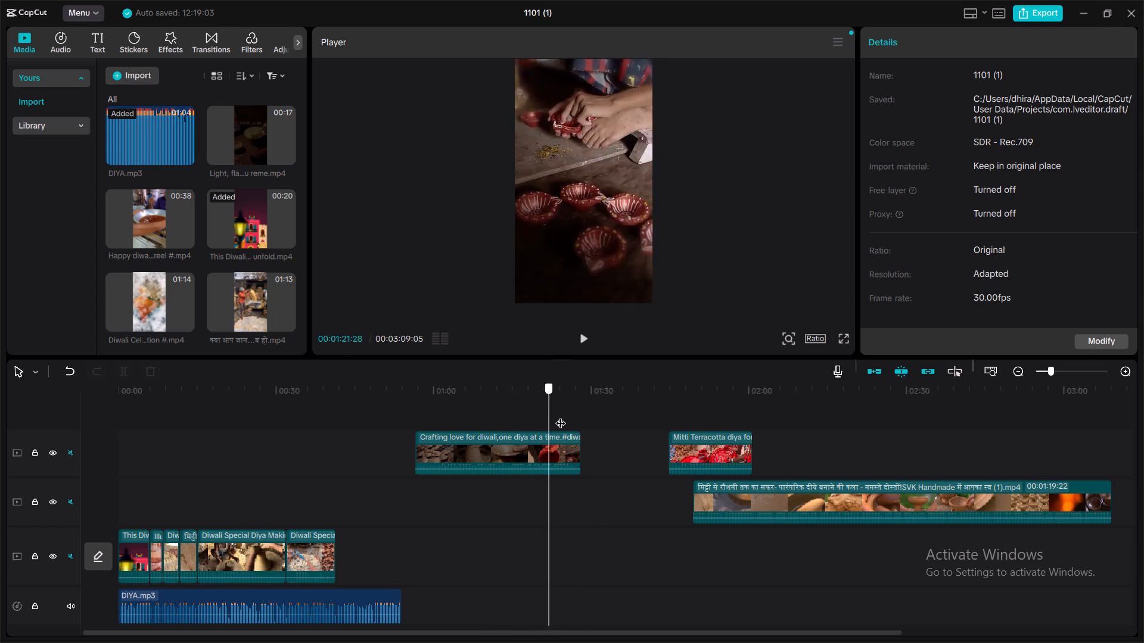
pyautogui.moveTo(561, 416); pyautogui.dragTo(586, 413)
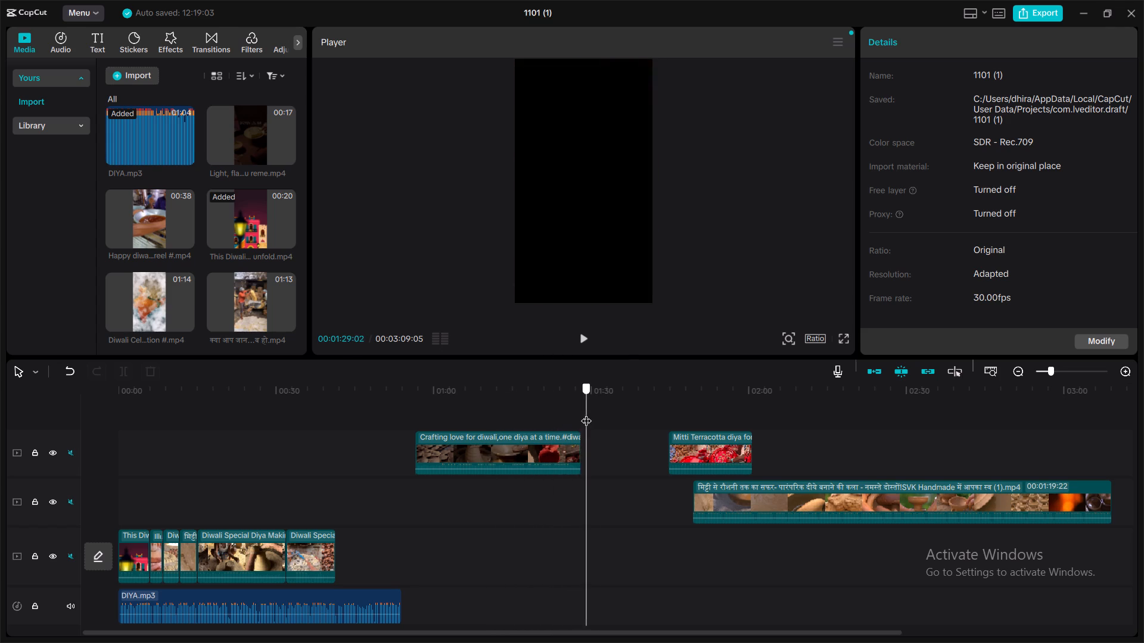
pyautogui.moveTo(586, 413); pyautogui.dragTo(461, 428)
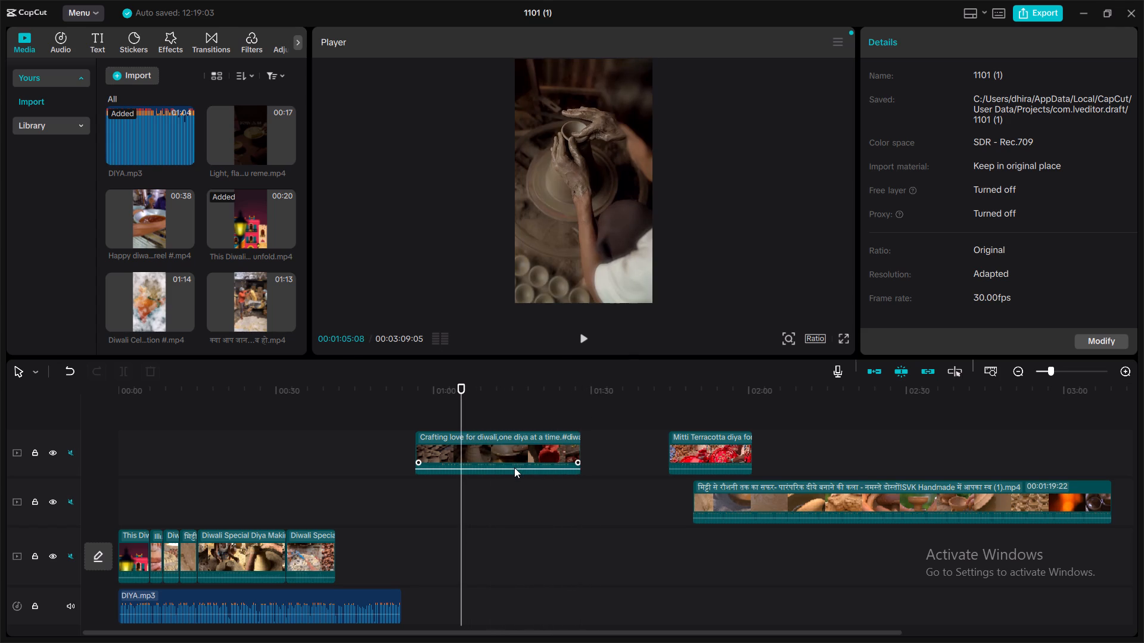
pyautogui.click(514, 467)
pyautogui.press('BackSpace')
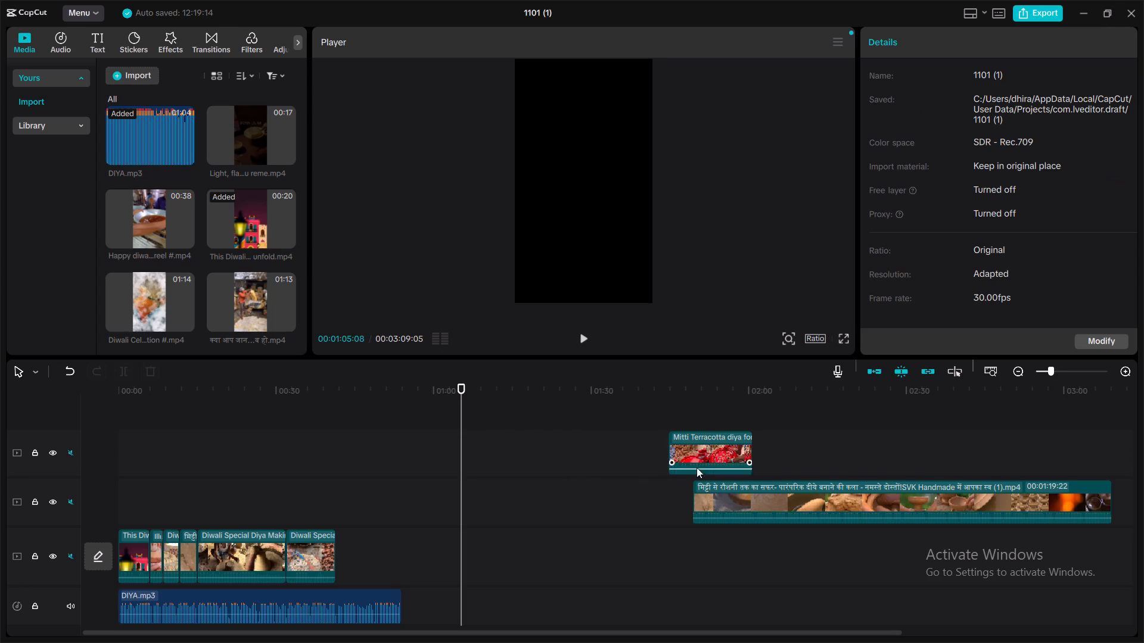
# Bring the staged Mitti Terracotta diya clip earlier on the timeline, skim its red-dipping shots, and delete the clip.
pyautogui.moveTo(707, 432); pyautogui.dragTo(562, 530)
pyautogui.moveTo(457, 458); pyautogui.dragTo(570, 463)
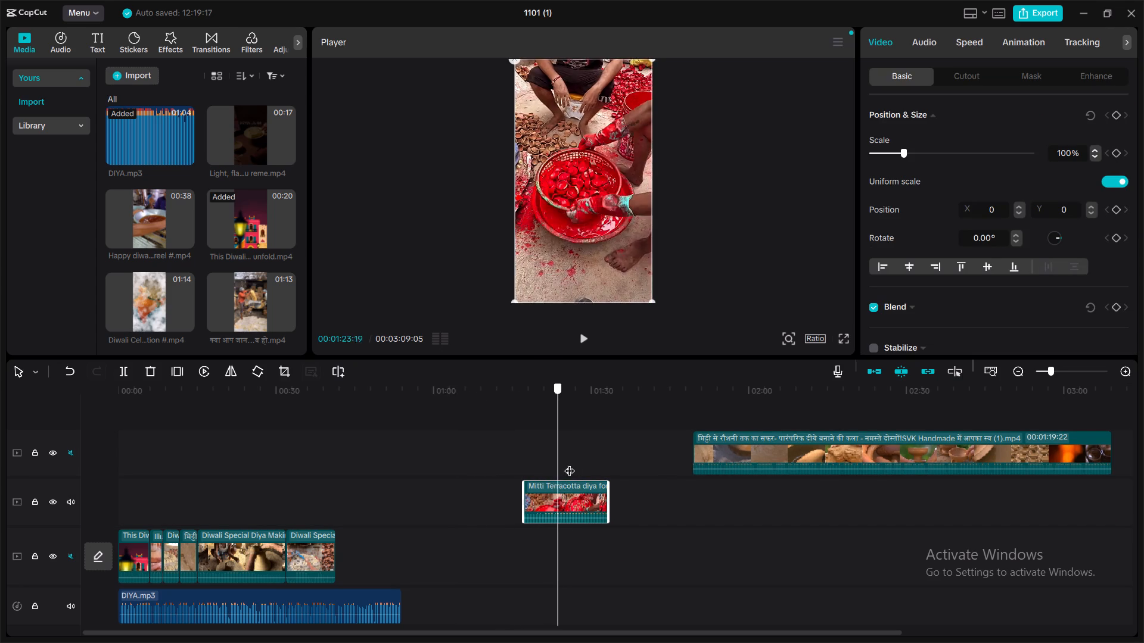
pyautogui.moveTo(570, 463); pyautogui.dragTo(556, 485)
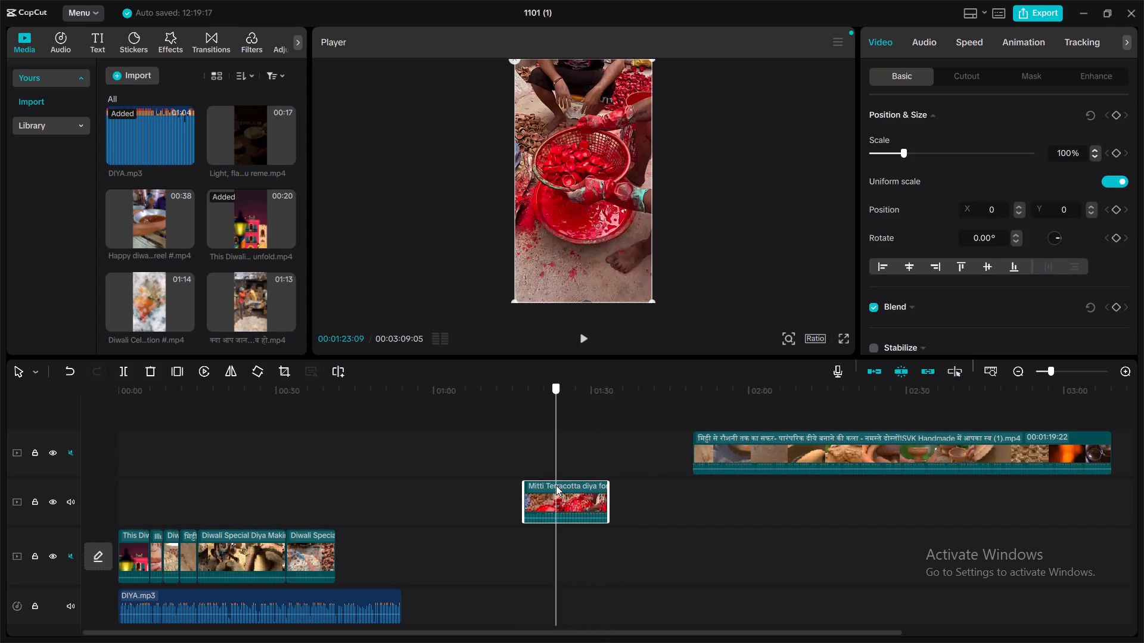
pyautogui.click(580, 489)
pyautogui.press('BackSpace')
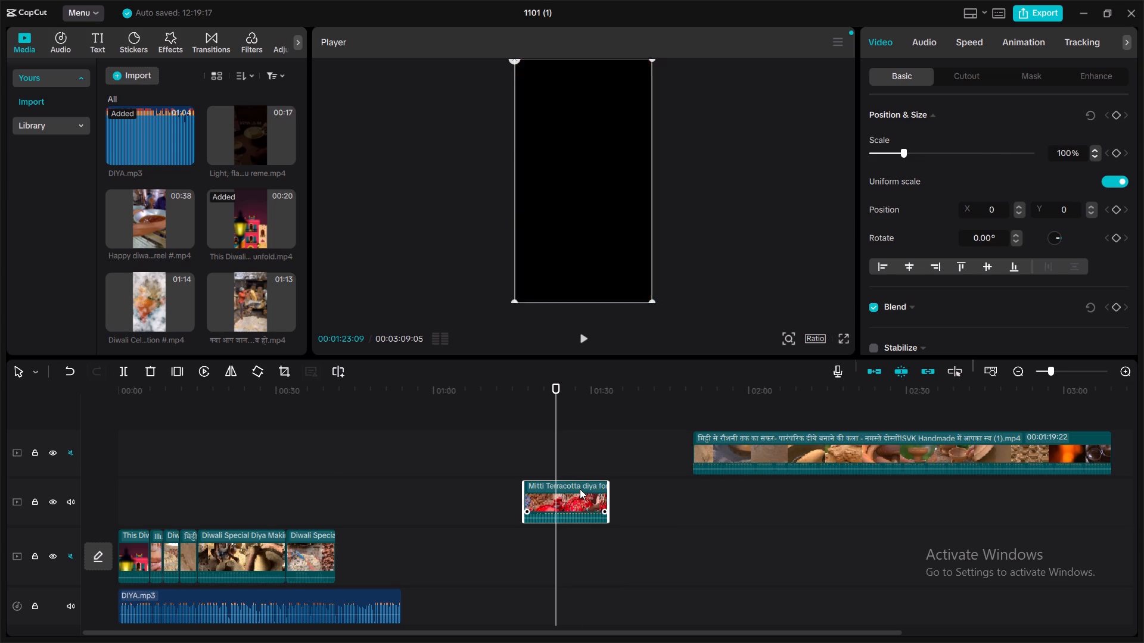
# Skim the remaining staged मिट्टी से रौशनी तक का सफर clip through to its last frame.
pyautogui.click(688, 401)
pyautogui.moveTo(688, 401); pyautogui.dragTo(965, 420)
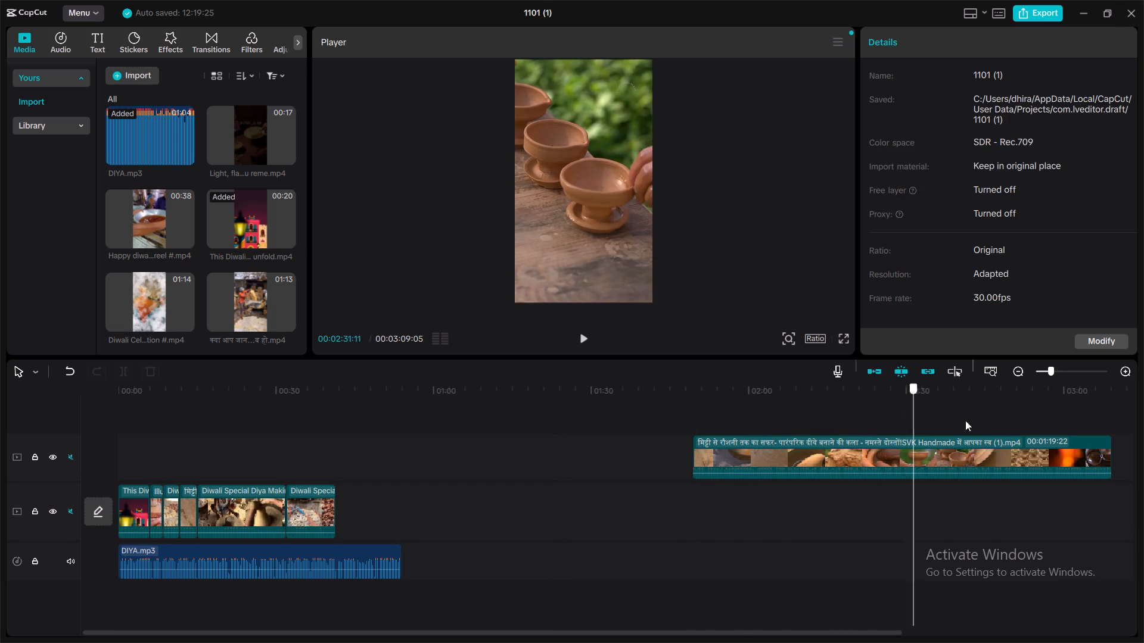
pyautogui.moveTo(965, 420); pyautogui.dragTo(1104, 434)
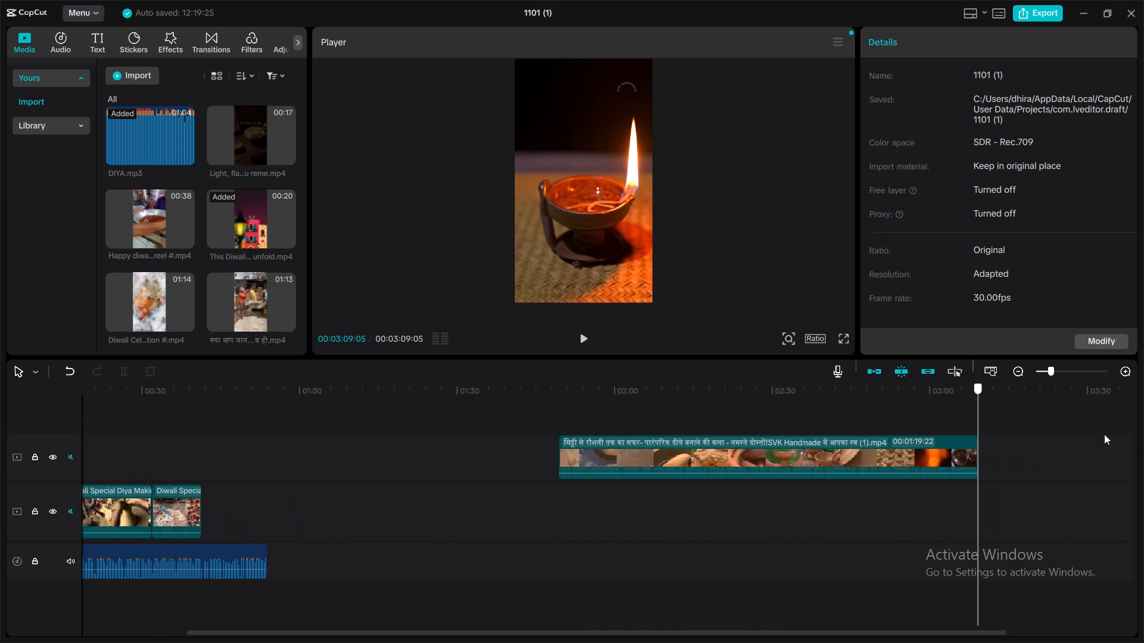
# Return to the end of the last main-track clip and play DIYA.mp3 from there to hear what the following scene needs.
pyautogui.moveTo(1104, 434); pyautogui.dragTo(212, 469)
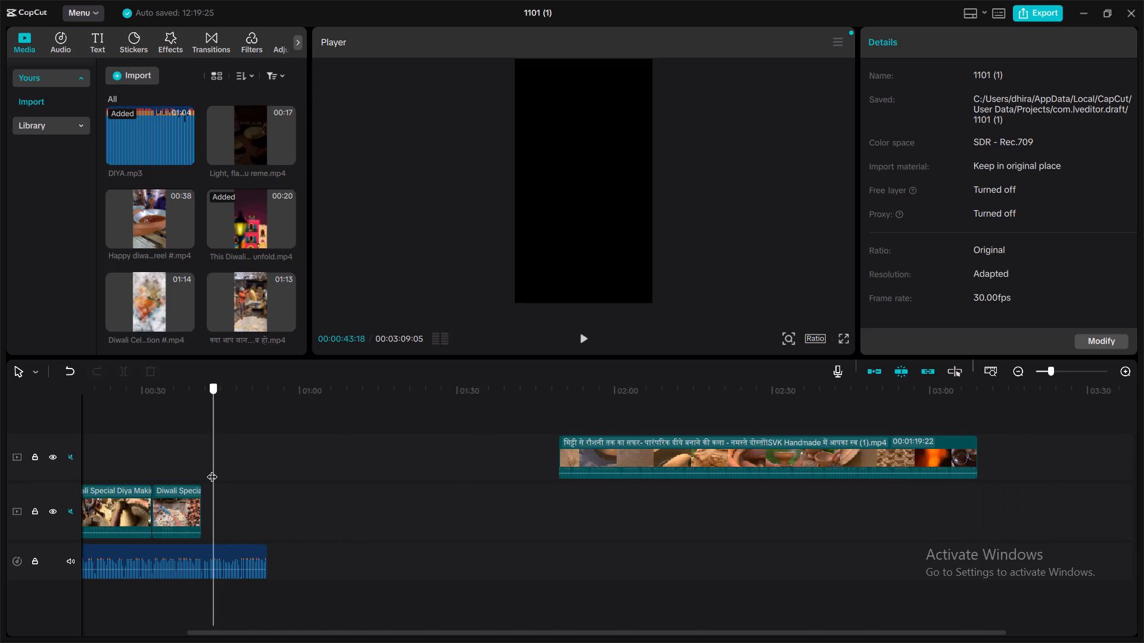
pyautogui.moveTo(212, 469); pyautogui.dragTo(194, 467)
pyautogui.click(583, 332)
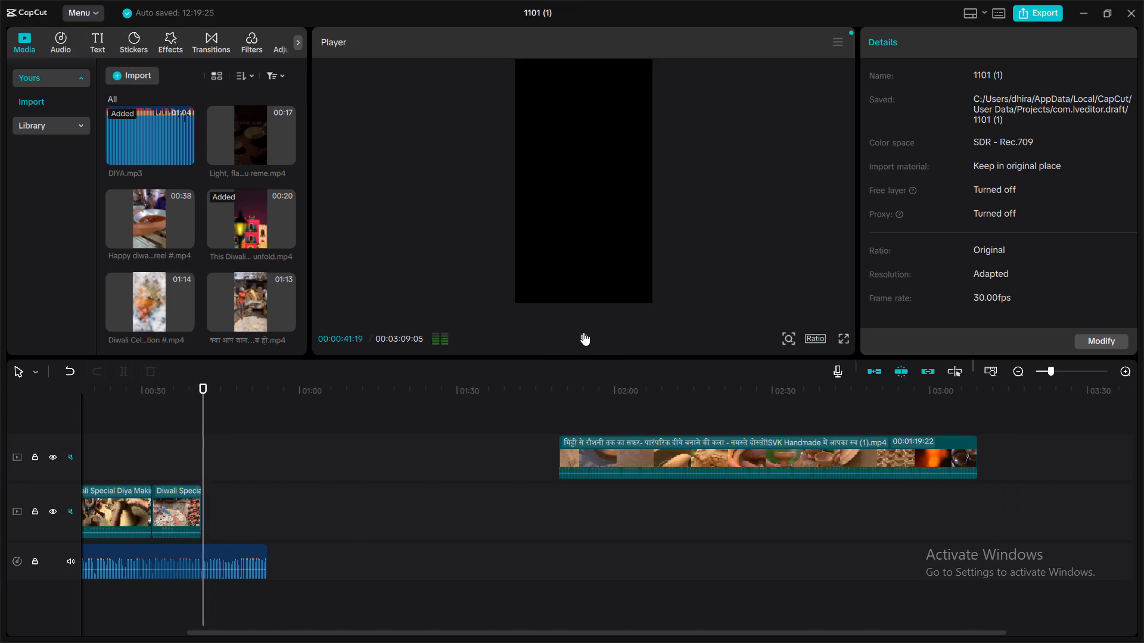
pyautogui.click(583, 332)
pyautogui.hscroll(1, 439, 451)
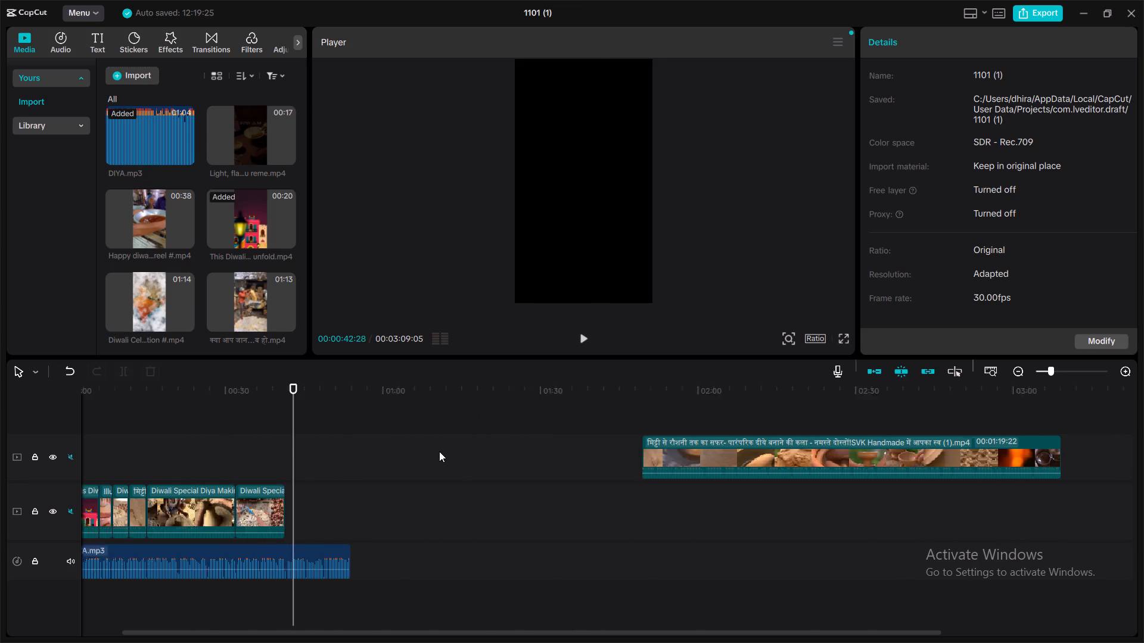
pyautogui.hscroll(1, 439, 451)
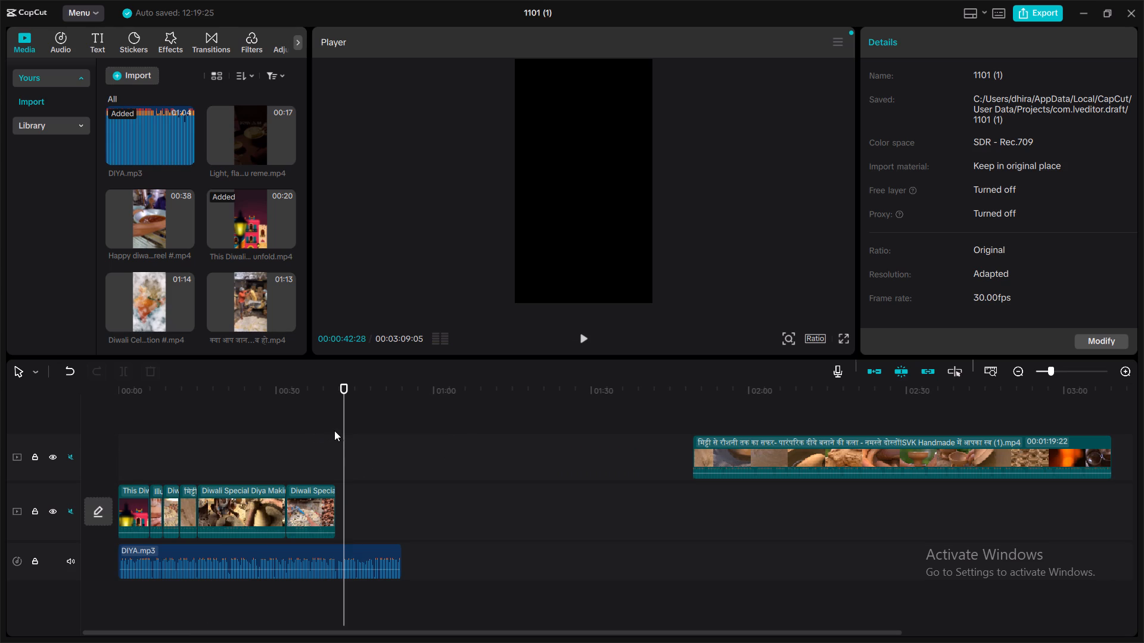
pyautogui.moveTo(342, 430); pyautogui.dragTo(334, 431)
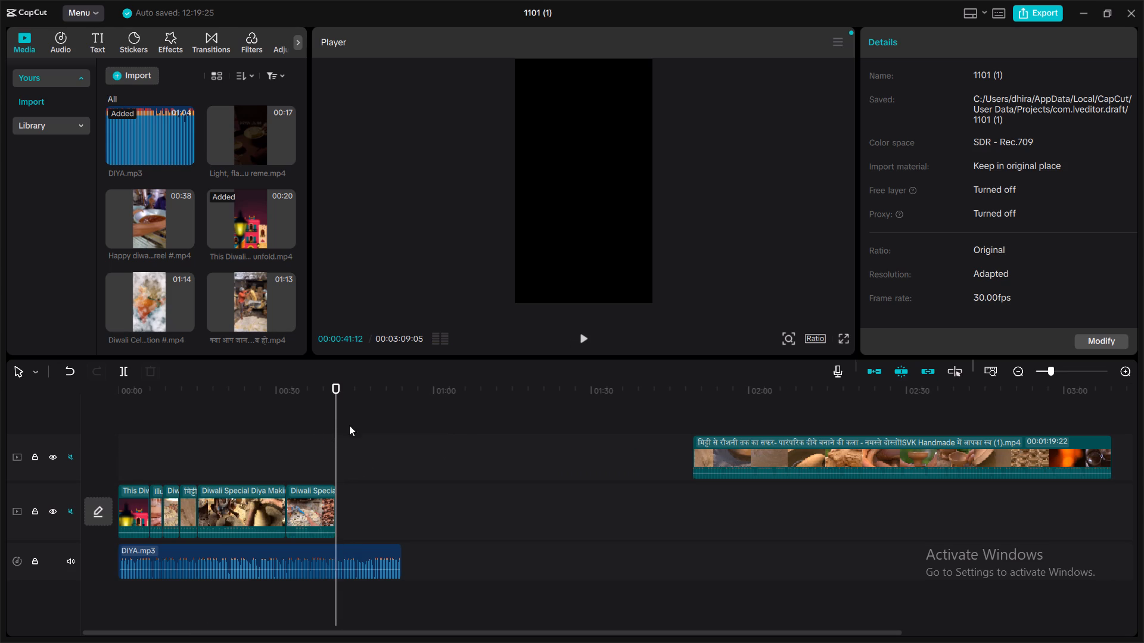
pyautogui.click(587, 334)
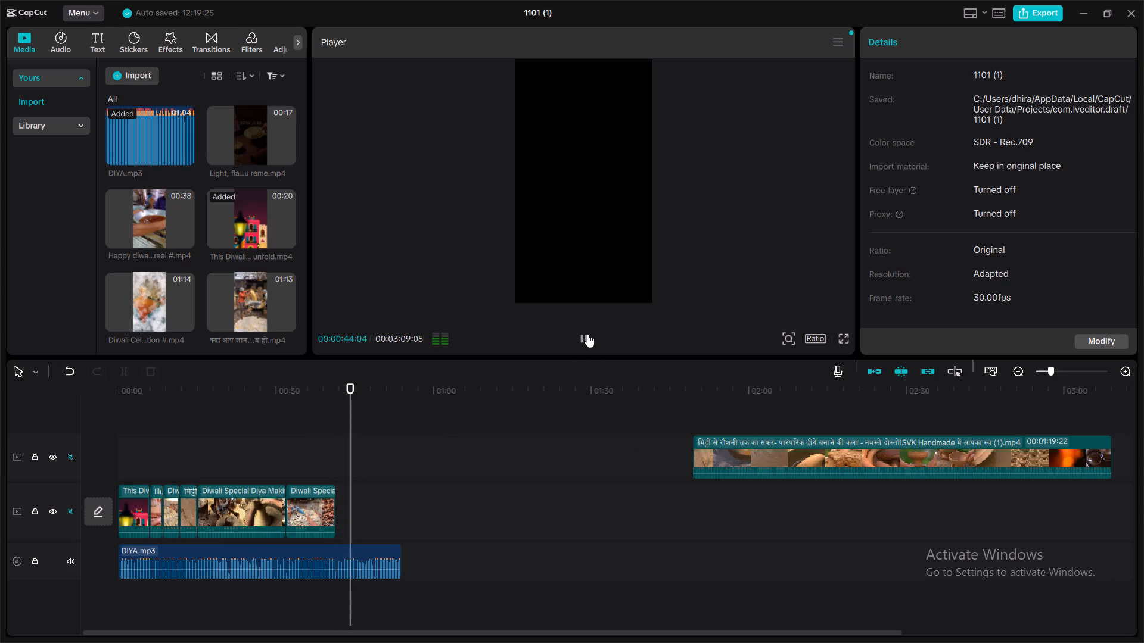
pyautogui.click(587, 334)
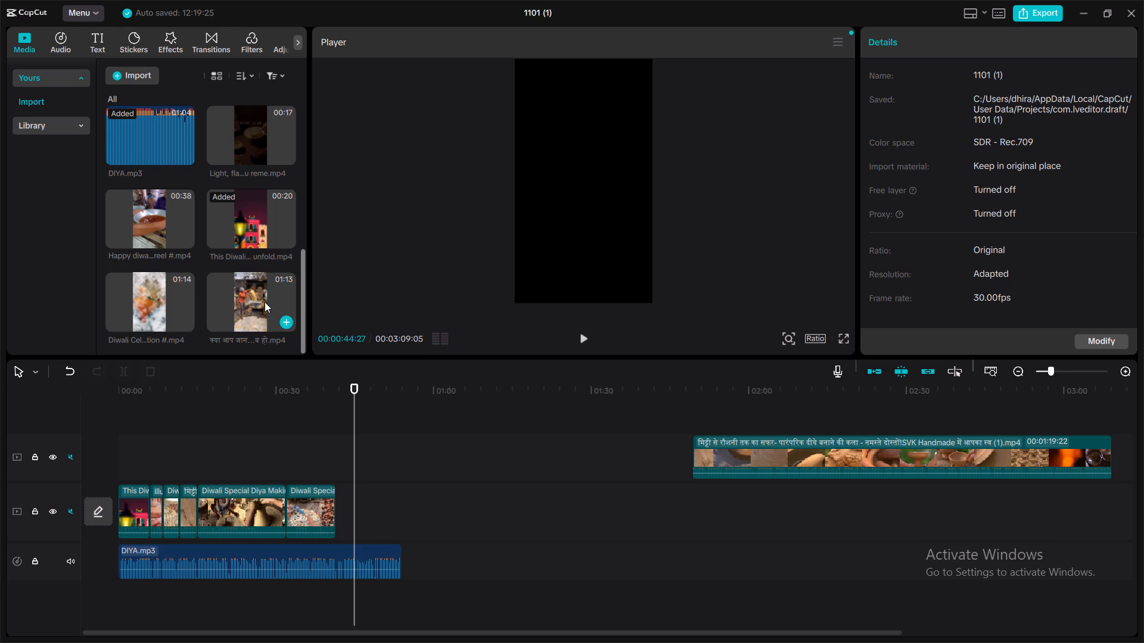
# Add the 32-second Crafting love for diwali clip from the imported media to the end of the main track.
pyautogui.scroll(-2, 265, 302)
pyautogui.scroll(1, 265, 302)
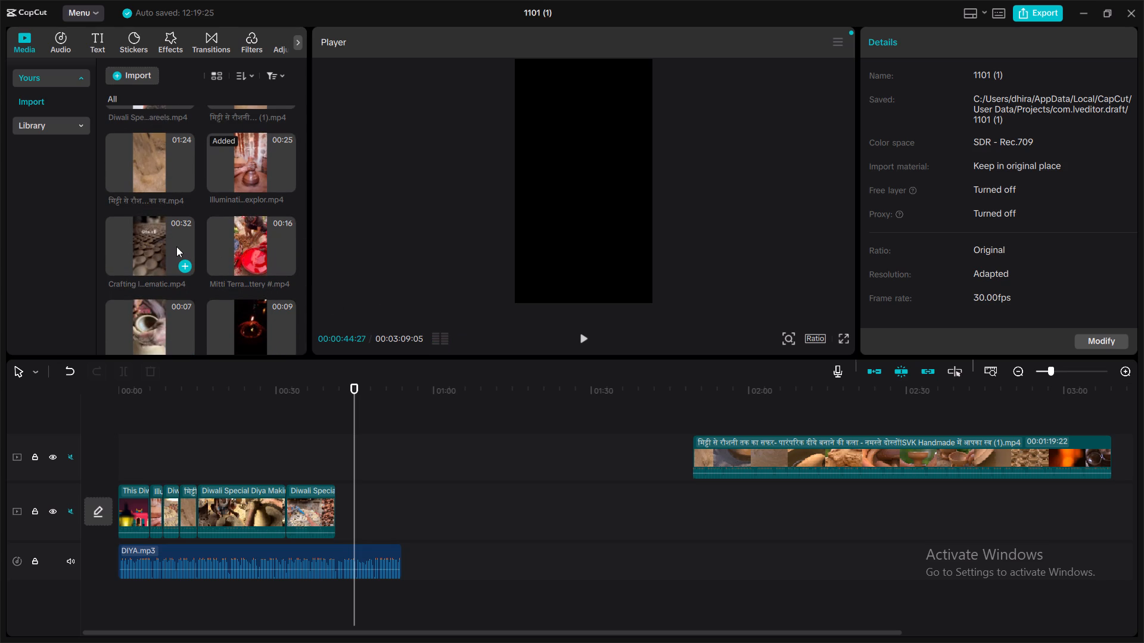
pyautogui.moveTo(166, 243); pyautogui.dragTo(409, 503)
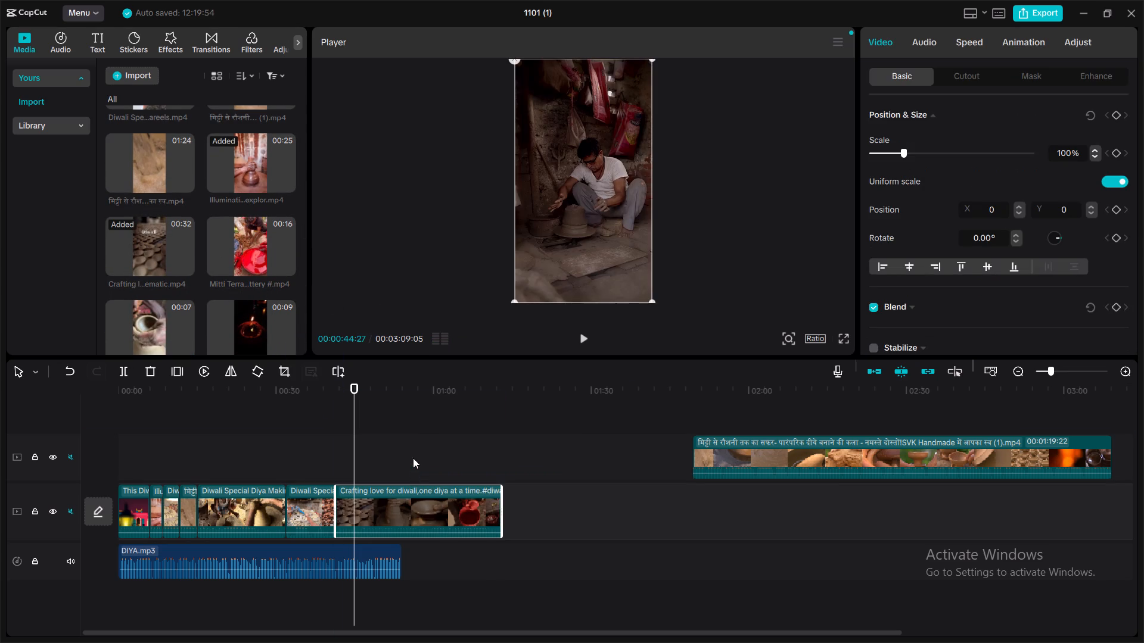
# Find the red diya decorating shot in the Crafting love for diwali clip and trim the clip's start to it, at 00:01:02:16.
pyautogui.click(413, 455)
pyautogui.moveTo(413, 455); pyautogui.dragTo(472, 461)
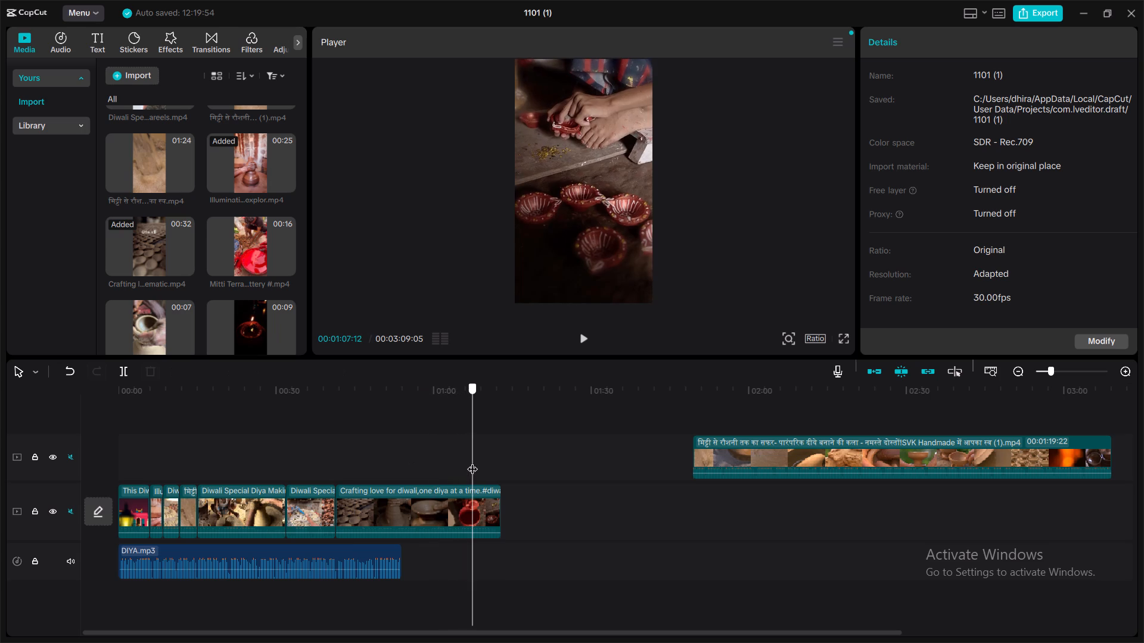
pyautogui.moveTo(472, 461); pyautogui.dragTo(415, 466)
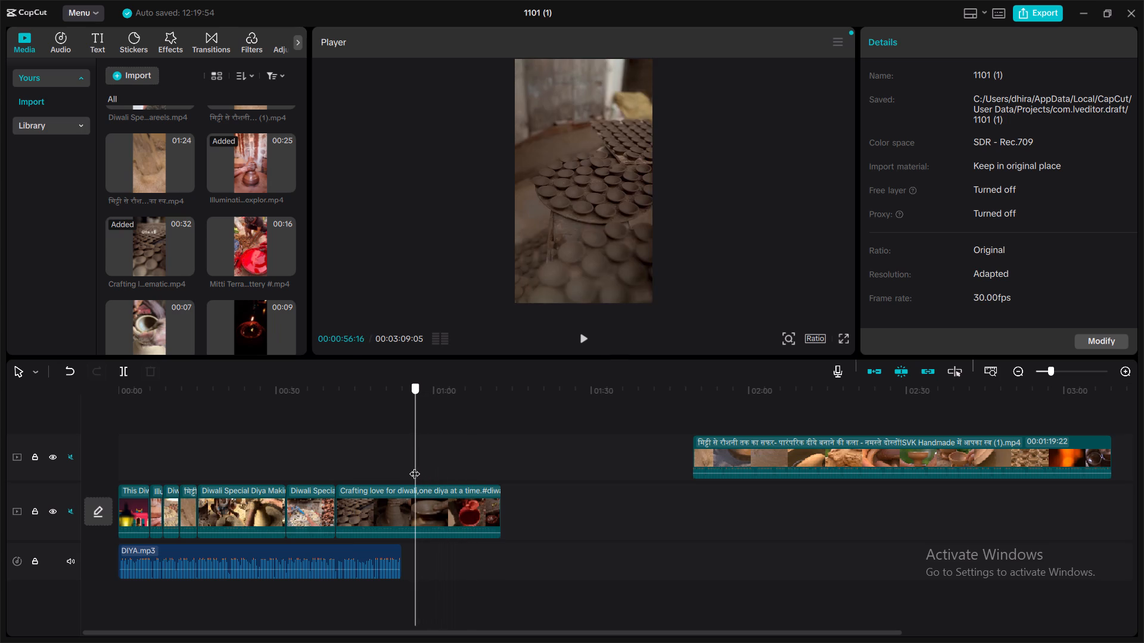
pyautogui.moveTo(415, 466); pyautogui.dragTo(356, 469)
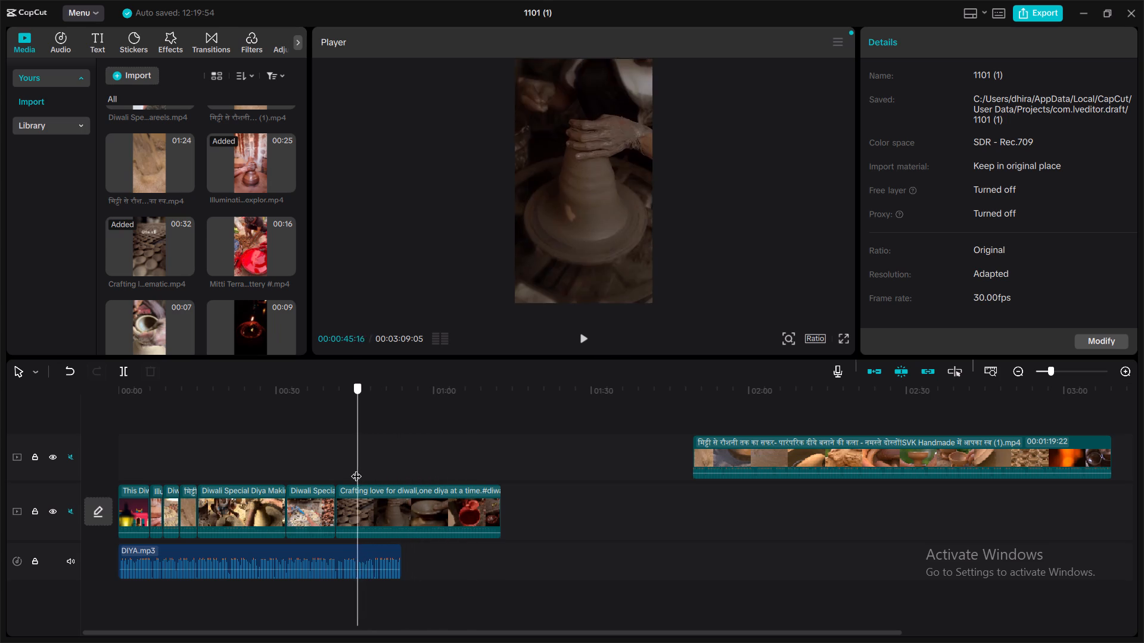
pyautogui.moveTo(356, 469); pyautogui.dragTo(405, 466)
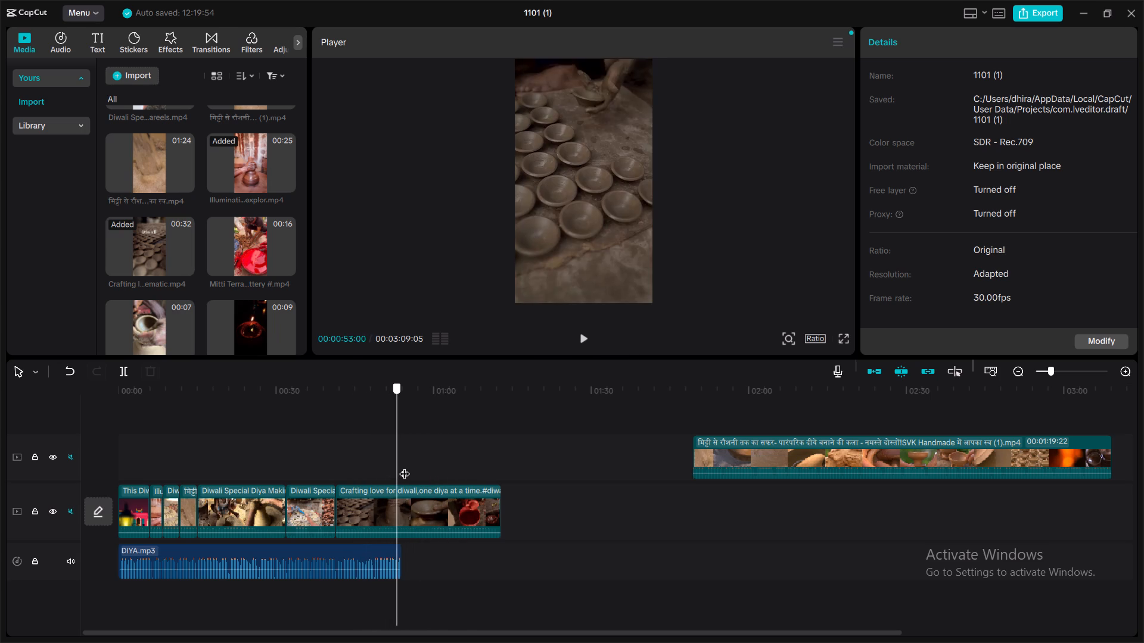
pyautogui.moveTo(405, 466); pyautogui.dragTo(436, 467)
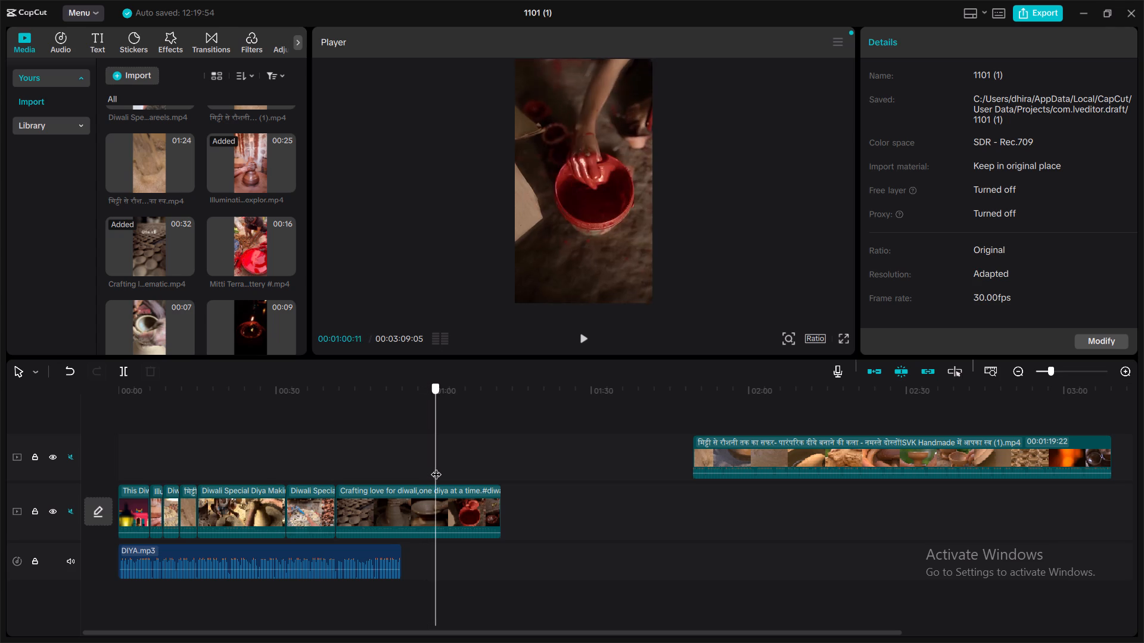
pyautogui.moveTo(436, 467); pyautogui.dragTo(451, 461)
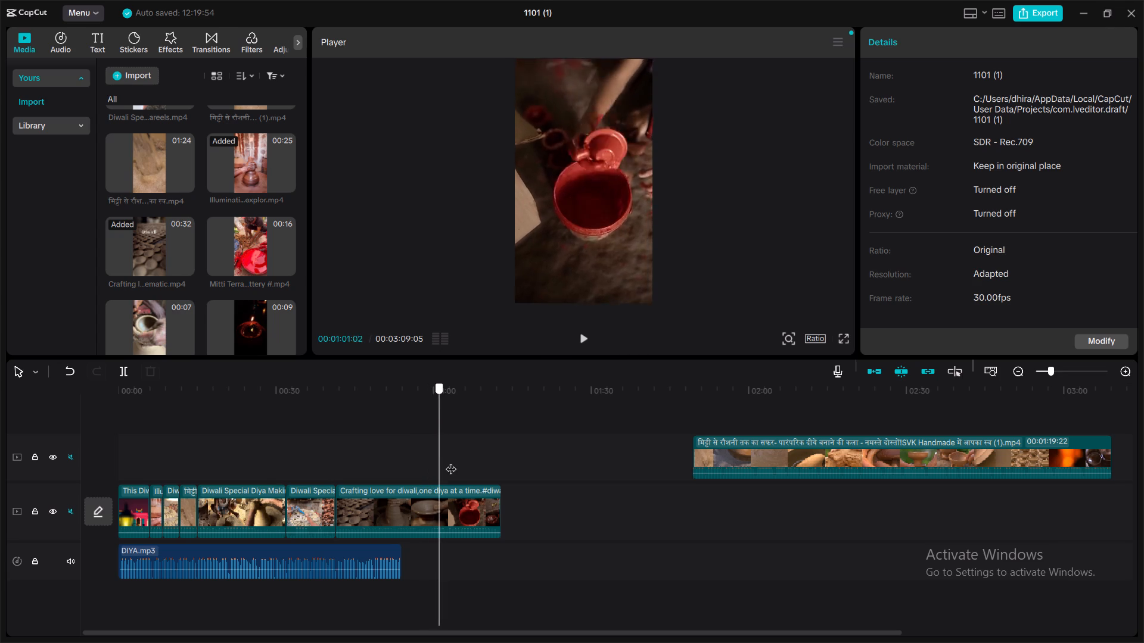
pyautogui.moveTo(451, 461); pyautogui.dragTo(441, 461)
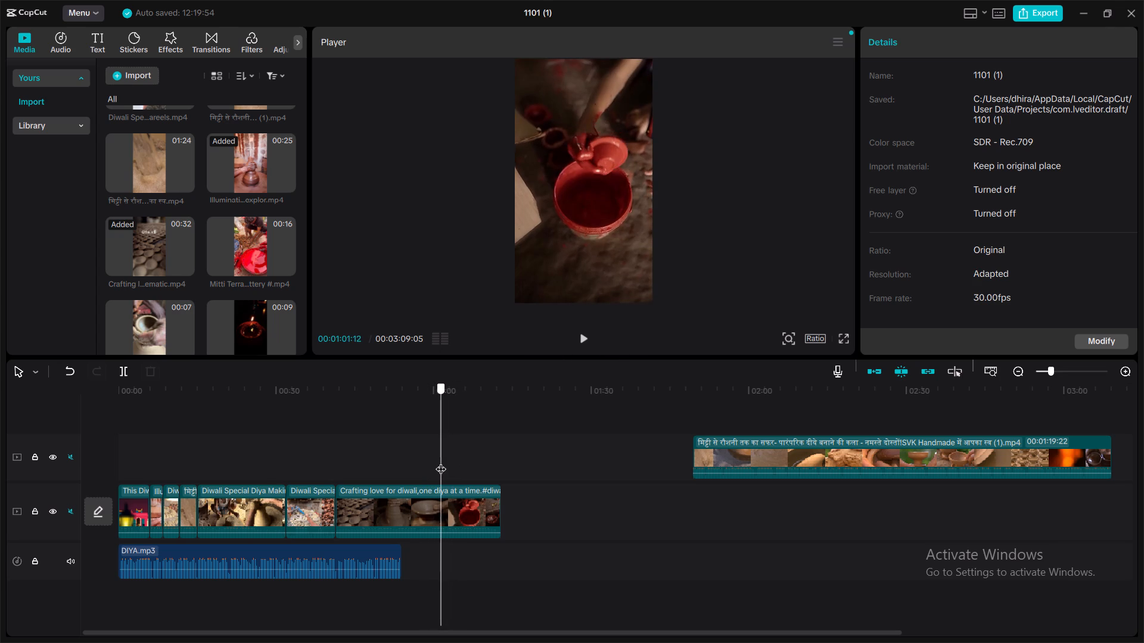
pyautogui.moveTo(441, 461); pyautogui.dragTo(447, 458)
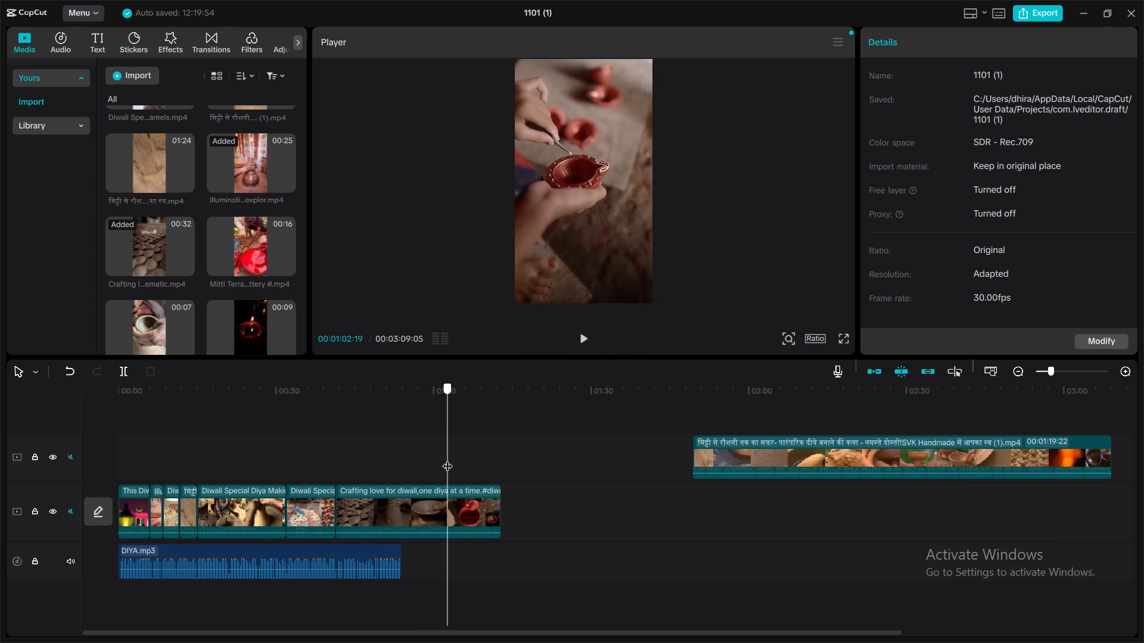
pyautogui.moveTo(447, 458); pyautogui.dragTo(447, 458)
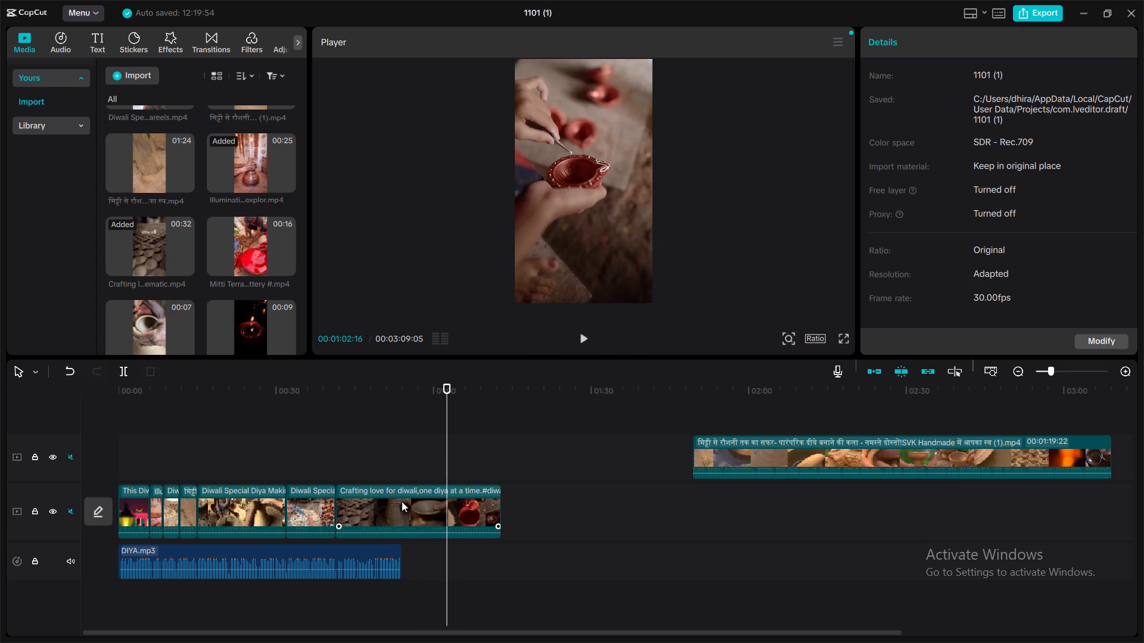
pyautogui.click(398, 505)
pyautogui.moveTo(336, 497); pyautogui.dragTo(449, 502)
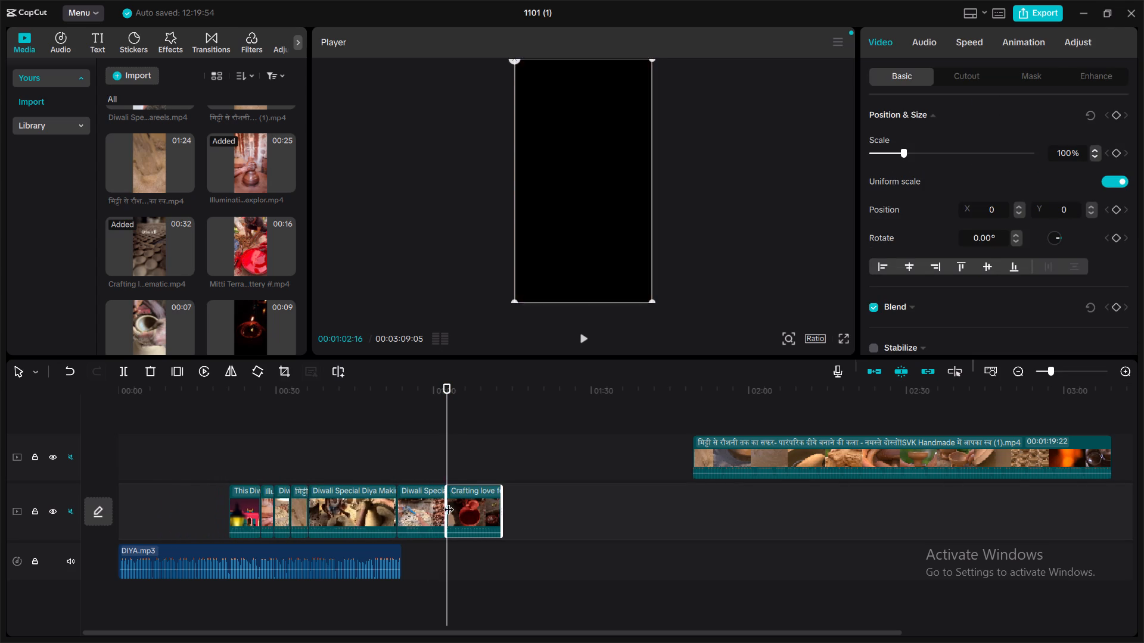
# Play the ending against DIYA.mp3 and trim the end of the Crafting love for diwali clip to 00:00:48:23.
pyautogui.click(329, 454)
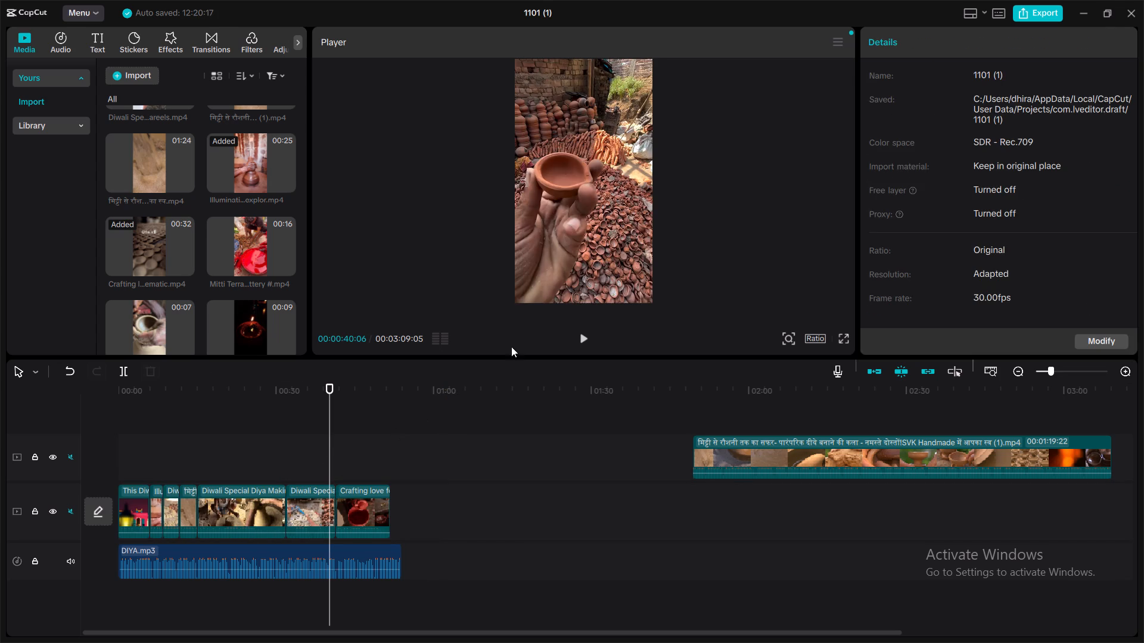
pyautogui.click(583, 333)
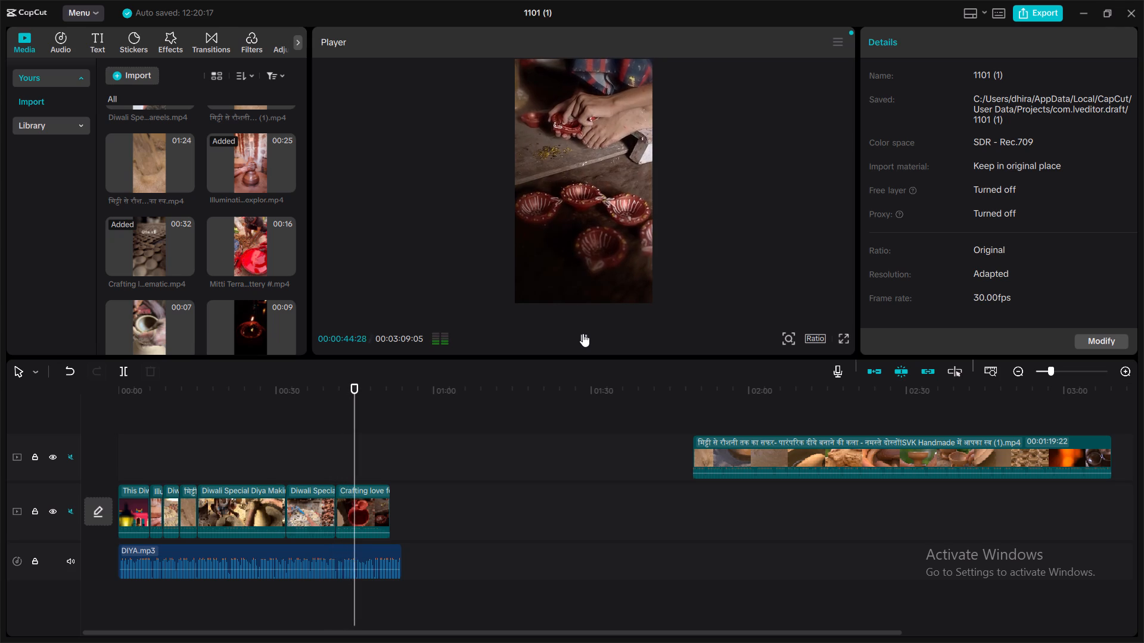
pyautogui.click(583, 333)
pyautogui.click(583, 333)
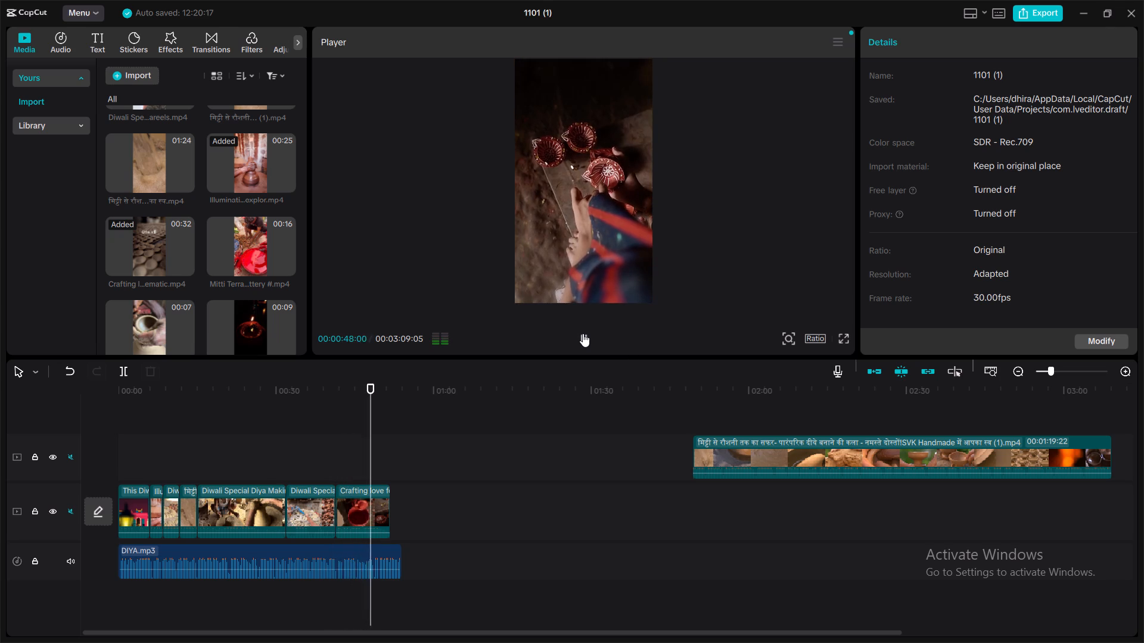
pyautogui.click(583, 333)
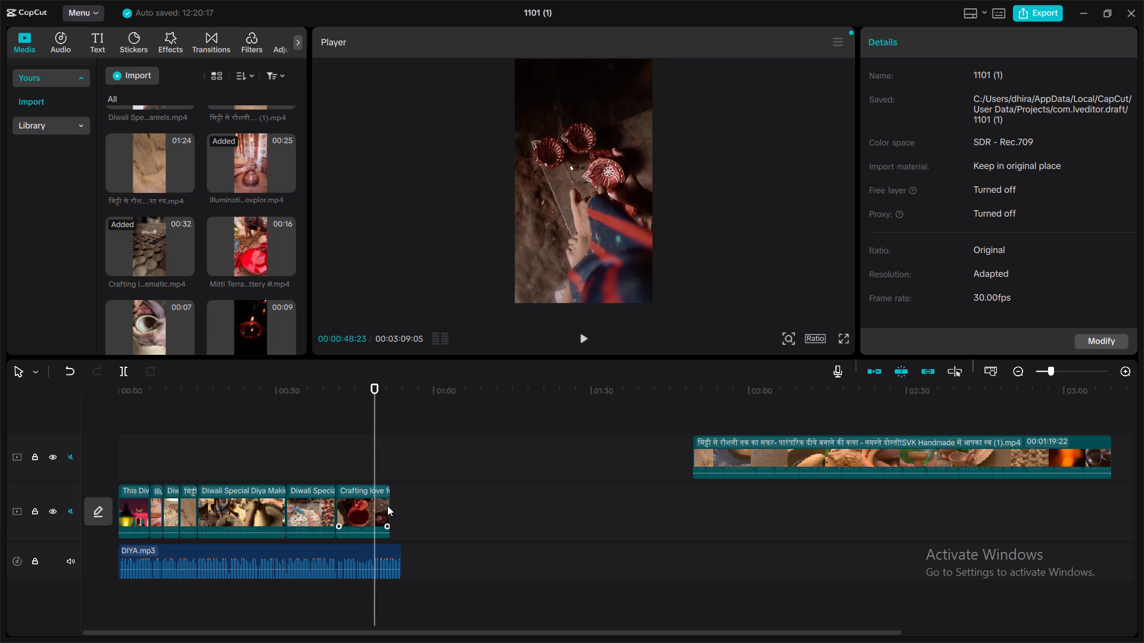
pyautogui.moveTo(389, 504); pyautogui.dragTo(373, 507)
# Play the rest of DIYA.mp3 through to its end to hear what the closing scene needs.
pyautogui.click(586, 342)
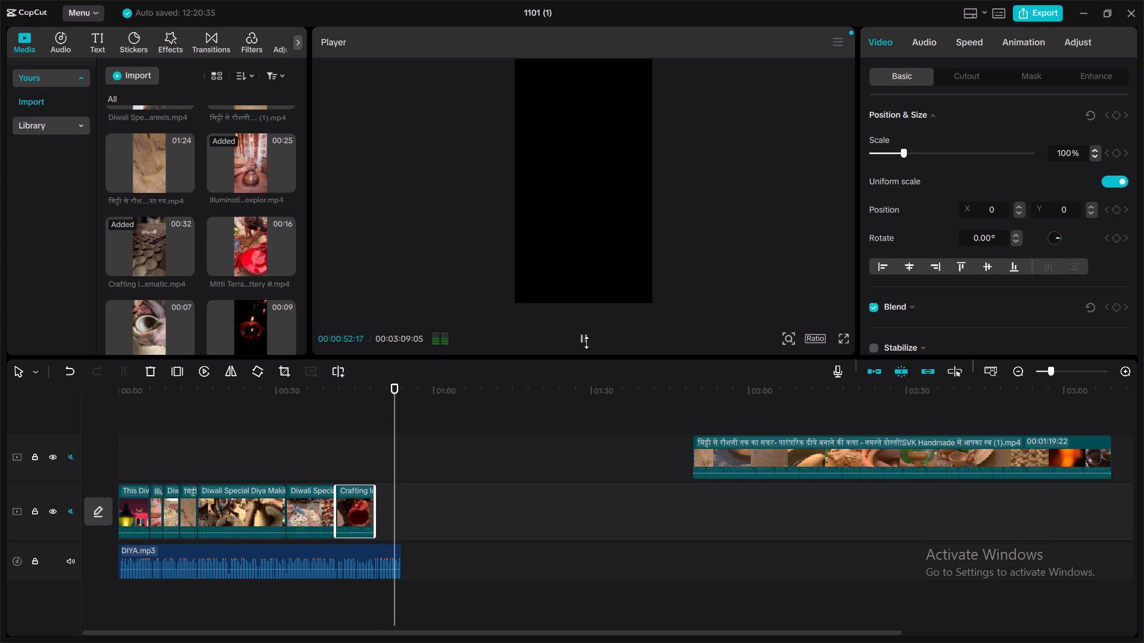
pyautogui.click(586, 342)
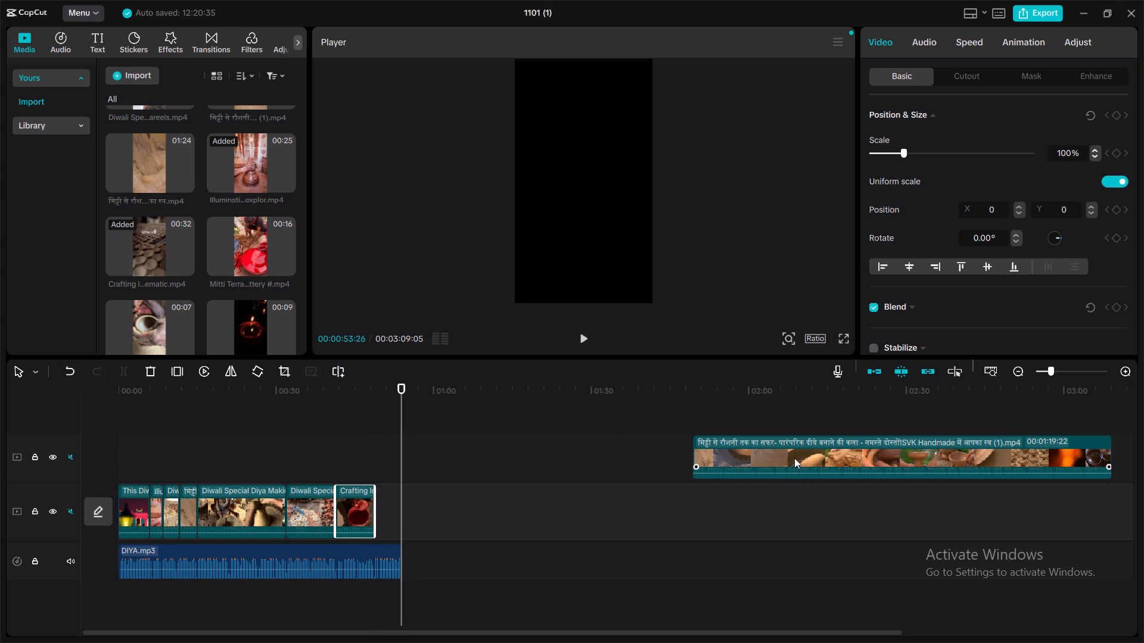
# Skim the मिट्टी से रौशनी तक का सफर clip staged on the upper track and delete it from the timeline.
pyautogui.click(789, 414)
pyautogui.moveTo(789, 414); pyautogui.dragTo(1122, 429)
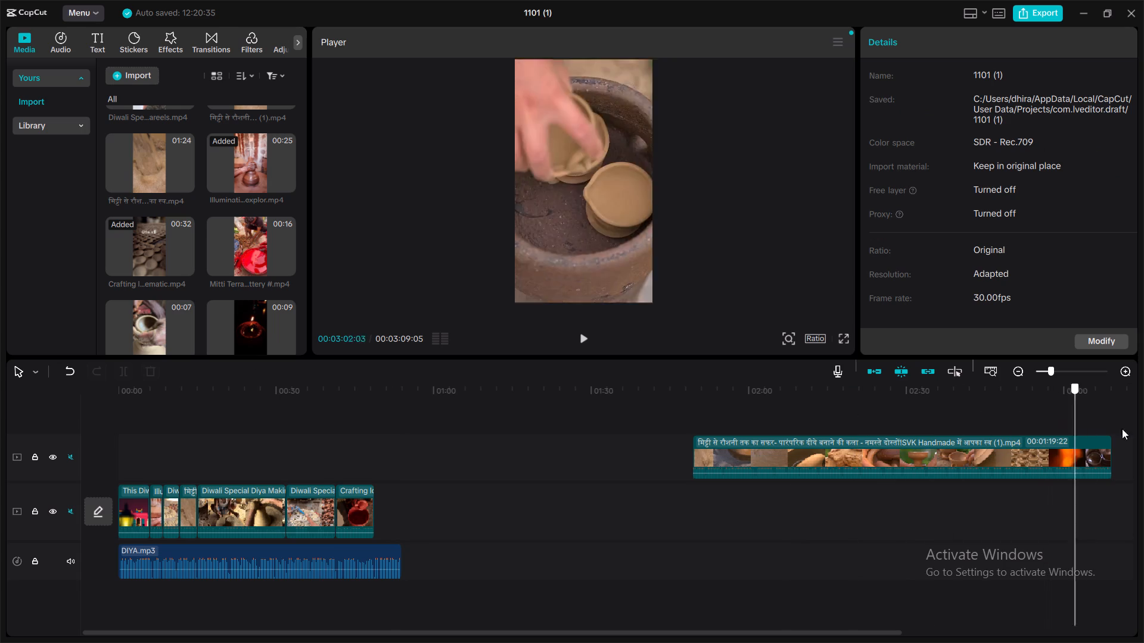
pyautogui.moveTo(1122, 429); pyautogui.dragTo(675, 471)
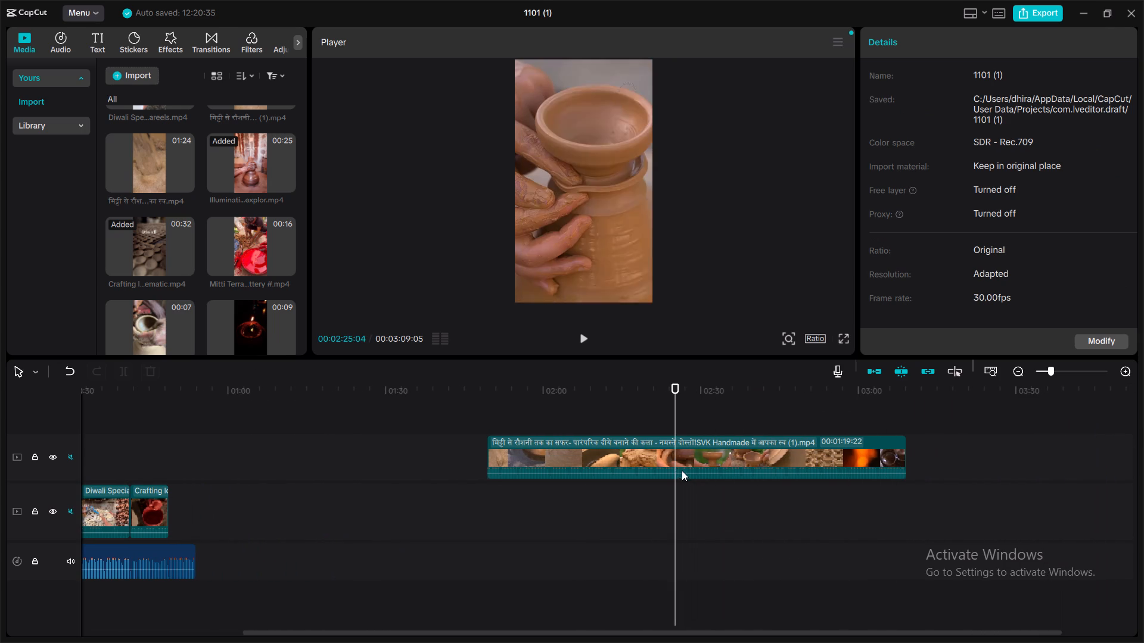
pyautogui.click(734, 461)
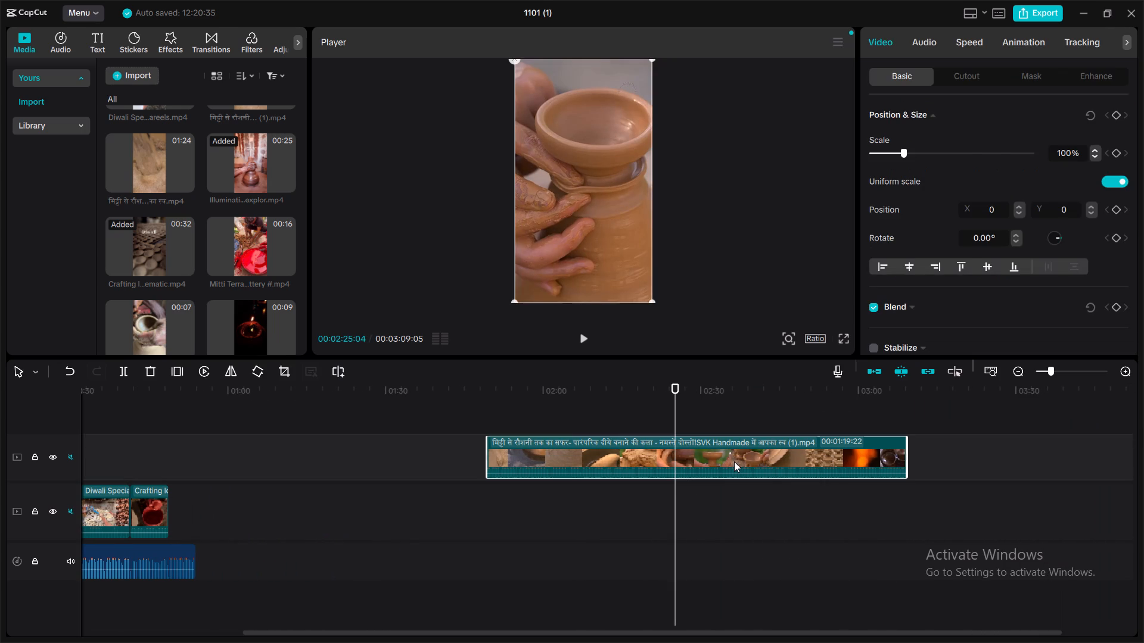
pyautogui.press('BackSpace')
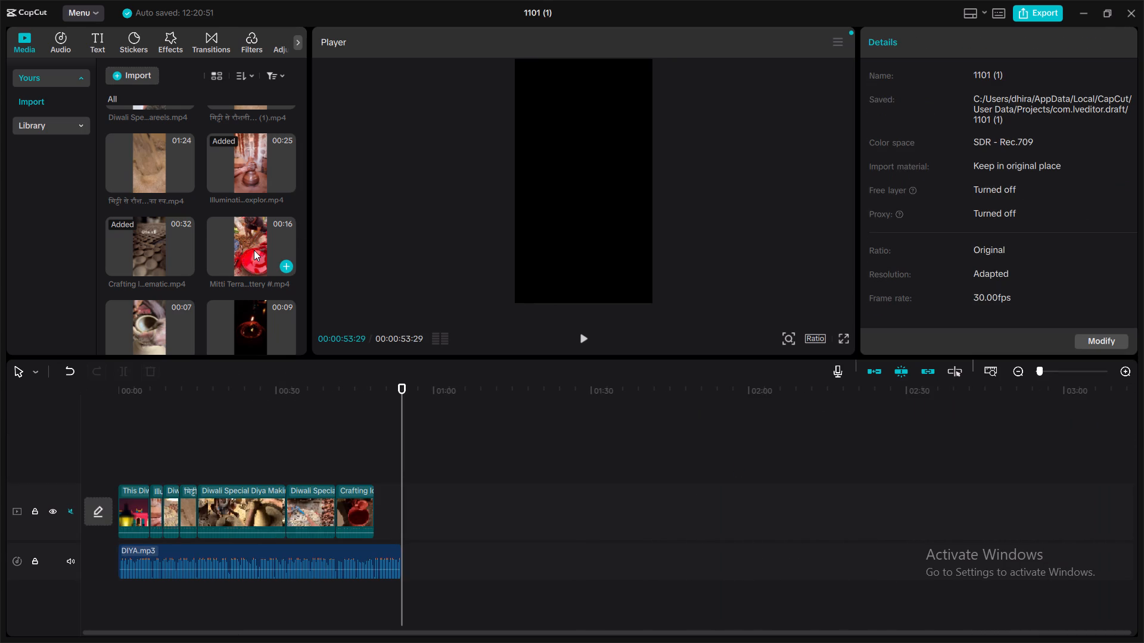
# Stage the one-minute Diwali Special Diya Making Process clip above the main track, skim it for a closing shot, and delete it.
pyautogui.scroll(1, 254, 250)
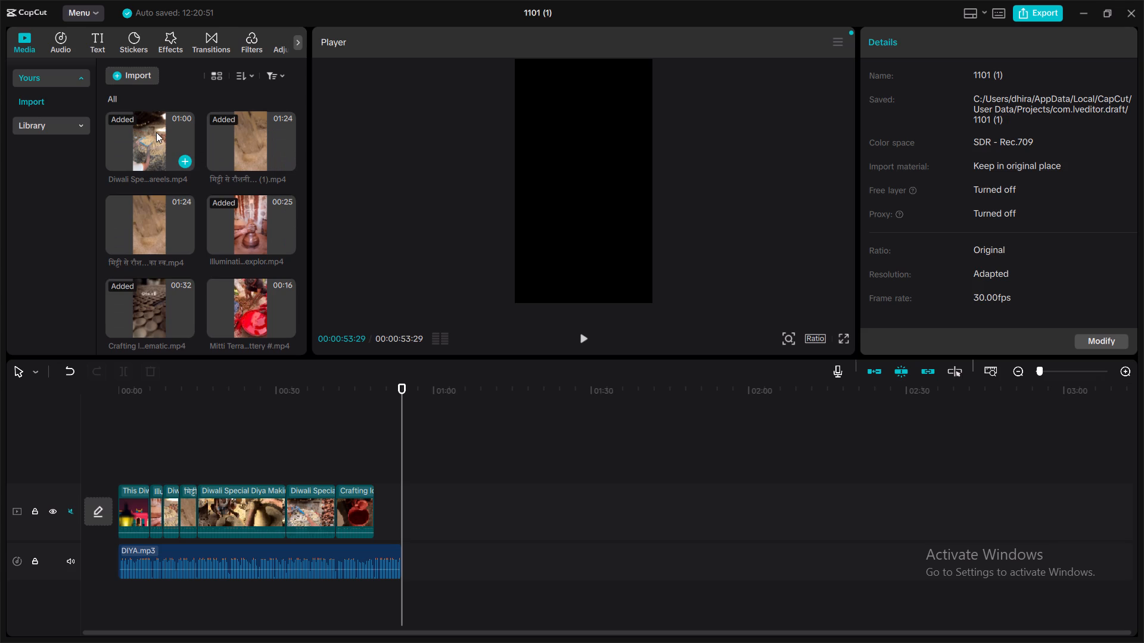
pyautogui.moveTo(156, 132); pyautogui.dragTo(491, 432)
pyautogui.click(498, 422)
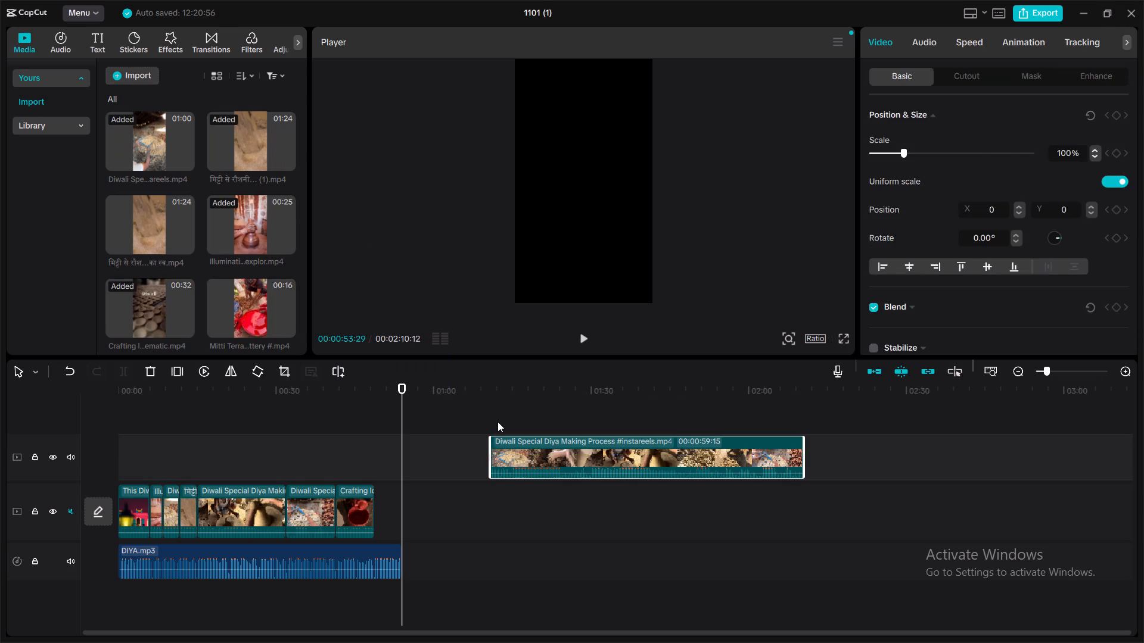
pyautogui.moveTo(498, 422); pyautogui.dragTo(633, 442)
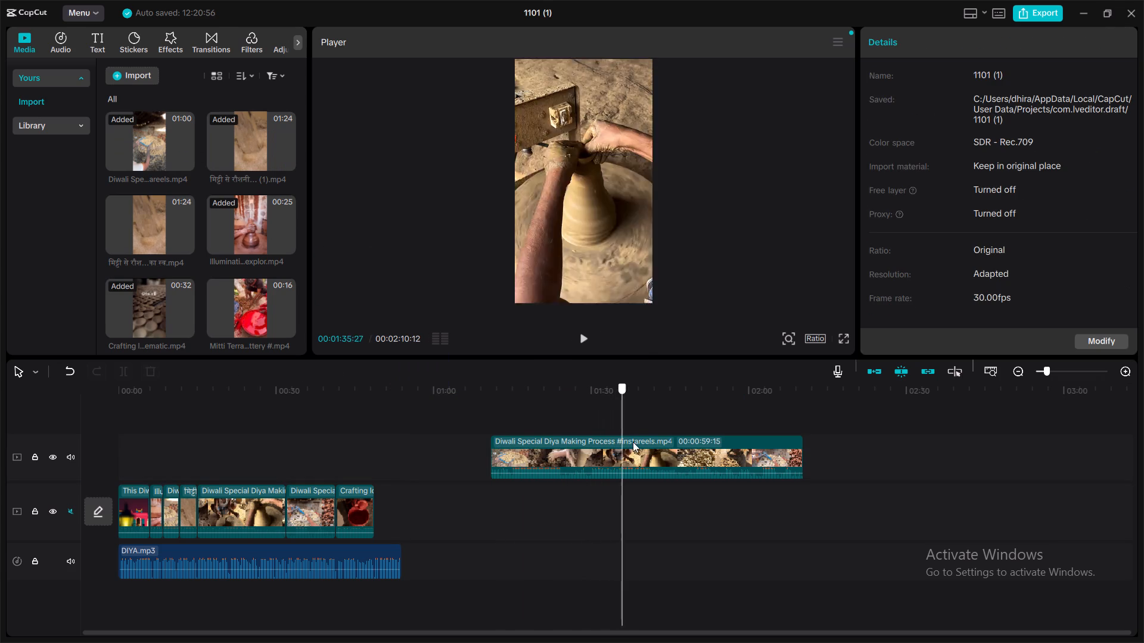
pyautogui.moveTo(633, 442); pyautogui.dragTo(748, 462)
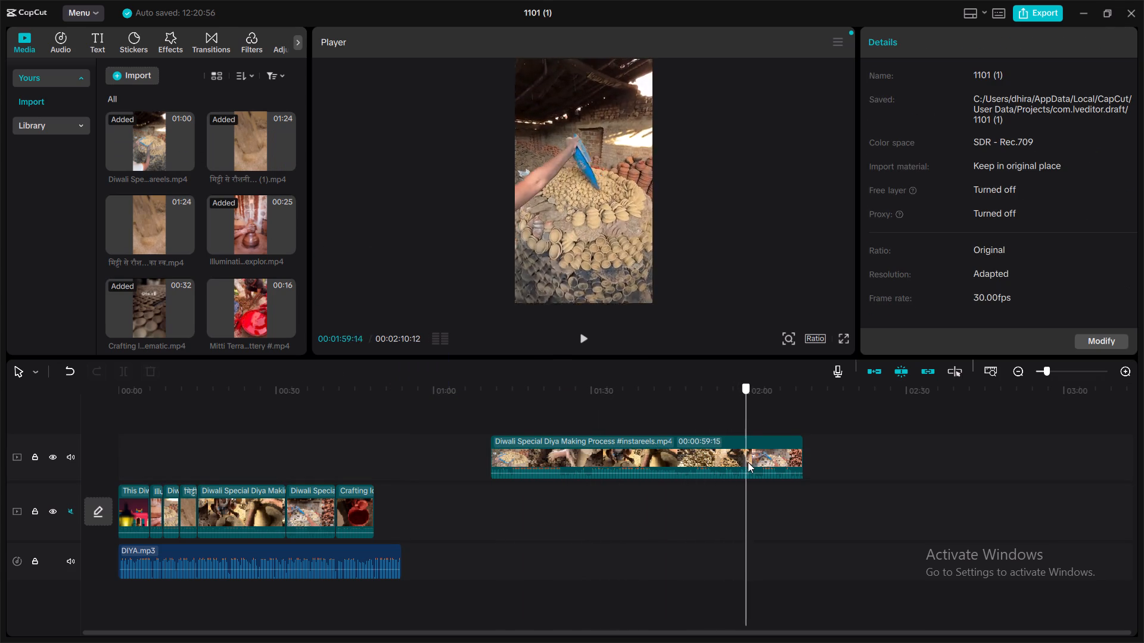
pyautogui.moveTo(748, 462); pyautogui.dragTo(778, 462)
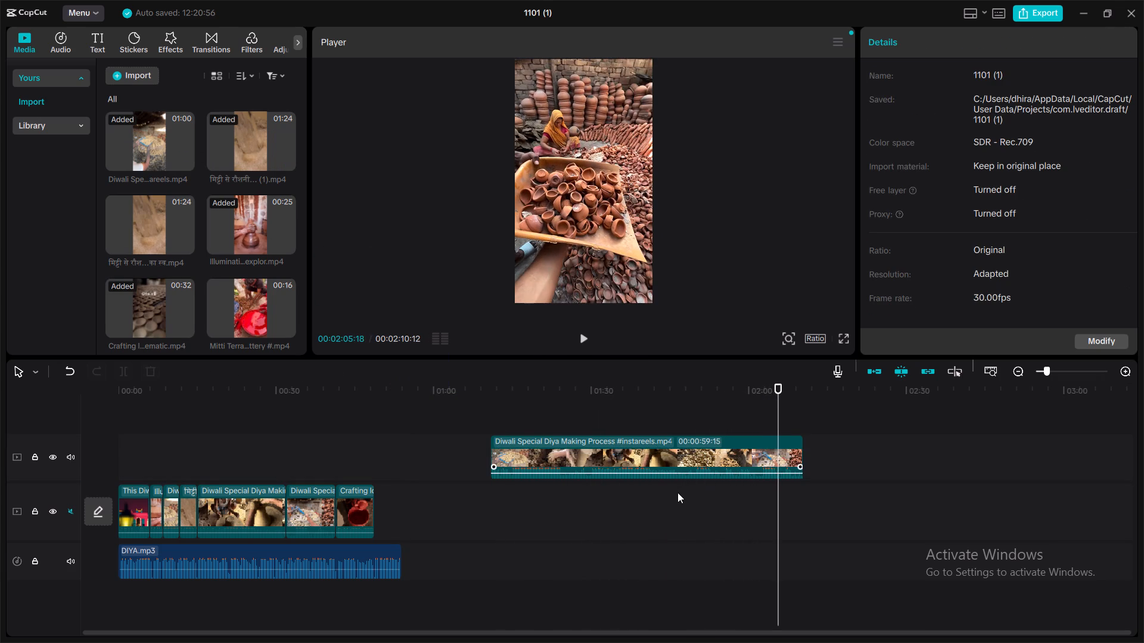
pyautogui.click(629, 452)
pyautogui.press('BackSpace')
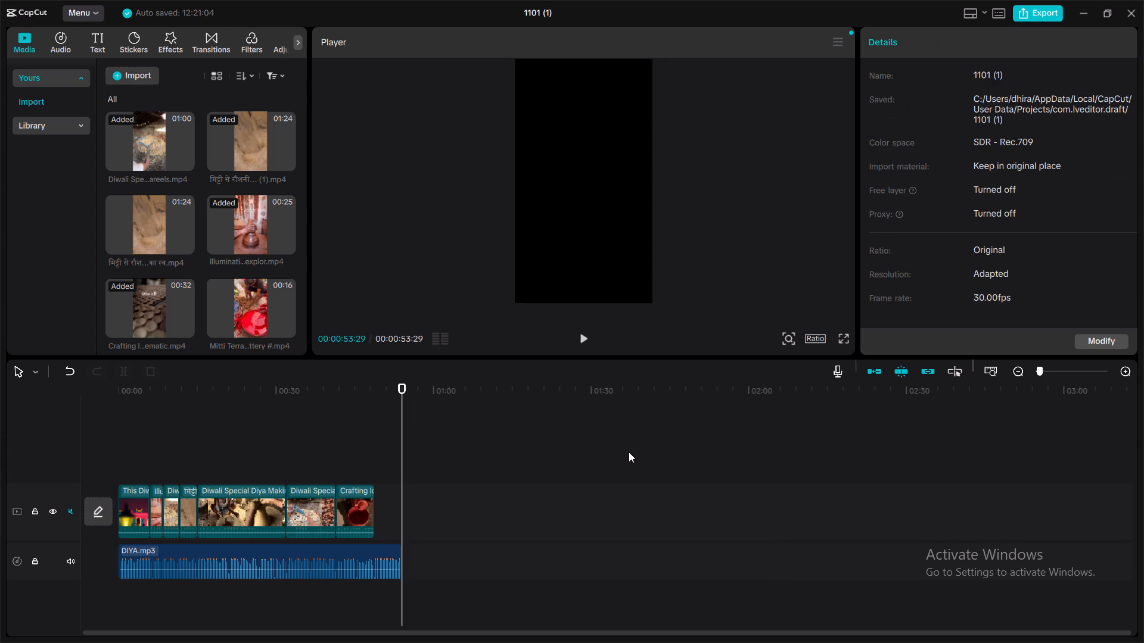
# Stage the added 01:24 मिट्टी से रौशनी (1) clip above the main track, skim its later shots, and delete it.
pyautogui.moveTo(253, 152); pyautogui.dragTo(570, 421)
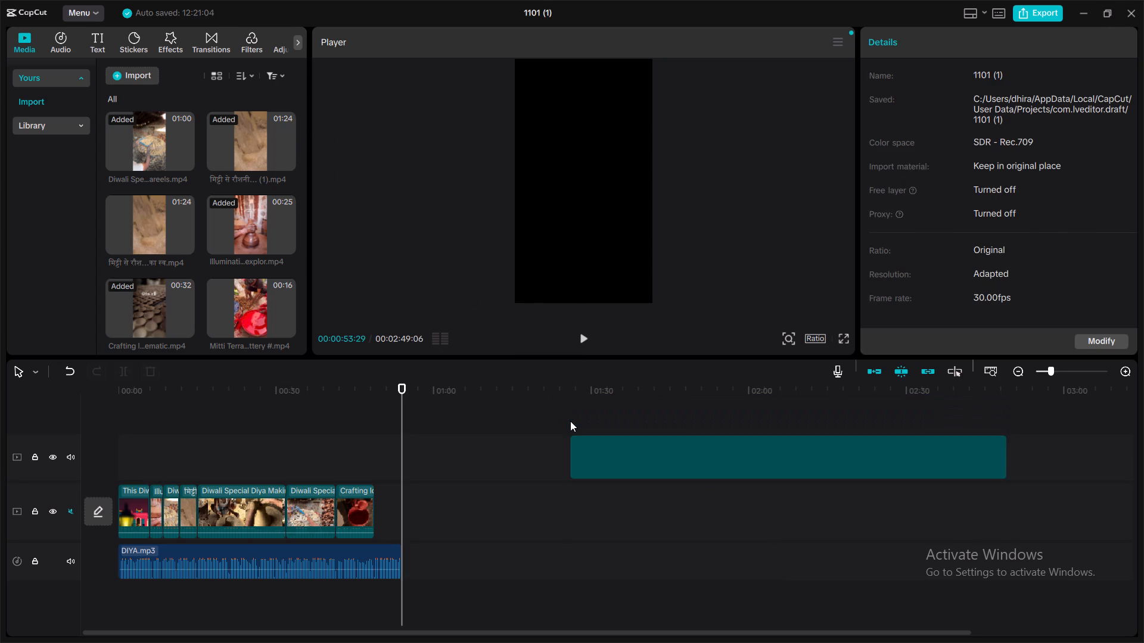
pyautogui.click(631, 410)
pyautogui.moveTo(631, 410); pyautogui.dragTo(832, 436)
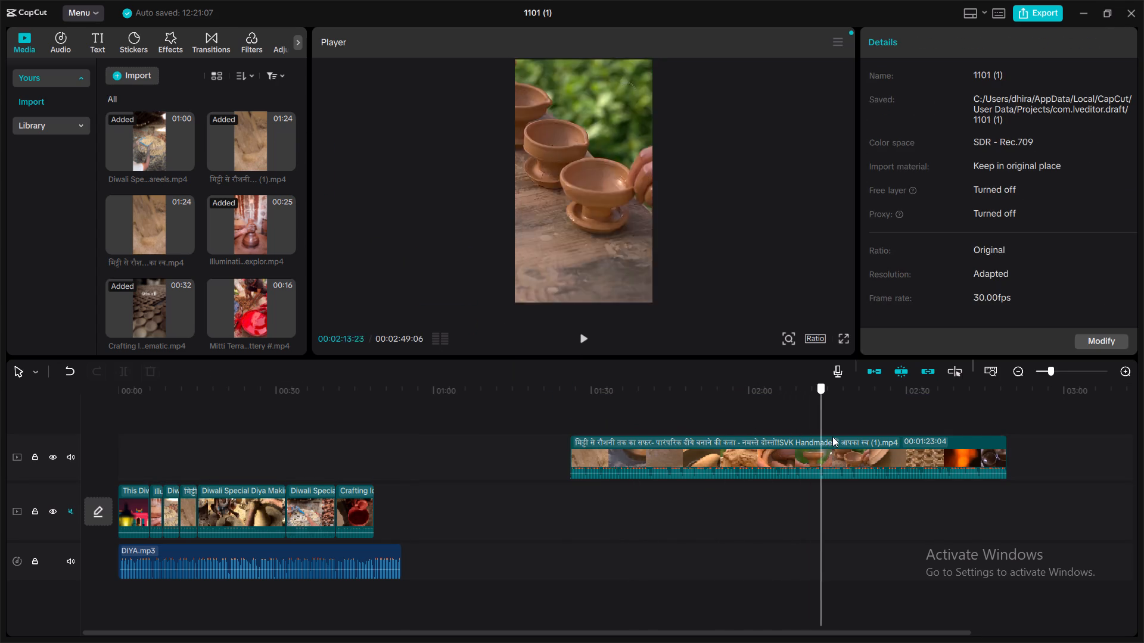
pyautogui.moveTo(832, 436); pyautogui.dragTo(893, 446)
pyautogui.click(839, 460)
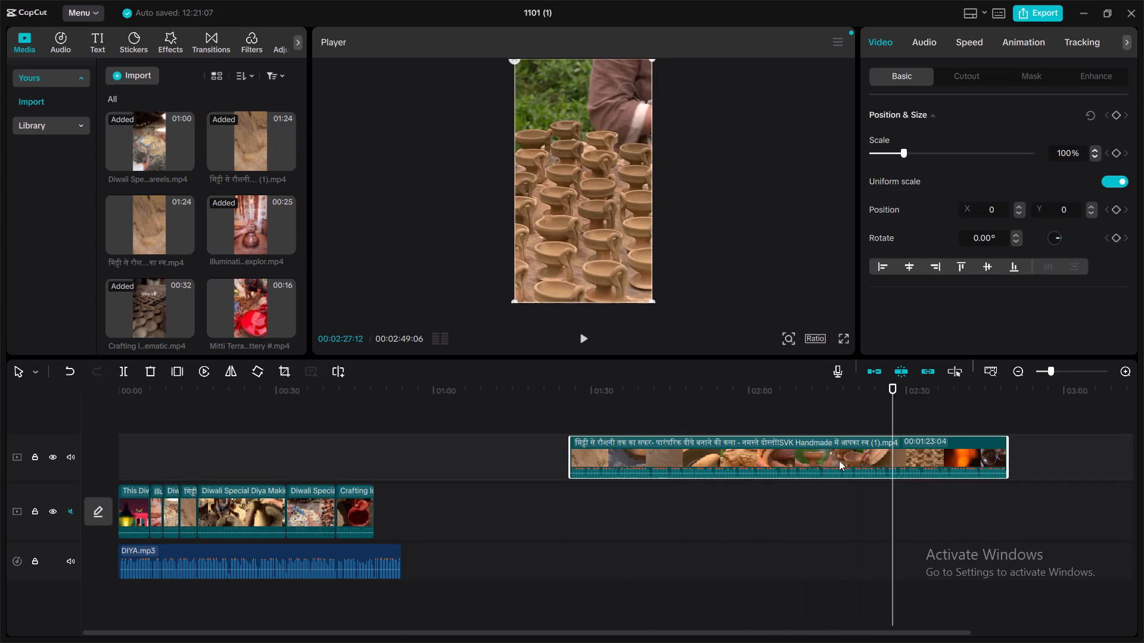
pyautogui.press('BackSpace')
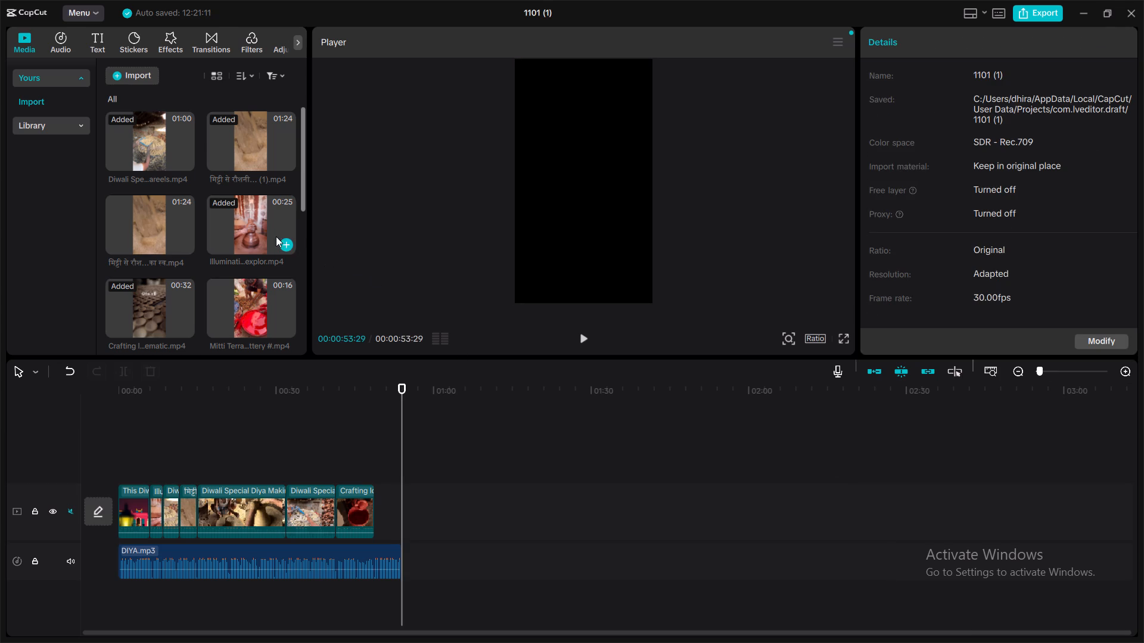
# Stage the 25-second Illuminating traditions clip above the main track and skim it for a closing shot, dismissing the battery notice.
pyautogui.moveTo(268, 233); pyautogui.dragTo(637, 447)
pyautogui.click(655, 415)
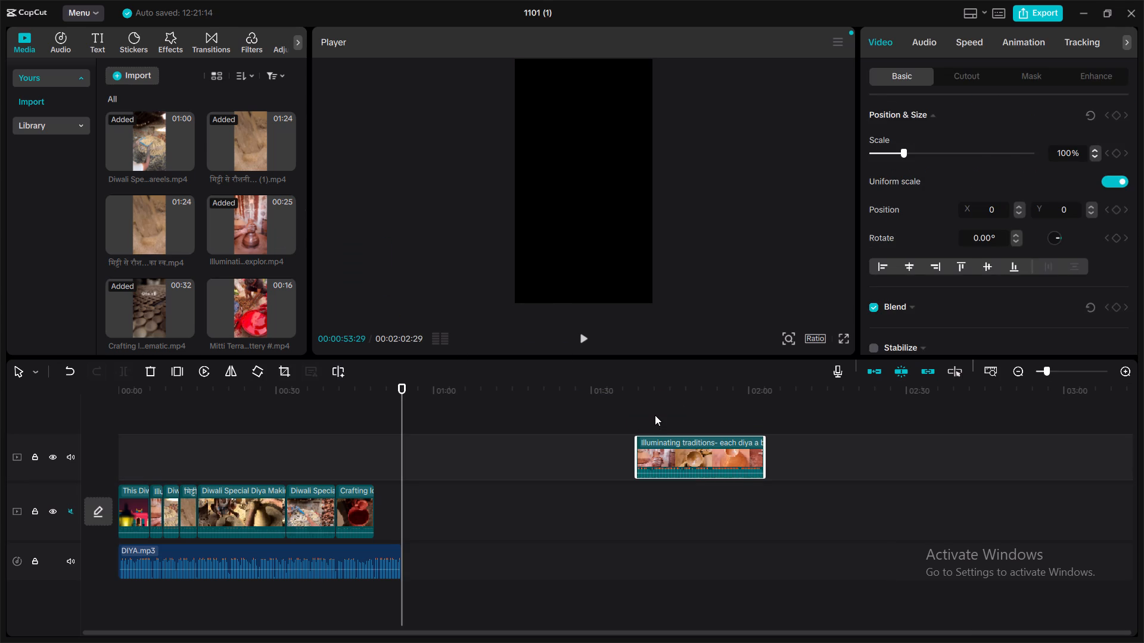
pyautogui.moveTo(655, 415); pyautogui.dragTo(694, 429)
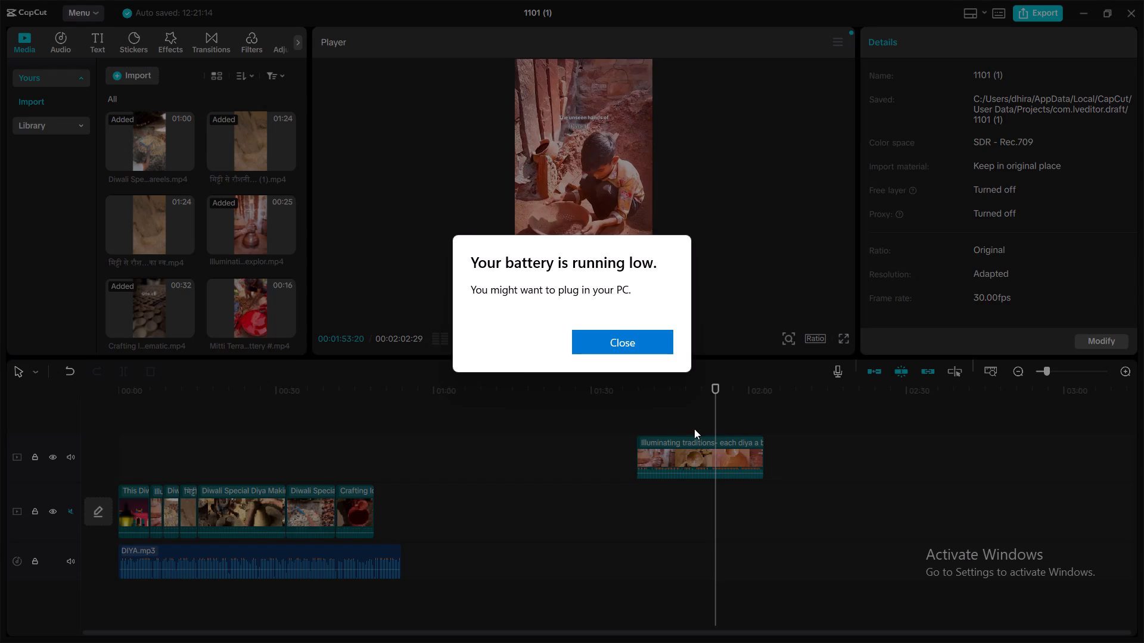
pyautogui.moveTo(694, 429); pyautogui.dragTo(662, 430)
pyautogui.click(630, 345)
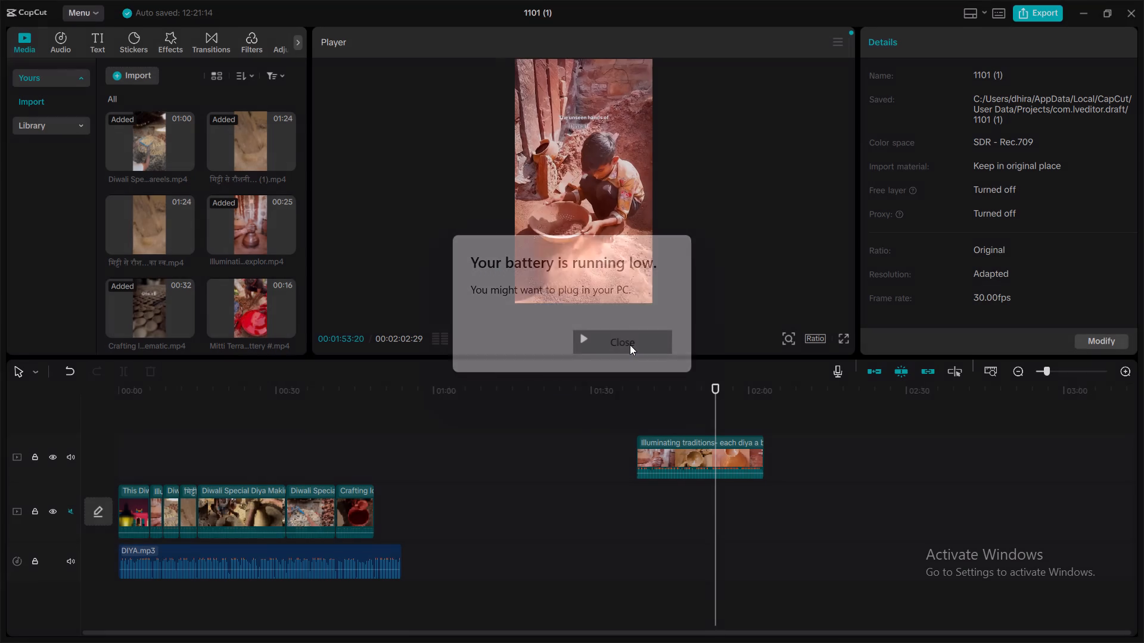
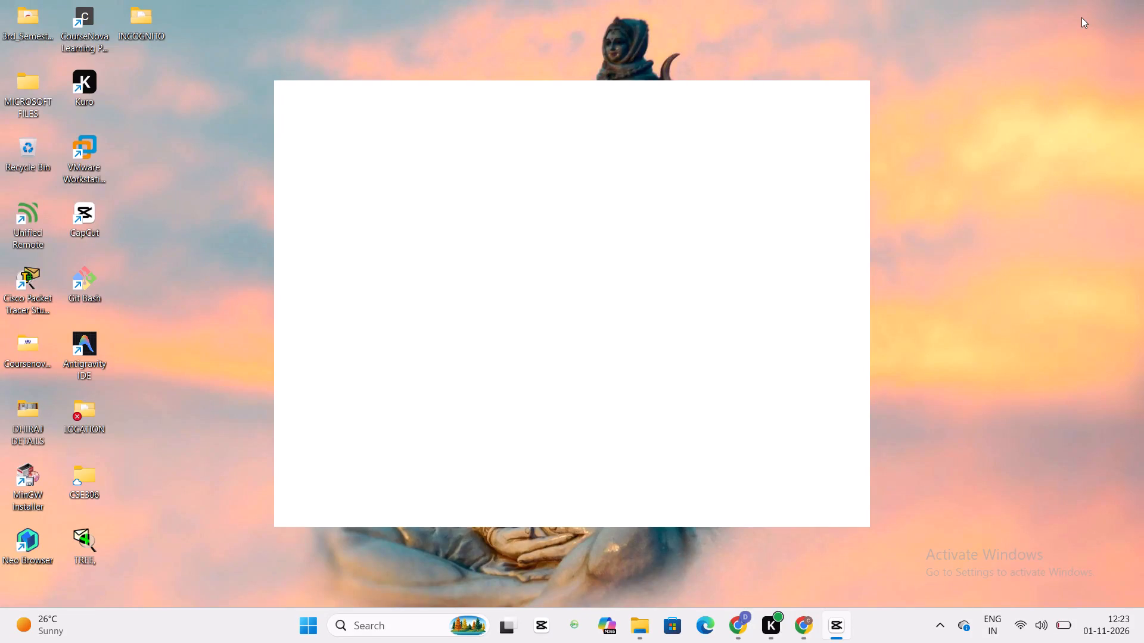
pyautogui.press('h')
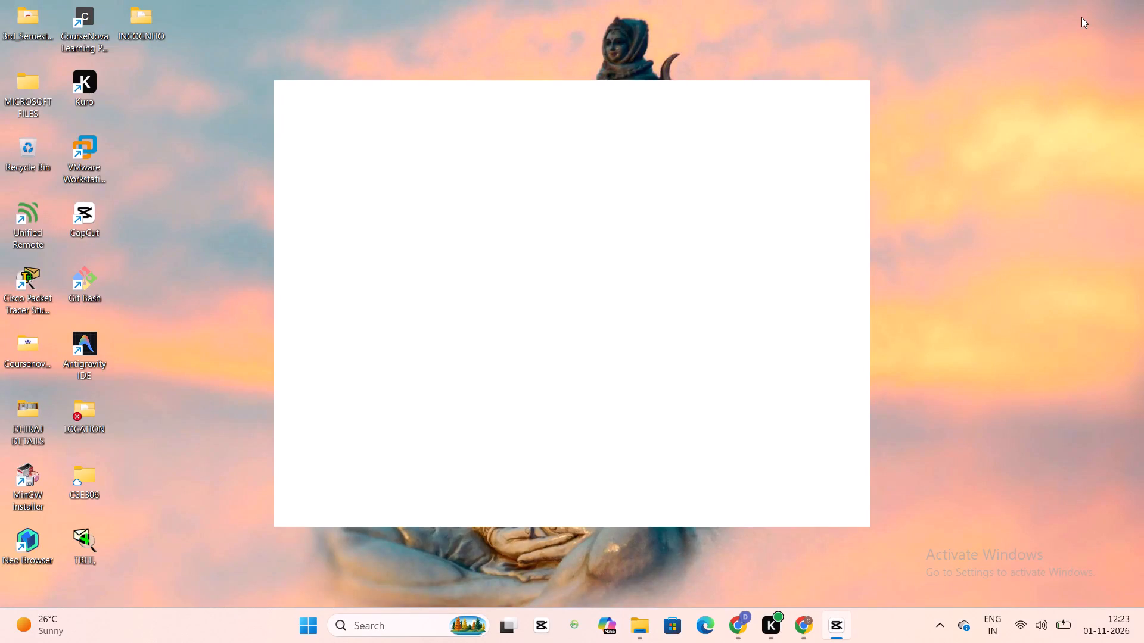
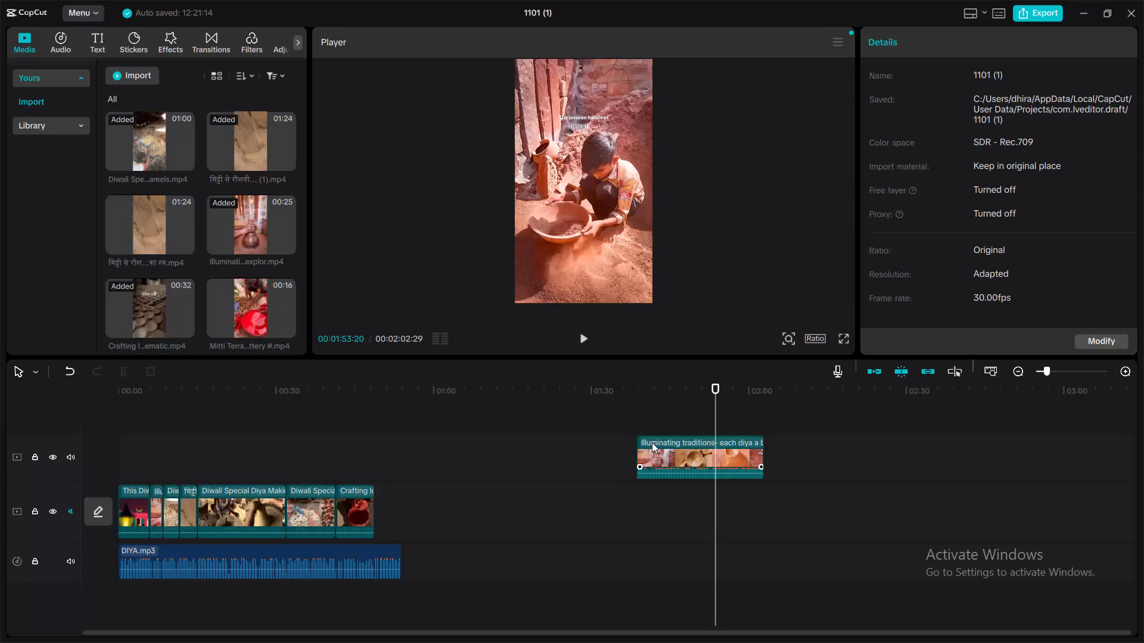
# Move the Illuminating traditions clip from the upper track onto the main track, directly after the final Crafting clip.
pyautogui.moveTo(652, 442); pyautogui.dragTo(506, 497)
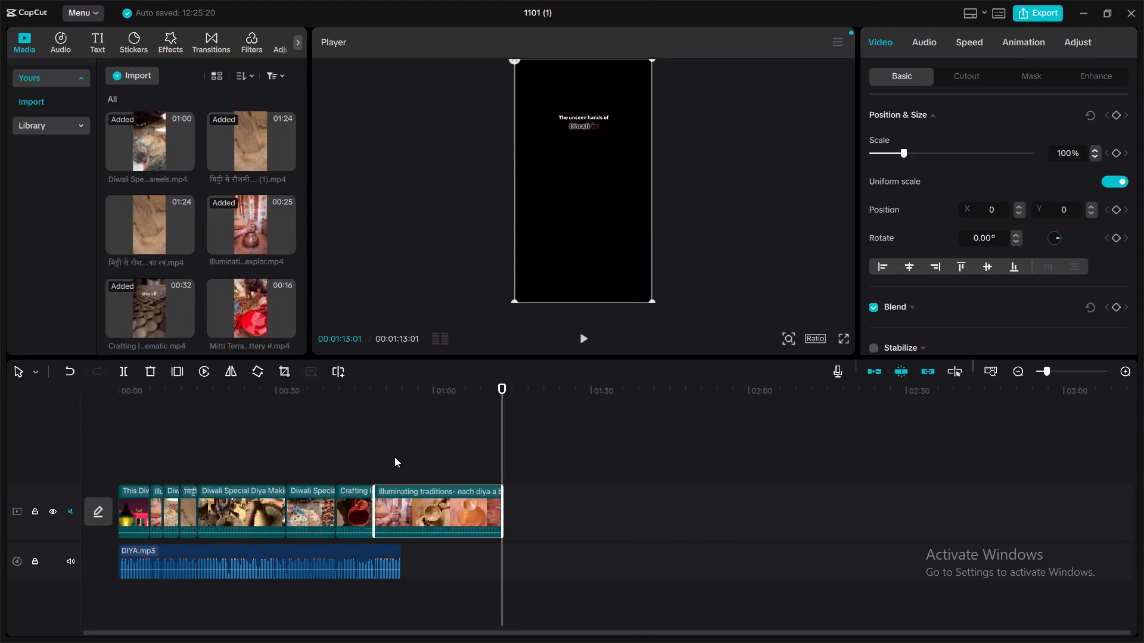
# Preview the Illuminating traditions clip and trim about 6 seconds off its start, opening on the potter's wheel shot with rows of bowls.
pyautogui.click(374, 452)
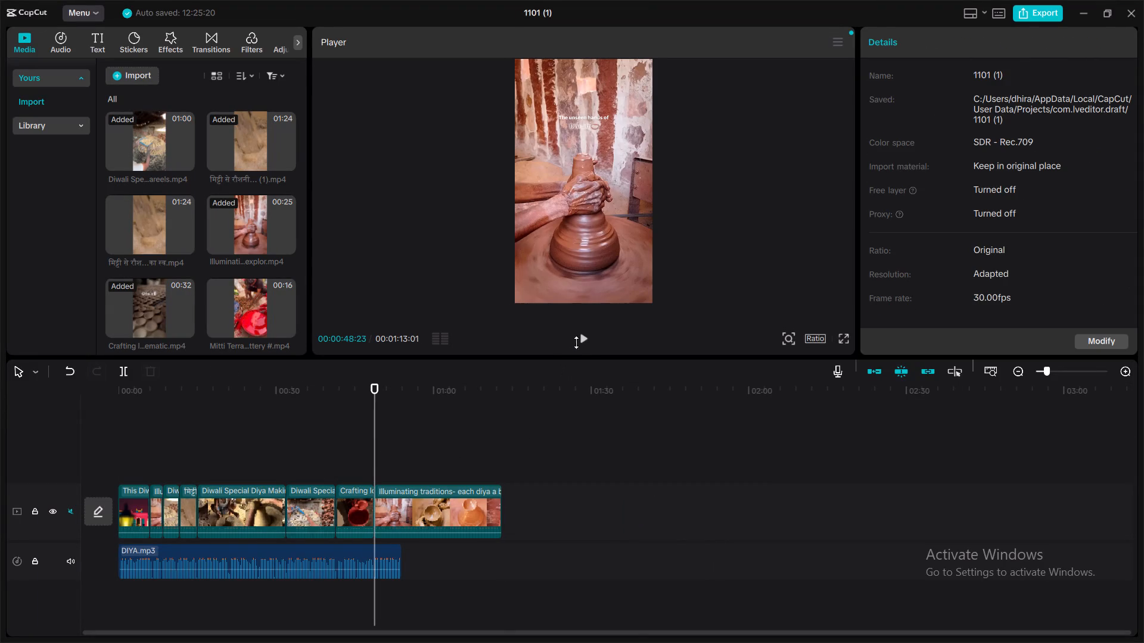
pyautogui.click(584, 335)
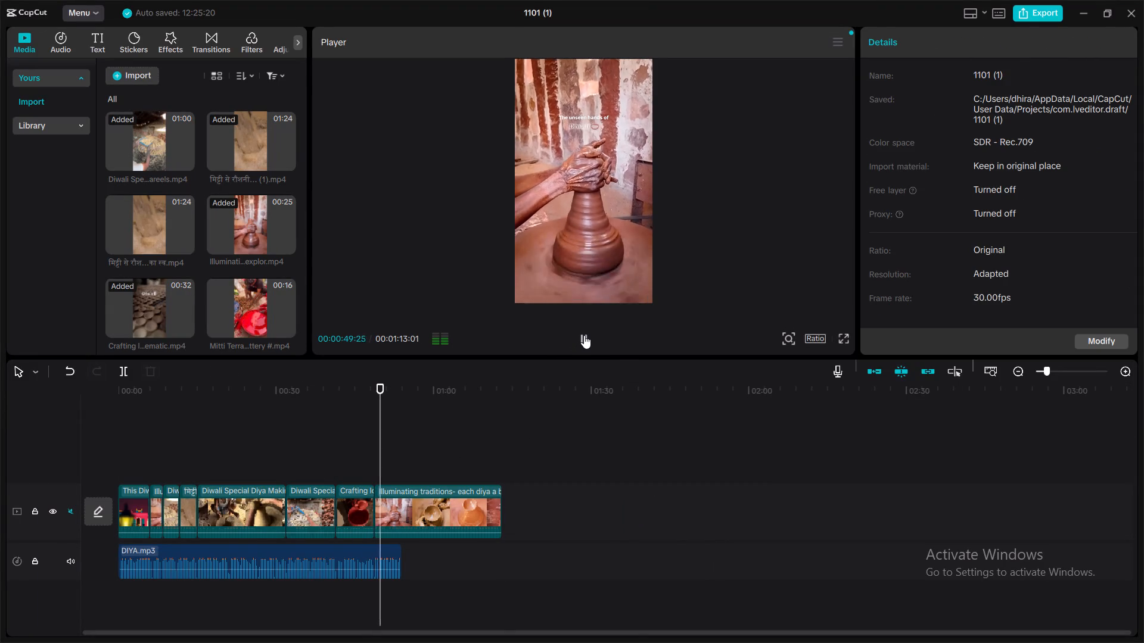
pyautogui.click(584, 335)
pyautogui.click(584, 335)
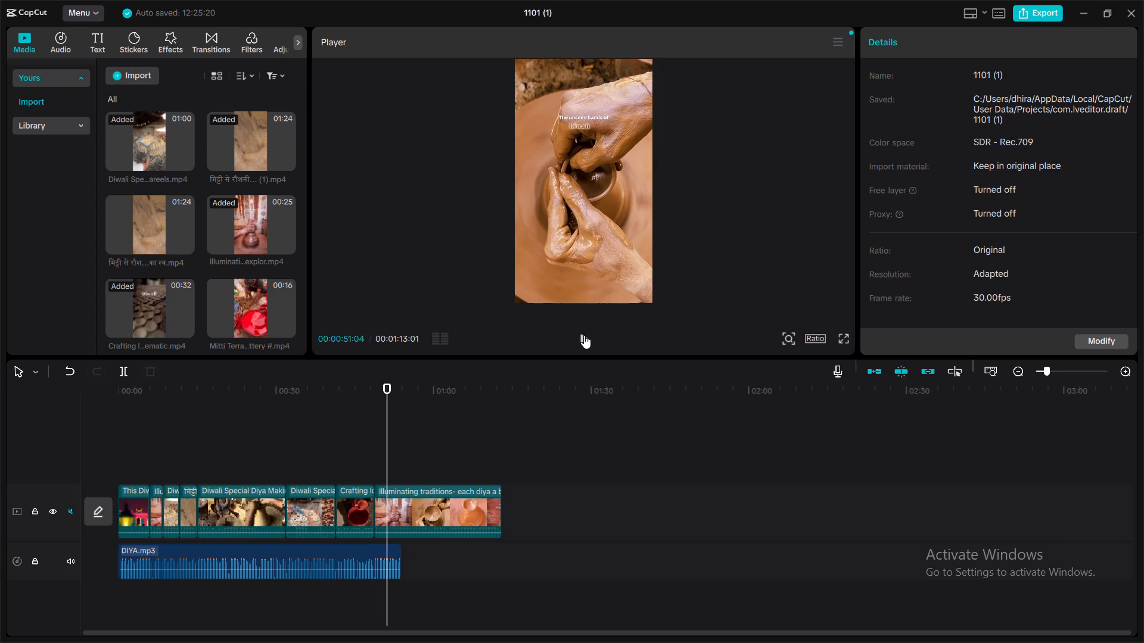
pyautogui.click(584, 335)
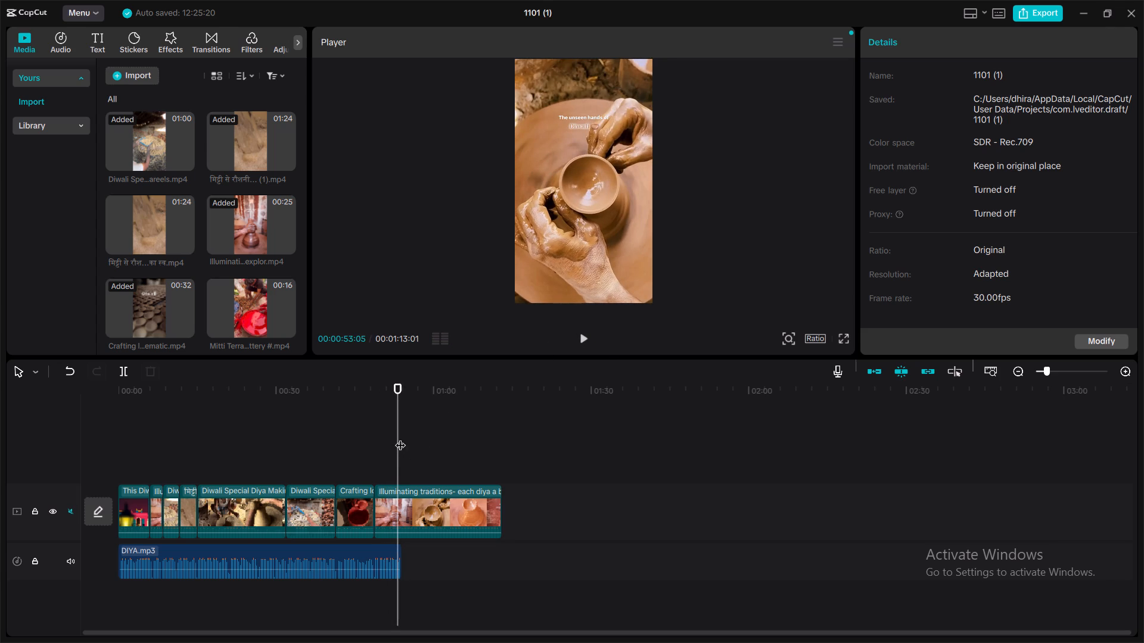
pyautogui.moveTo(399, 385); pyautogui.dragTo(405, 390)
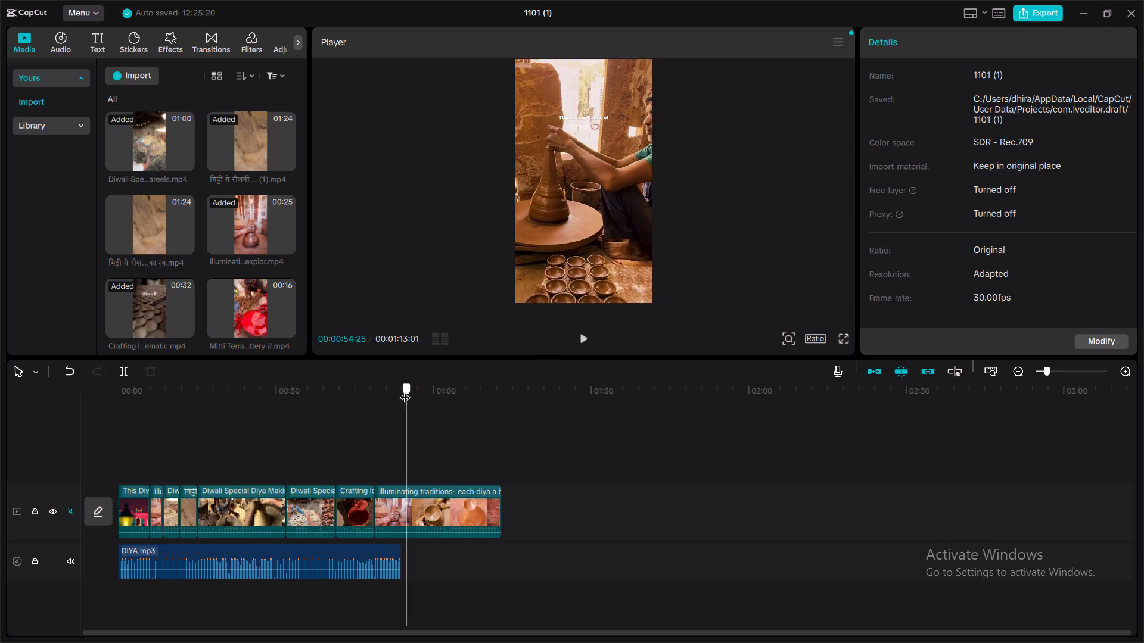
pyautogui.moveTo(405, 390); pyautogui.dragTo(406, 390)
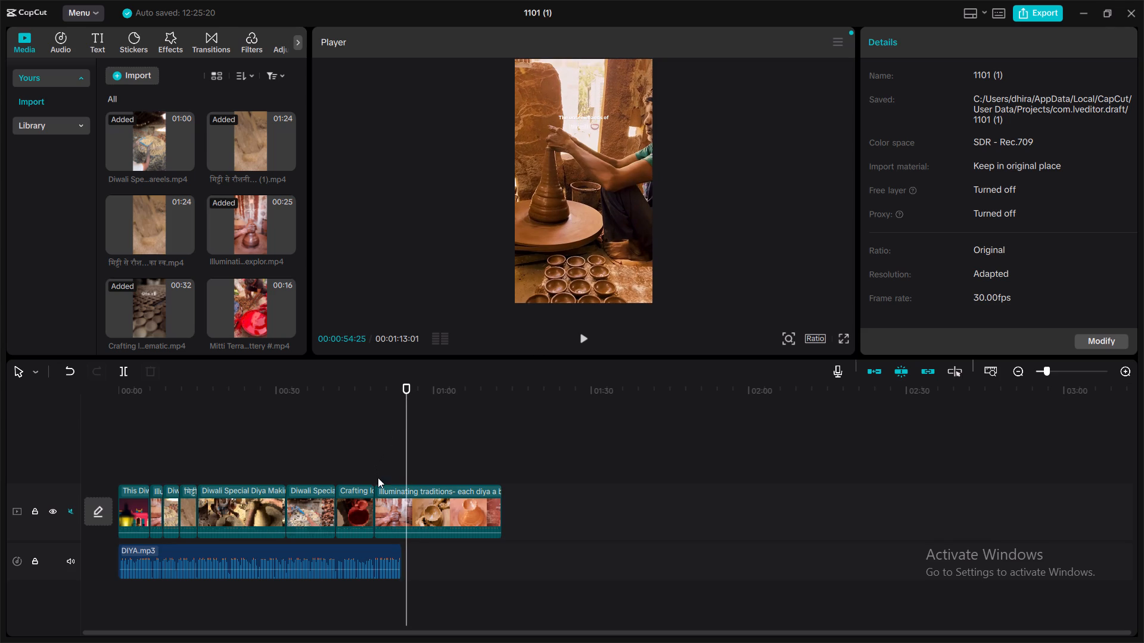
pyautogui.click(384, 489)
pyautogui.moveTo(377, 499); pyautogui.dragTo(405, 504)
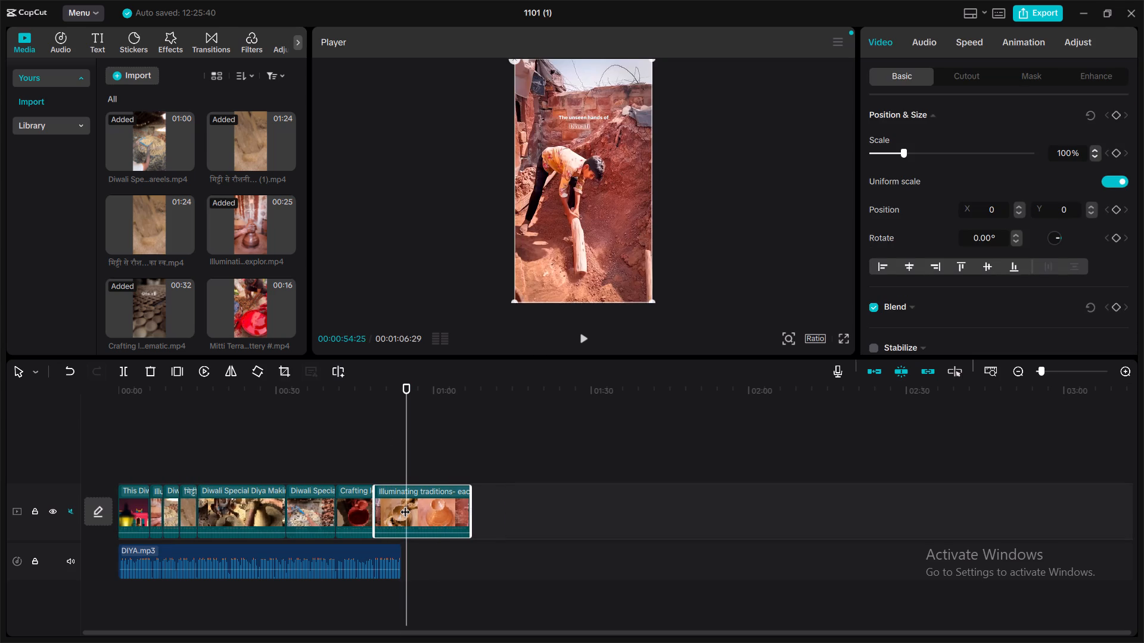
# Play the closing clip and trim its end to match the end of the DIYA.mp3 narration, at about 00:00:53:29.
pyautogui.click(378, 462)
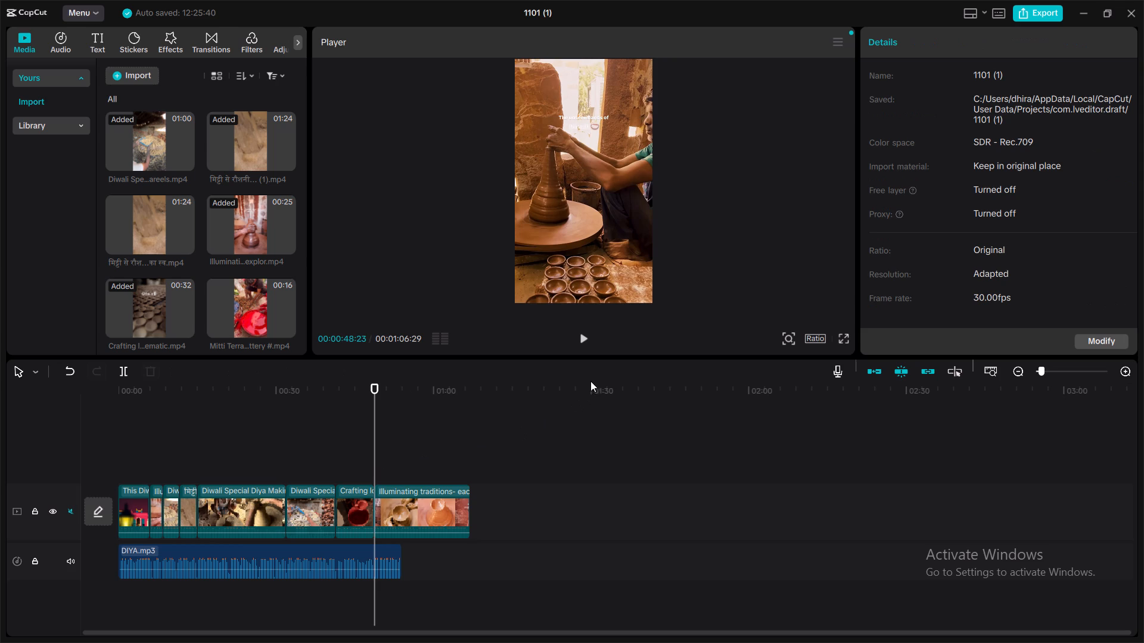
pyautogui.click(582, 341)
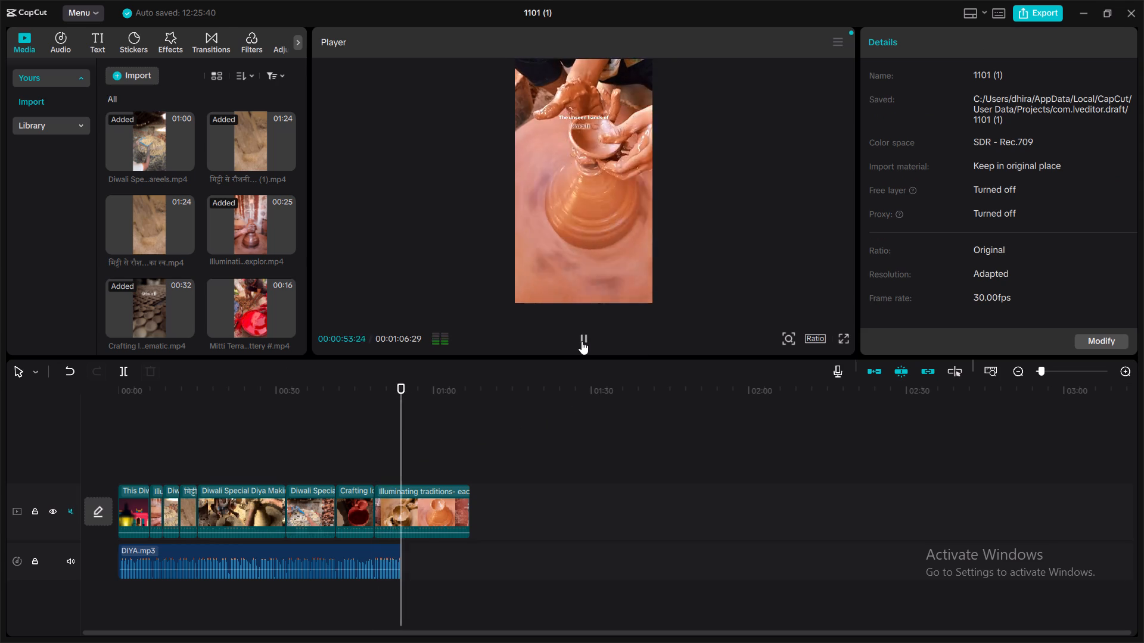
pyautogui.click(582, 341)
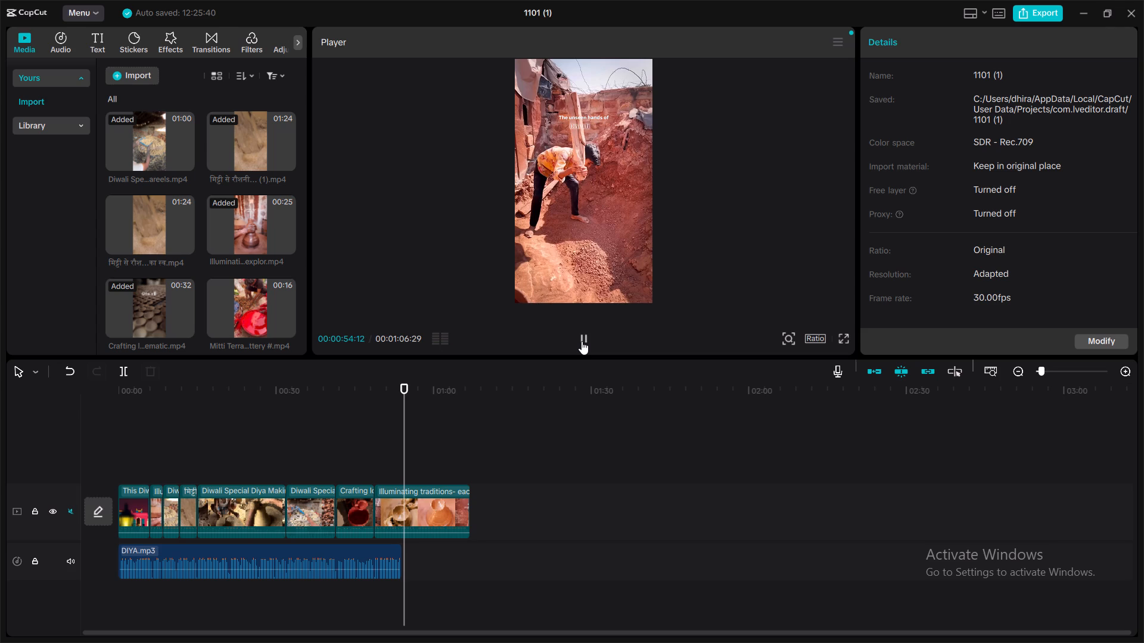
pyautogui.click(442, 487)
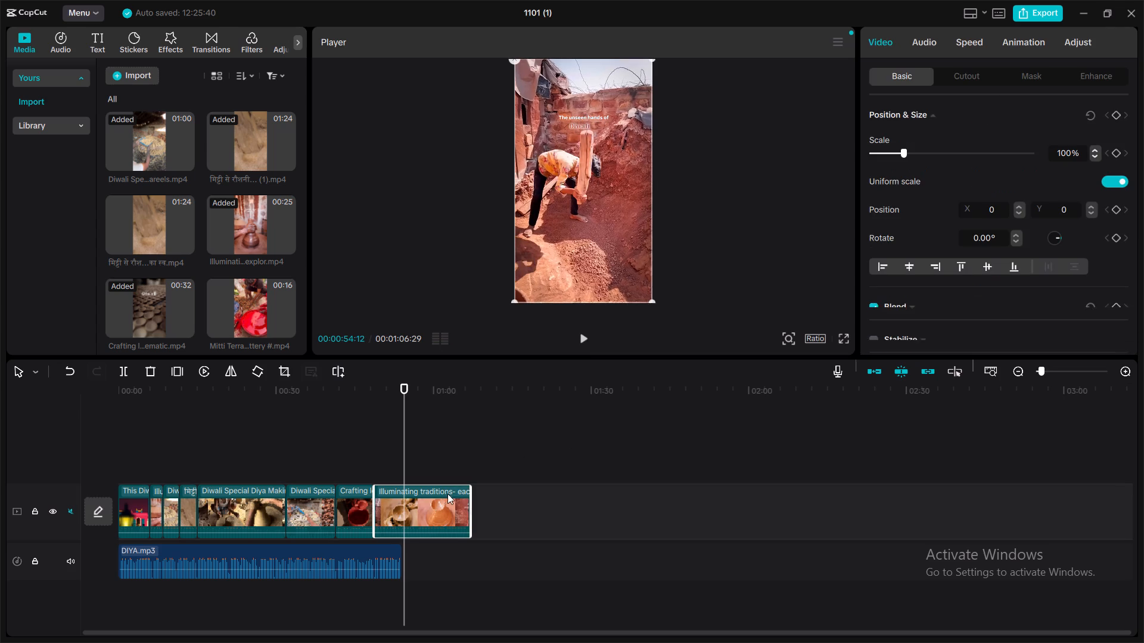
pyautogui.moveTo(468, 510); pyautogui.dragTo(413, 511)
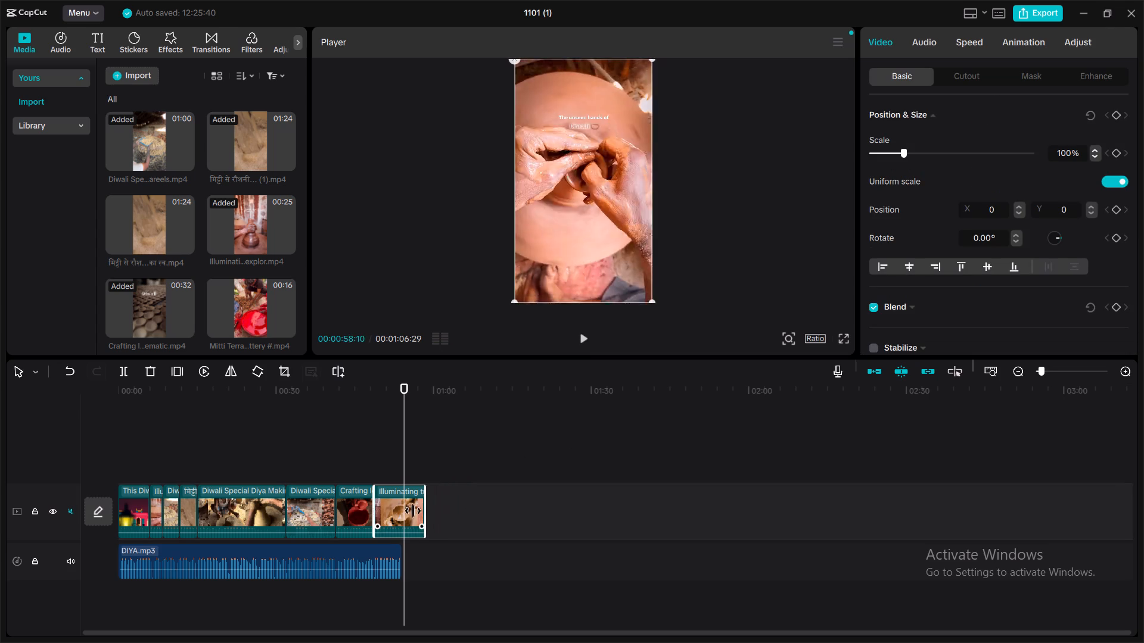
pyautogui.moveTo(413, 511); pyautogui.dragTo(398, 513)
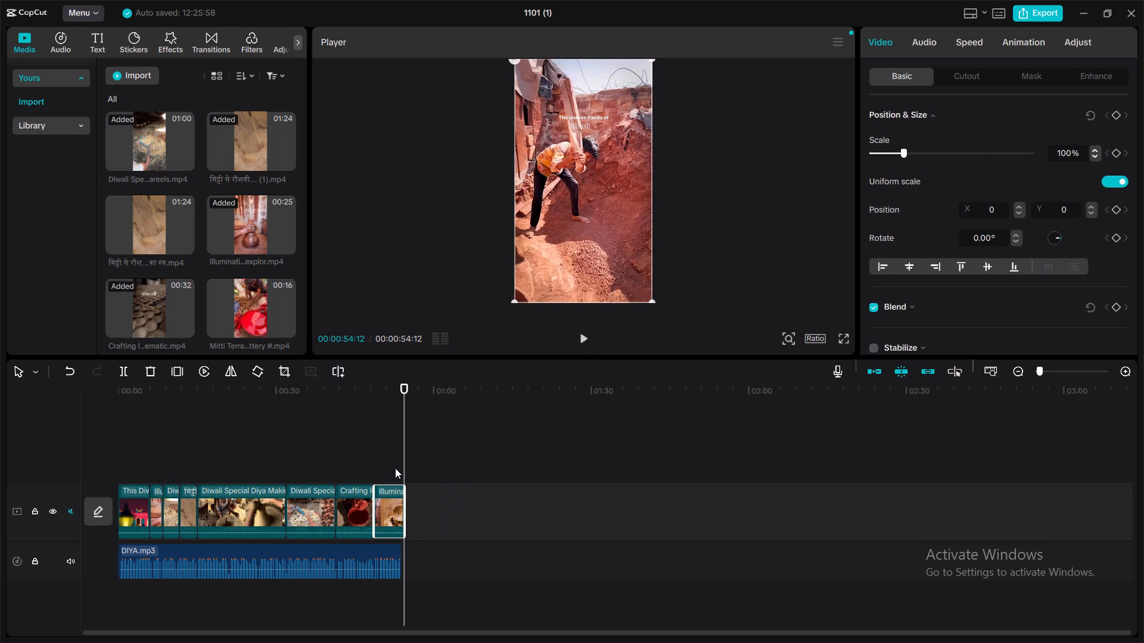
pyautogui.click(395, 468)
pyautogui.click(400, 500)
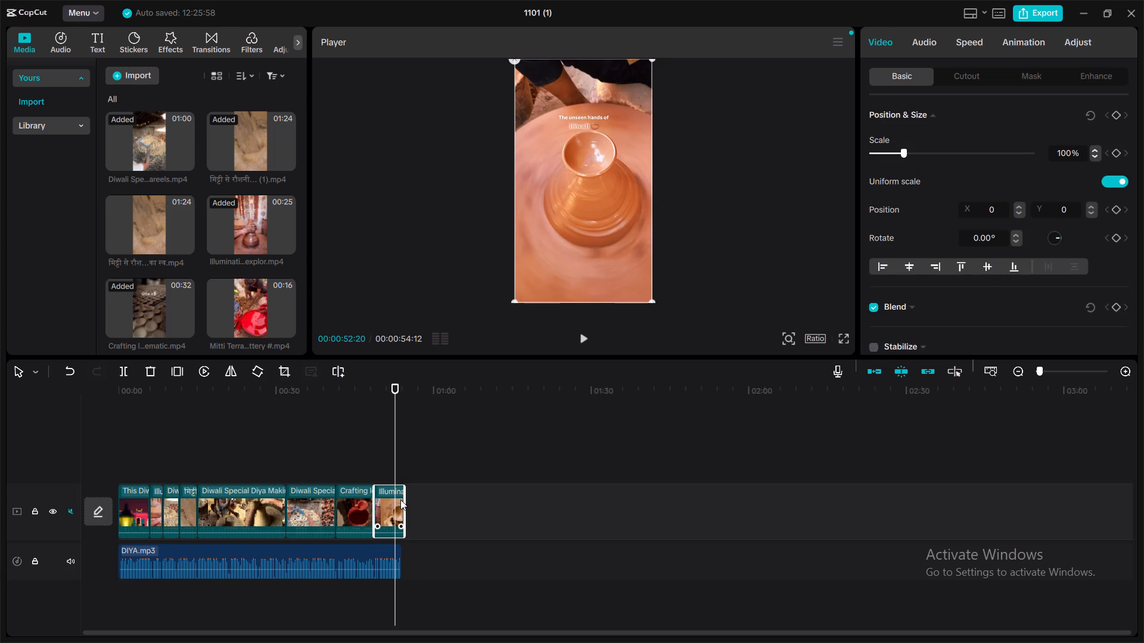
pyautogui.click(403, 504)
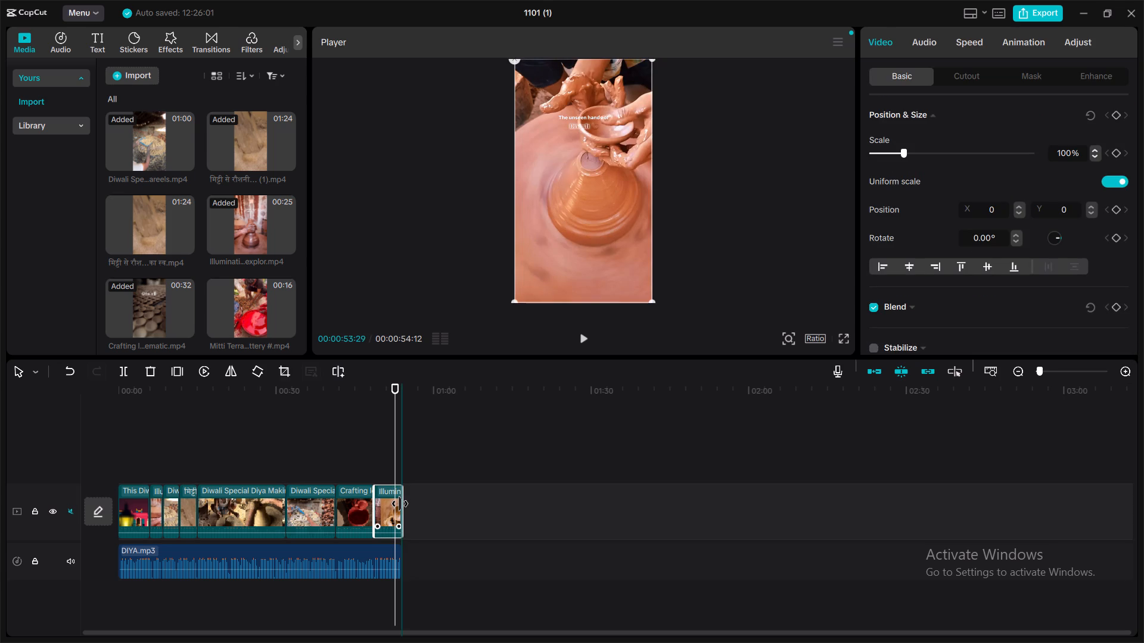
pyautogui.click(367, 449)
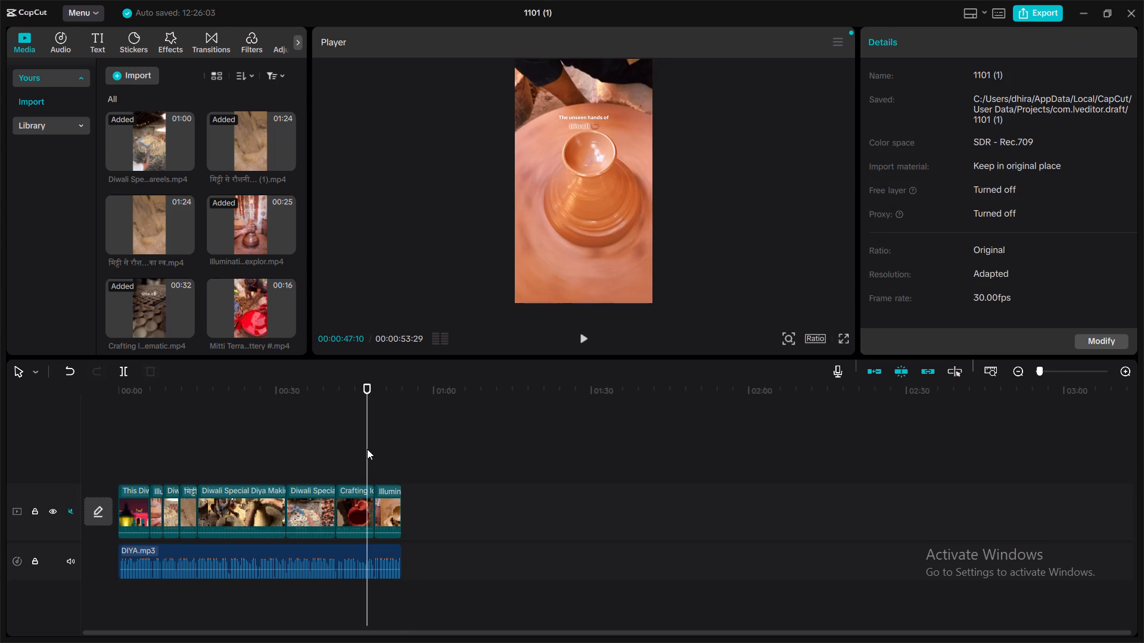
# Play the assembled video from the beginning to review the opening scenes against the narration, dismissing any battery alerts.
pyautogui.click(126, 431)
pyautogui.moveTo(126, 431); pyautogui.dragTo(101, 431)
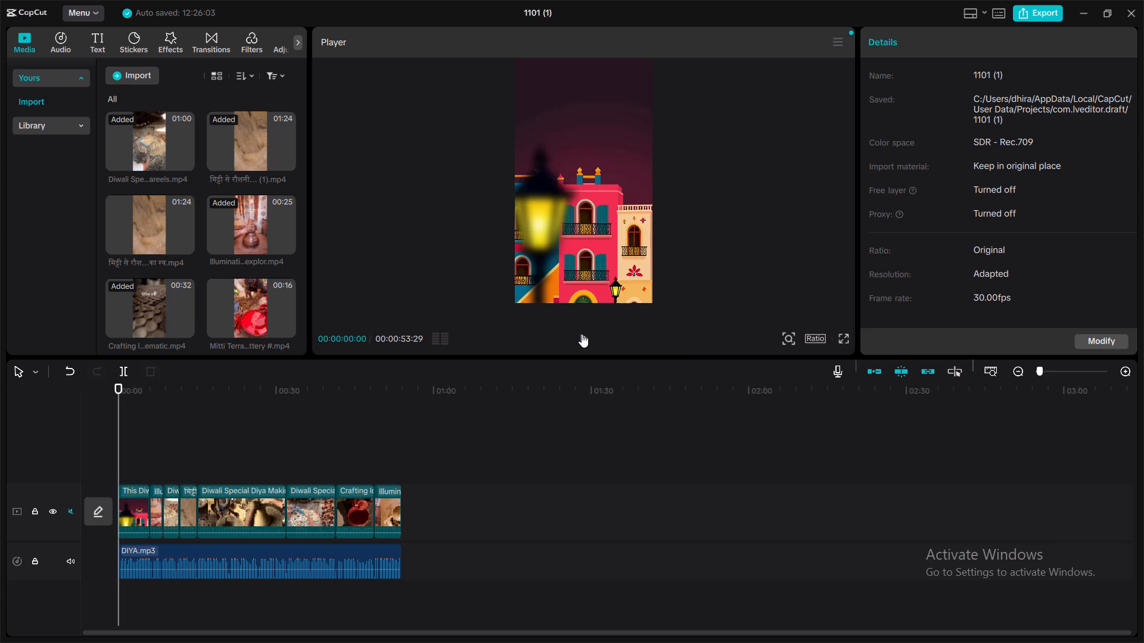
pyautogui.click(582, 334)
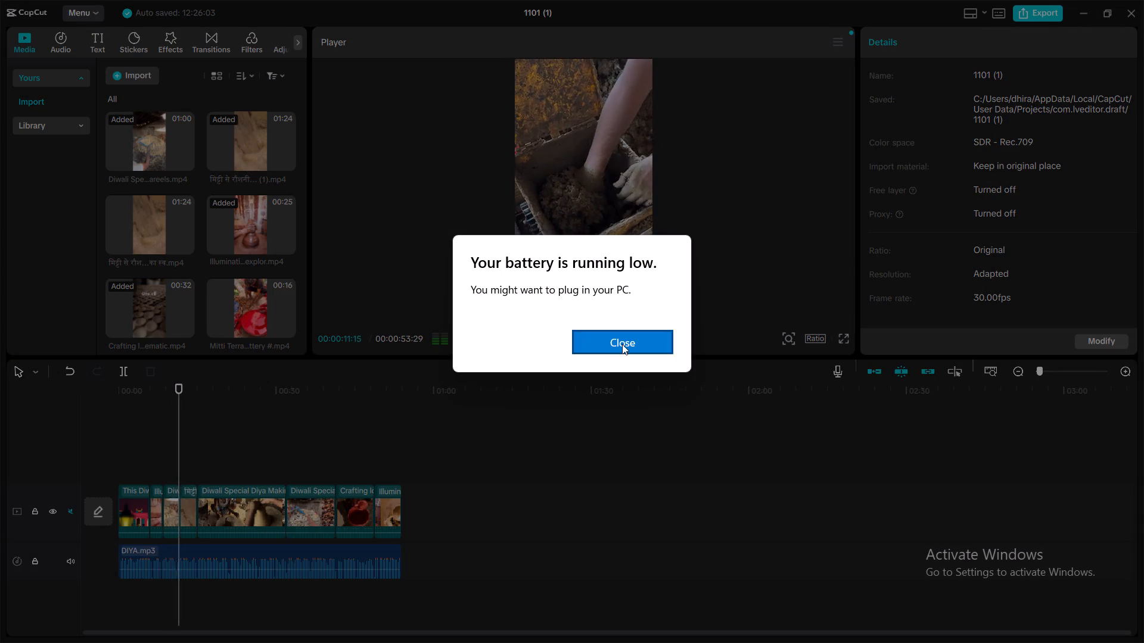
pyautogui.click(624, 344)
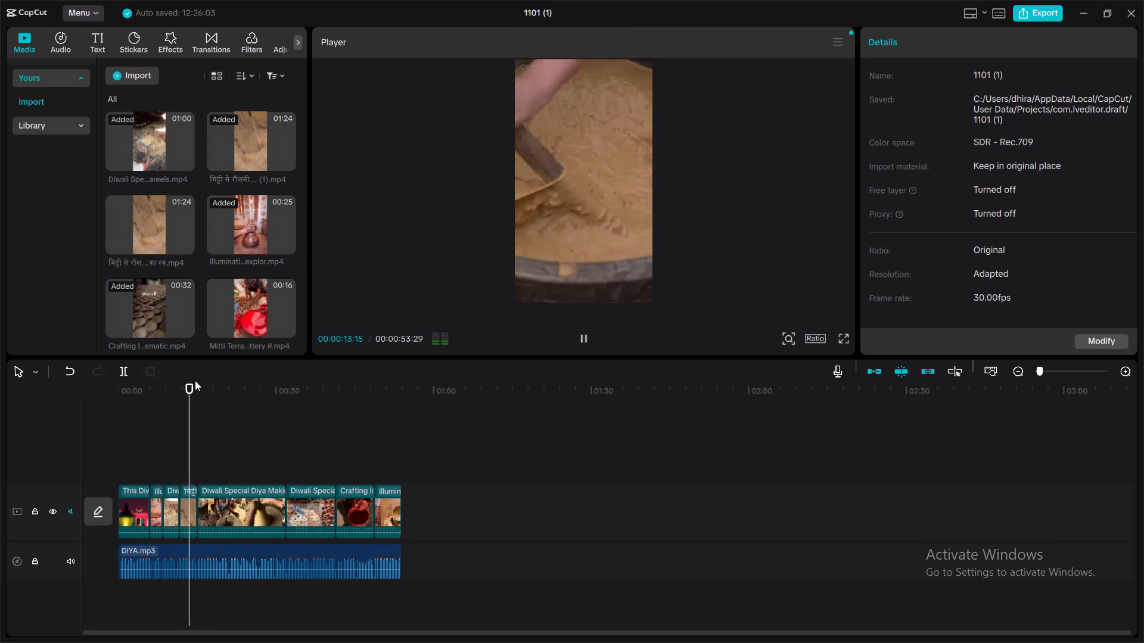
pyautogui.moveTo(190, 384); pyautogui.dragTo(93, 404)
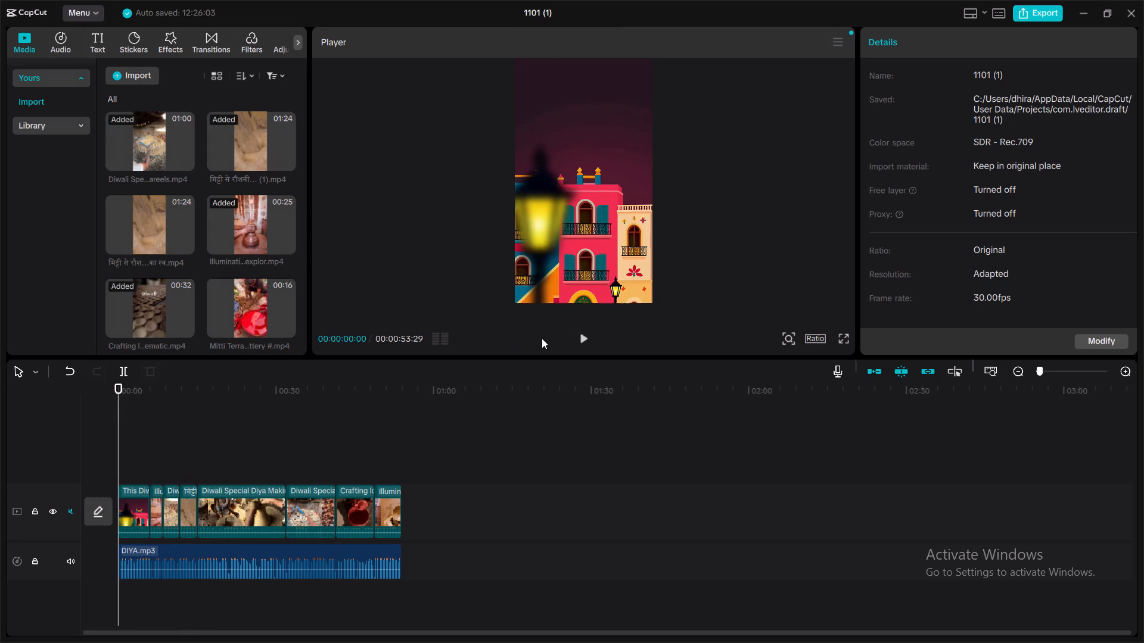
pyautogui.click(587, 335)
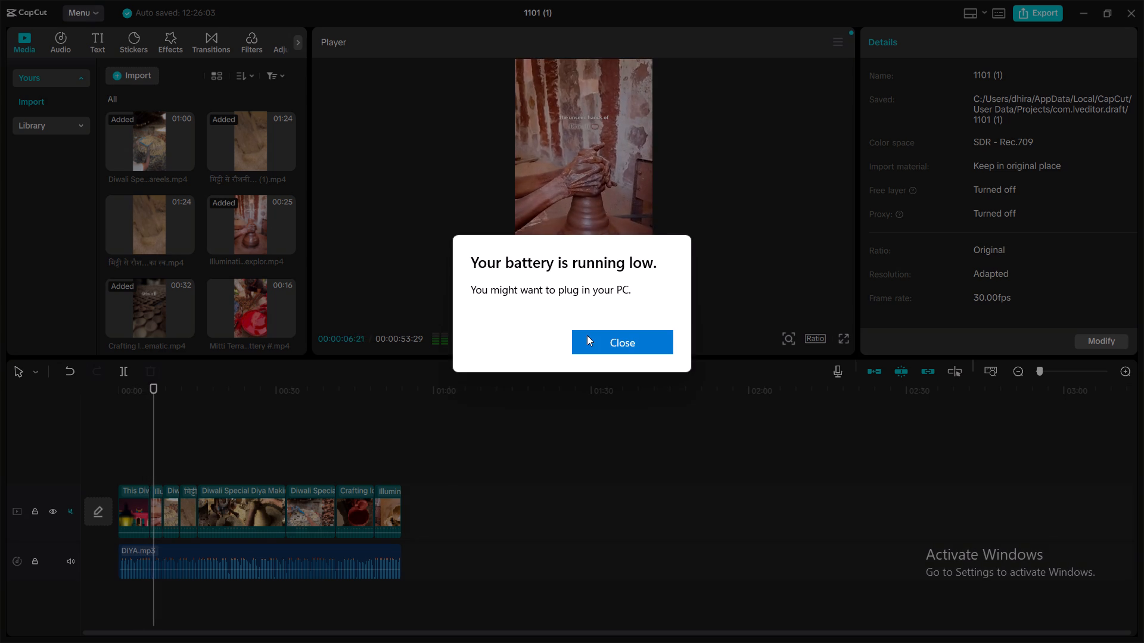
pyautogui.click(587, 335)
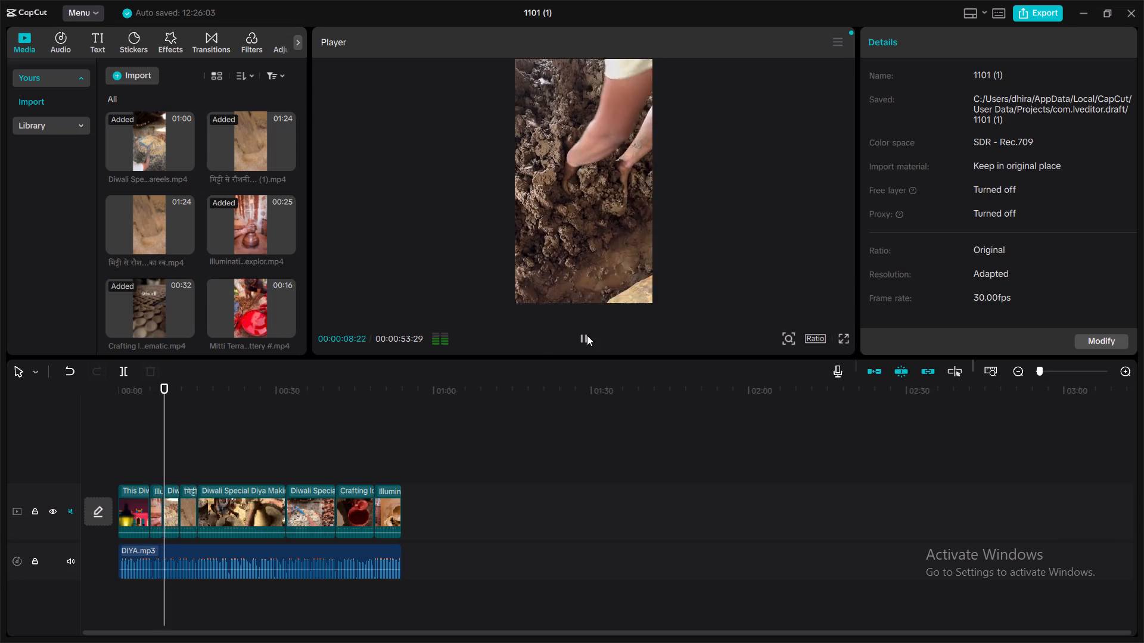
pyautogui.click(583, 338)
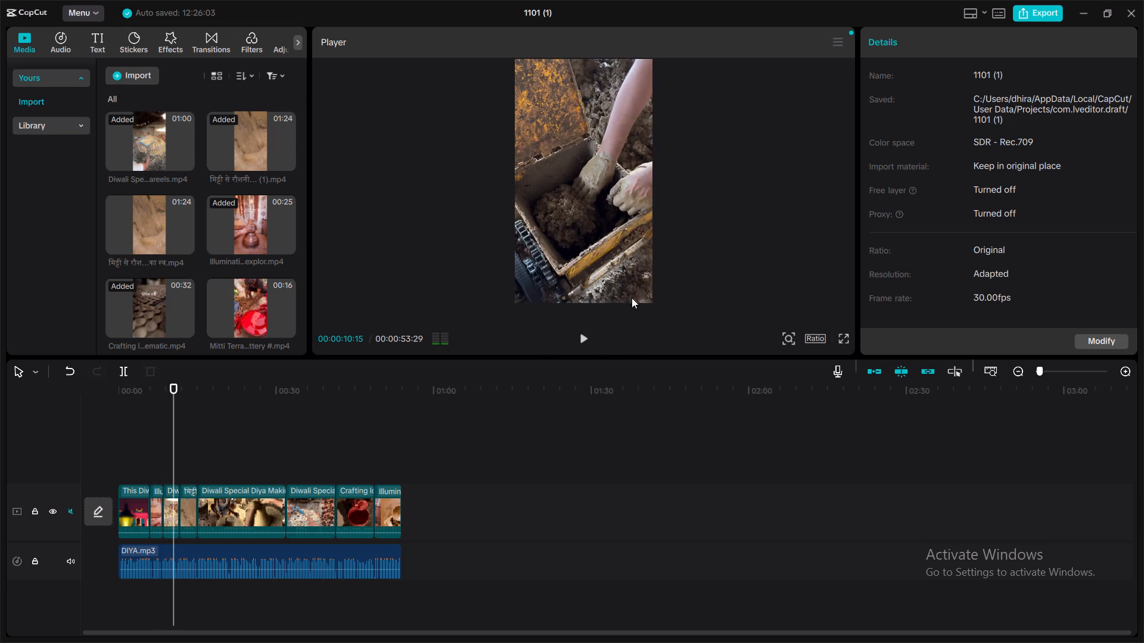
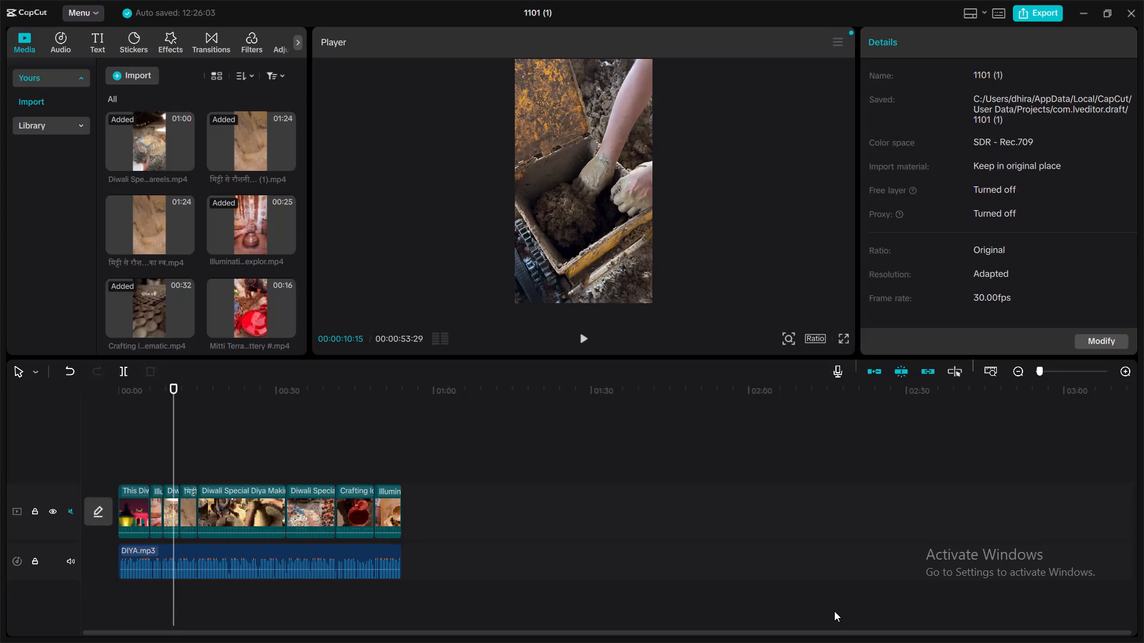
# Return the playhead to the start of the timeline and replay the assembled video from 00:00:00:00.
pyautogui.click(586, 342)
pyautogui.click(586, 342)
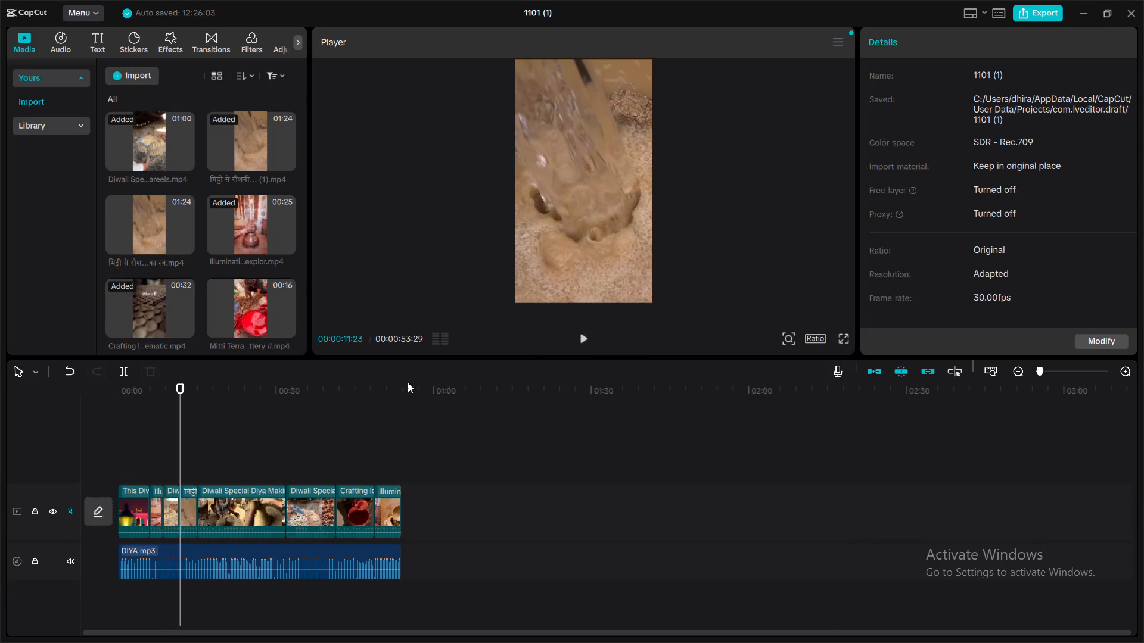
pyautogui.moveTo(179, 388); pyautogui.dragTo(107, 414)
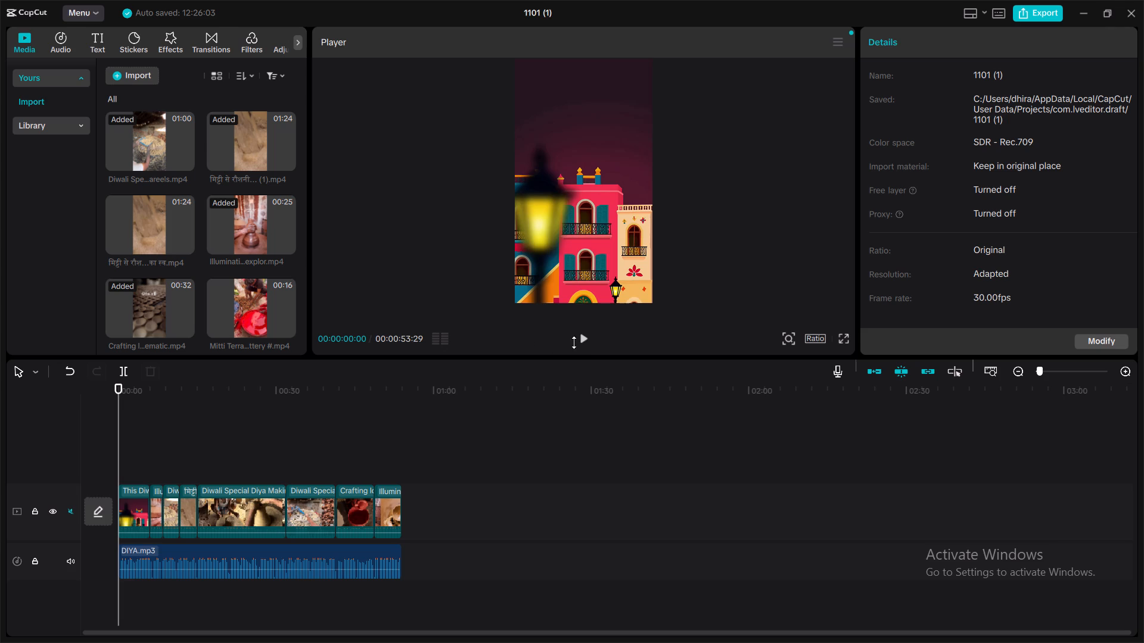
pyautogui.click(587, 341)
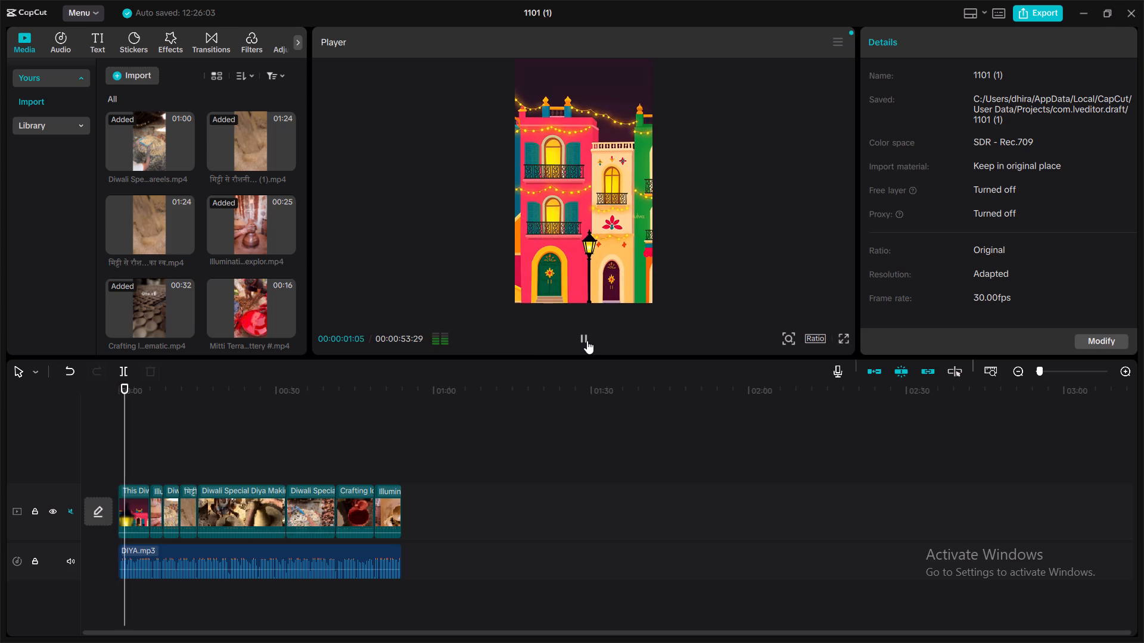
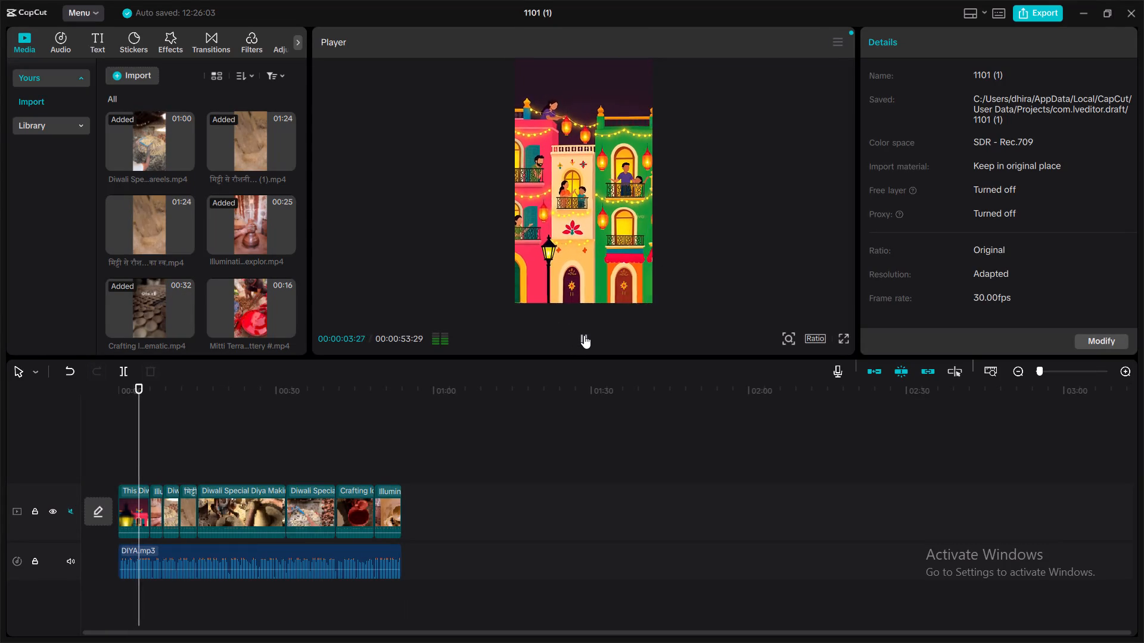
# Stop the playback and export the assembled video to the Downloads folder as a 1080P H.264 mp4 at 30fps, without sharing it.
pyautogui.click(584, 335)
pyautogui.click(1041, 10)
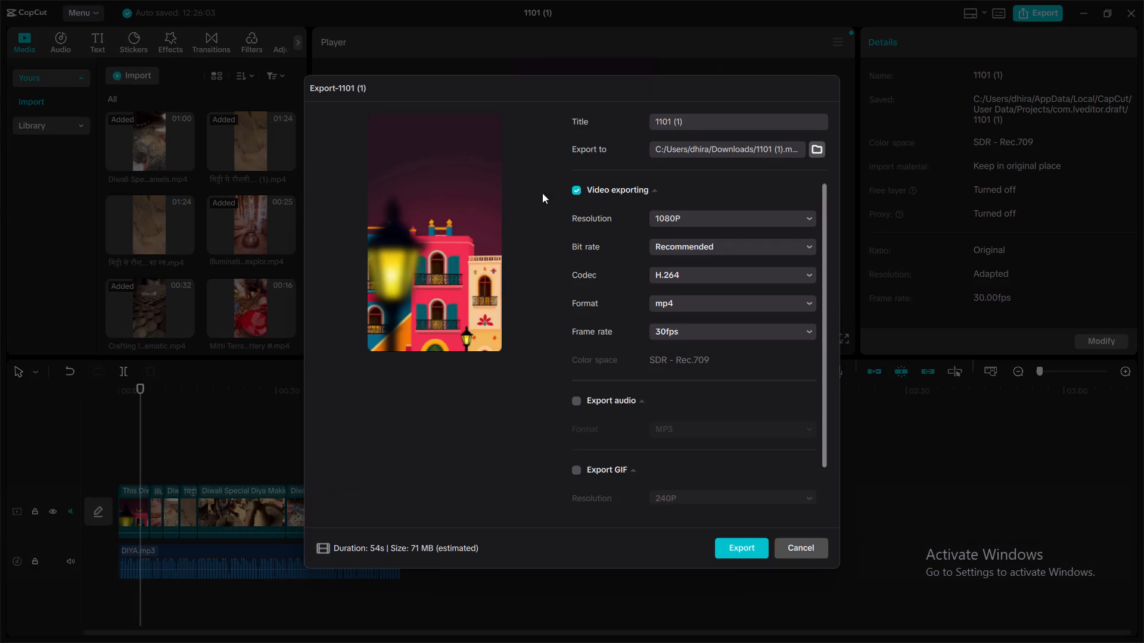
pyautogui.click(816, 145)
pyautogui.click(353, 360)
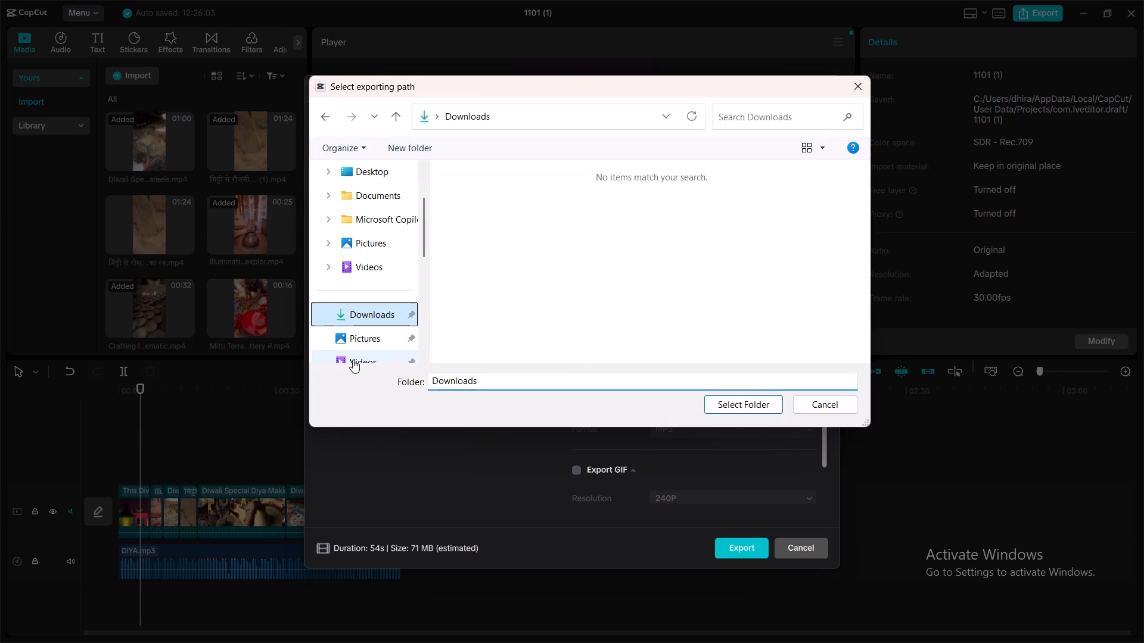
pyautogui.click(738, 548)
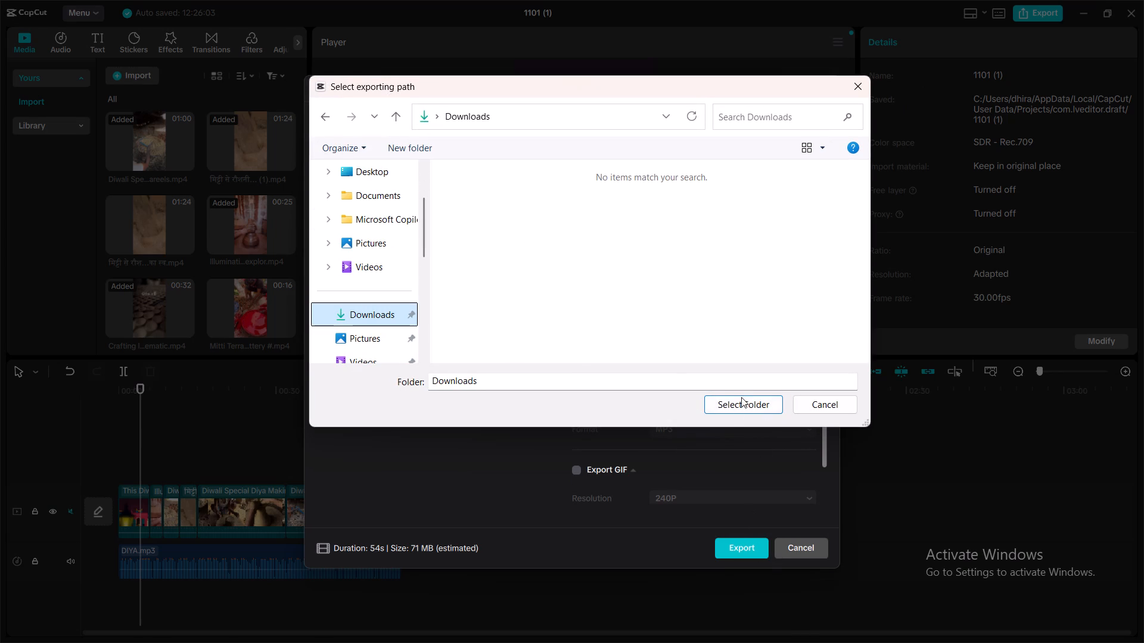
pyautogui.click(729, 411)
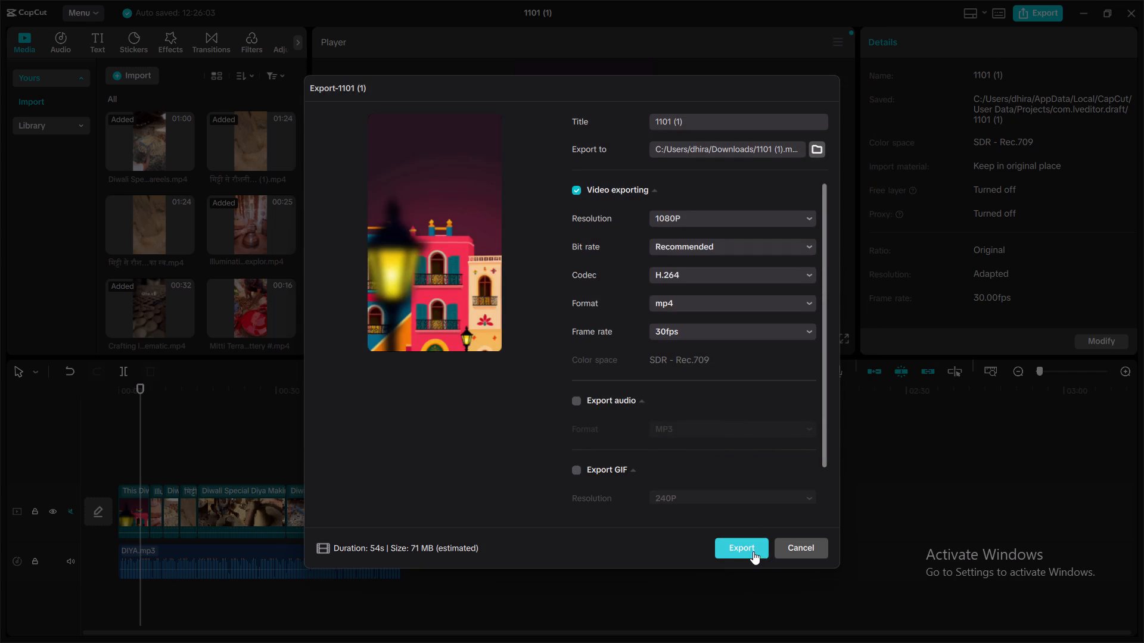
pyautogui.click(753, 551)
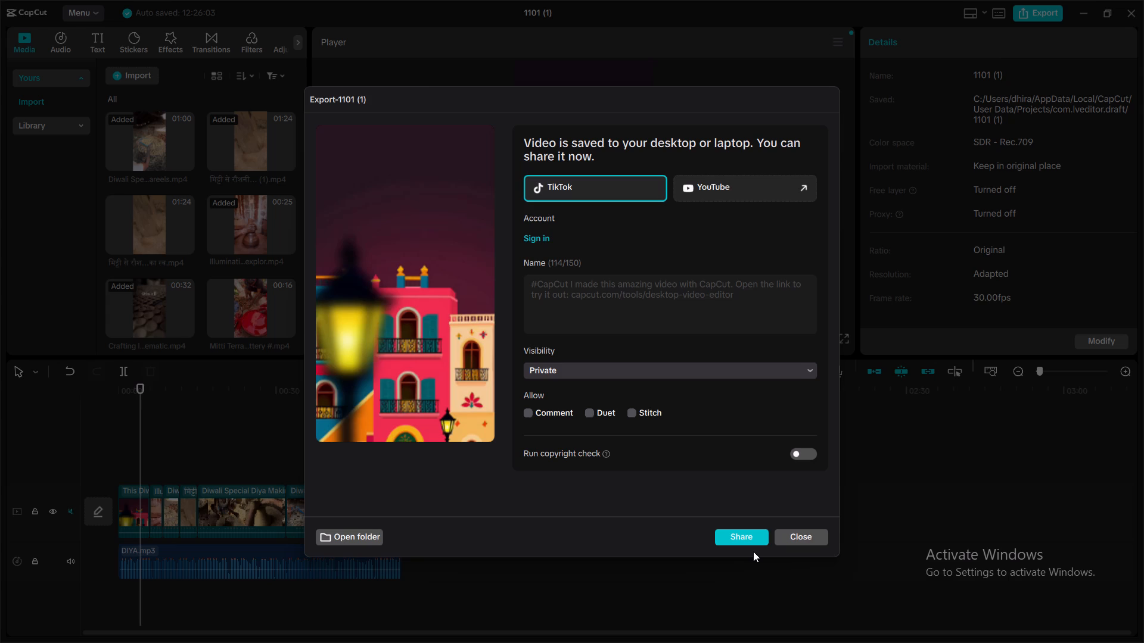
pyautogui.click(788, 538)
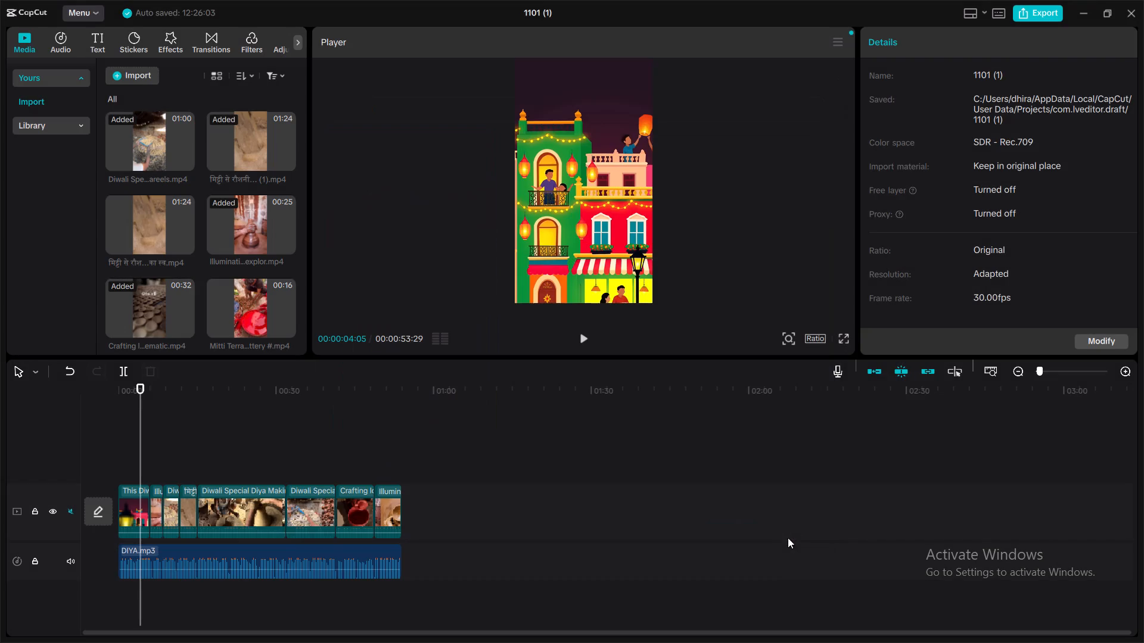
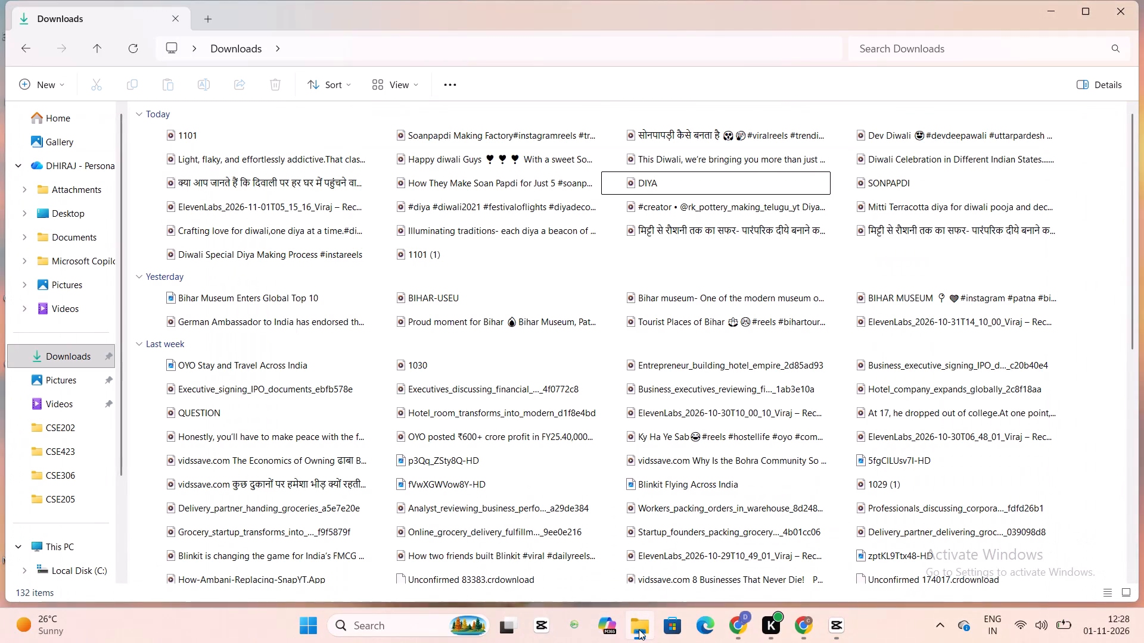
# Refresh the Downloads folder listing and rename the exported video 1101 (1) as DIWALI-DIYA.
pyautogui.click(61, 377)
pyautogui.click(61, 345)
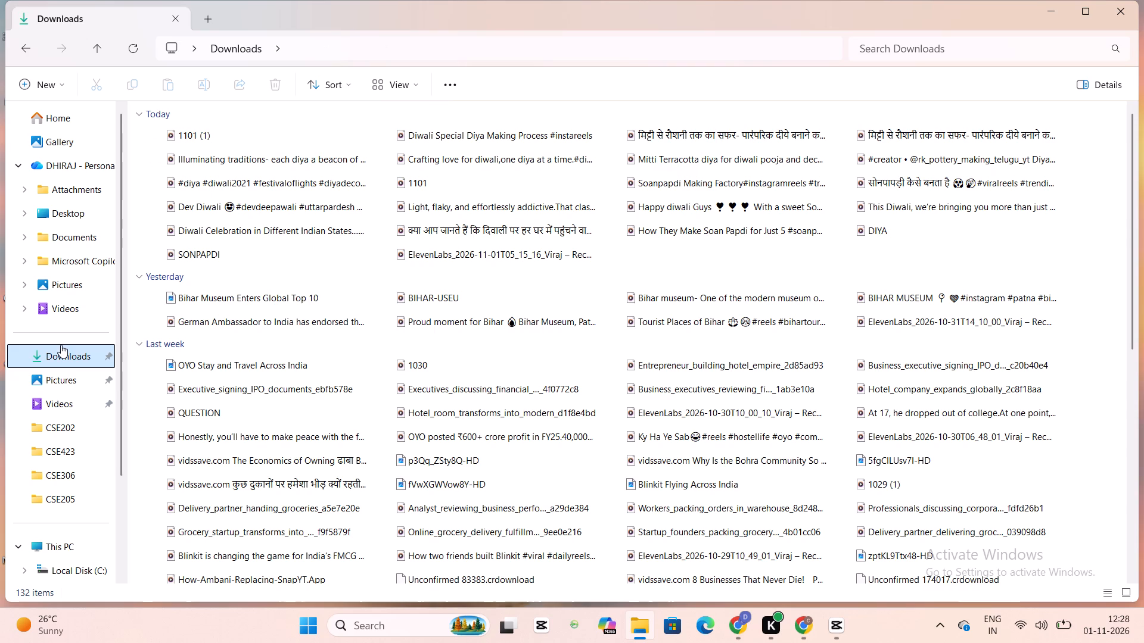
pyautogui.click(195, 138)
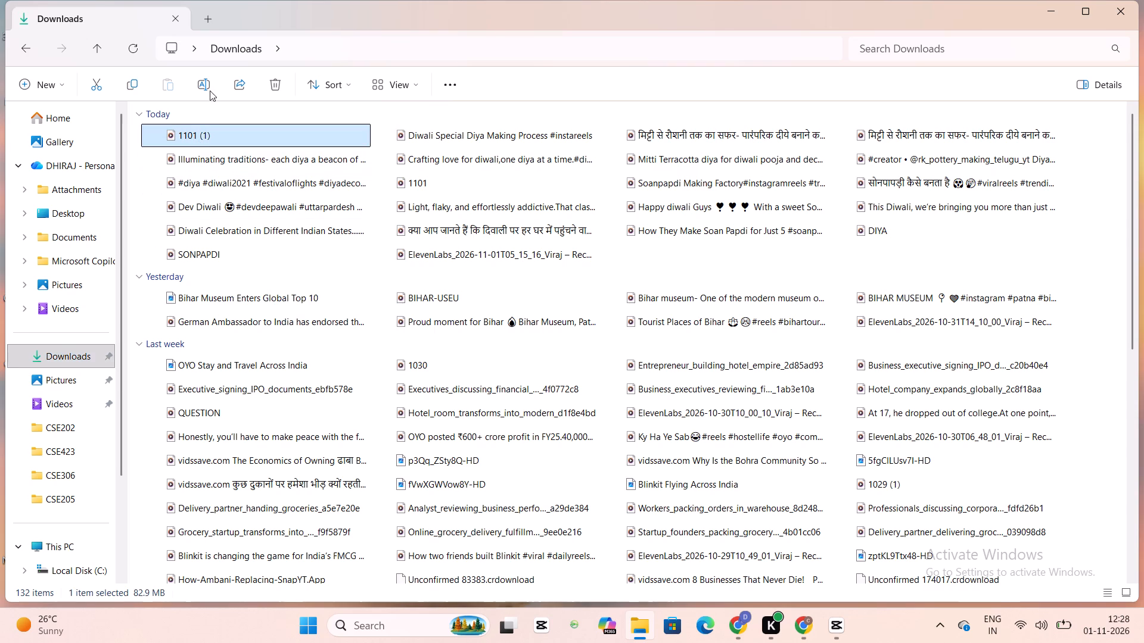
pyautogui.click(212, 79)
pyautogui.press('BackSpace')
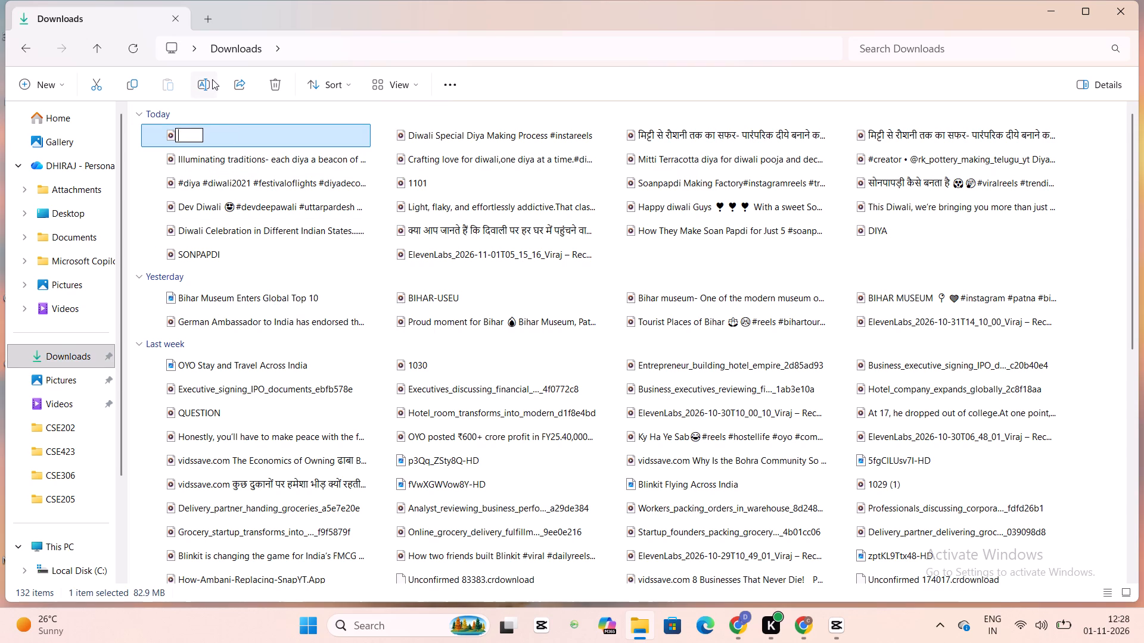
pyautogui.write('DIWALI-DIYA')
pyautogui.press('Return')
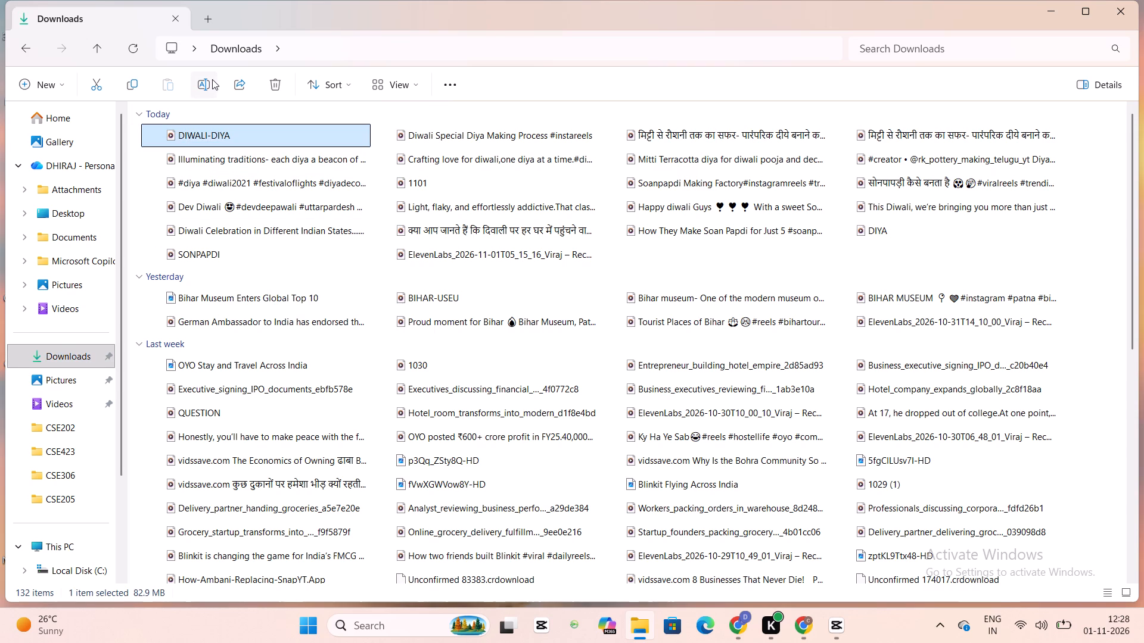
# Play the 1101 video from Downloads, skip ahead to around its middle to check its content, and close the player.
pyautogui.doubleClick(460, 187)
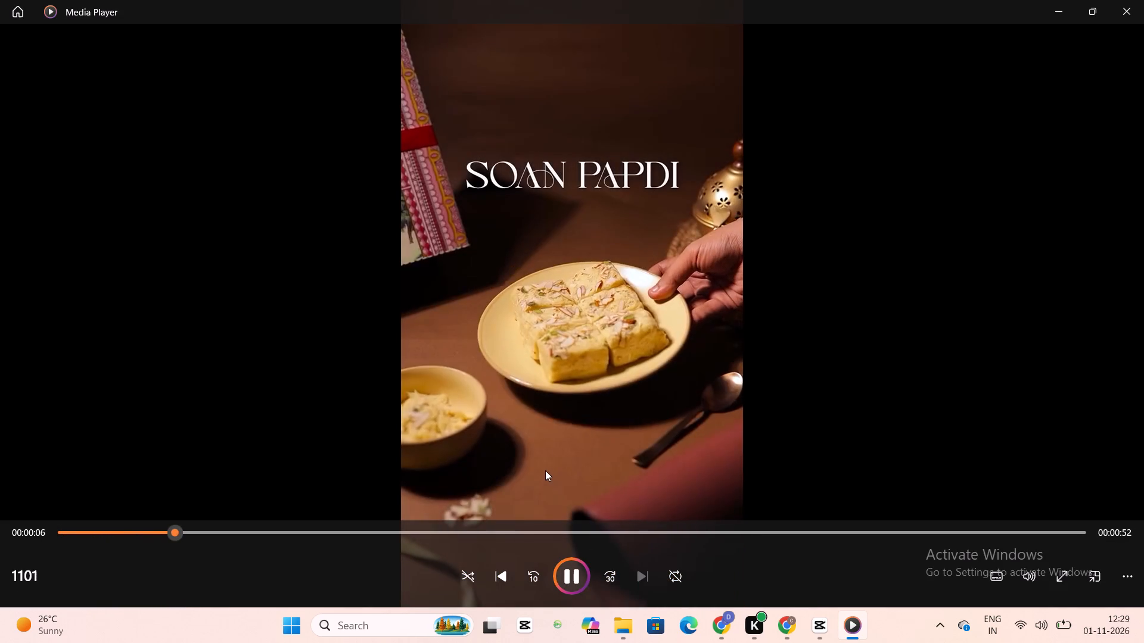
pyautogui.click(551, 535)
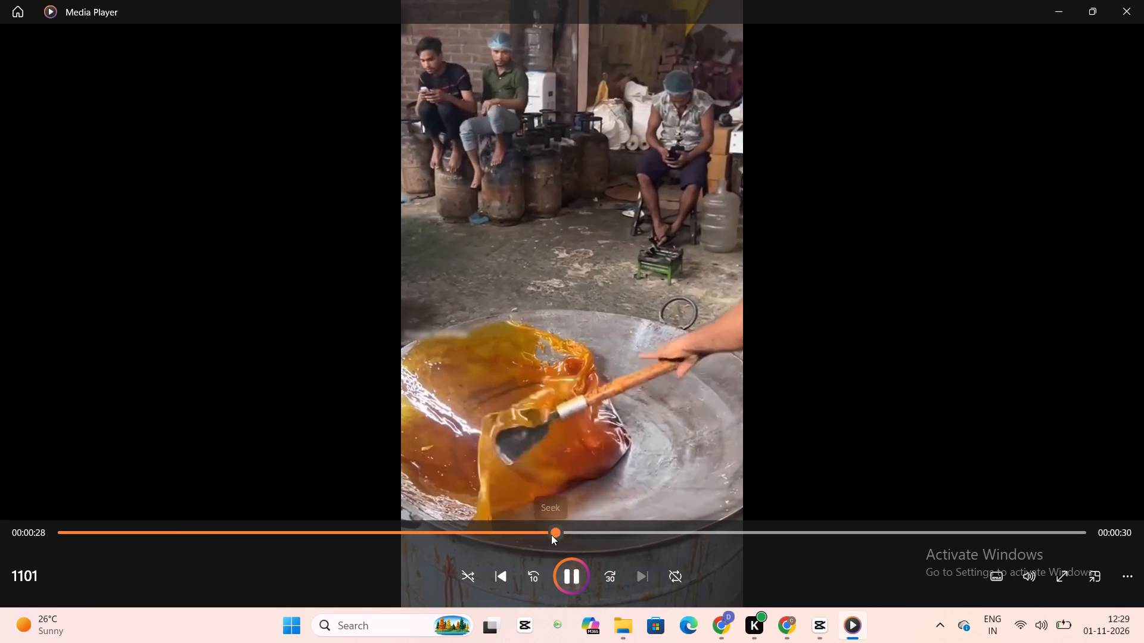
pyautogui.moveTo(551, 535); pyautogui.dragTo(619, 533)
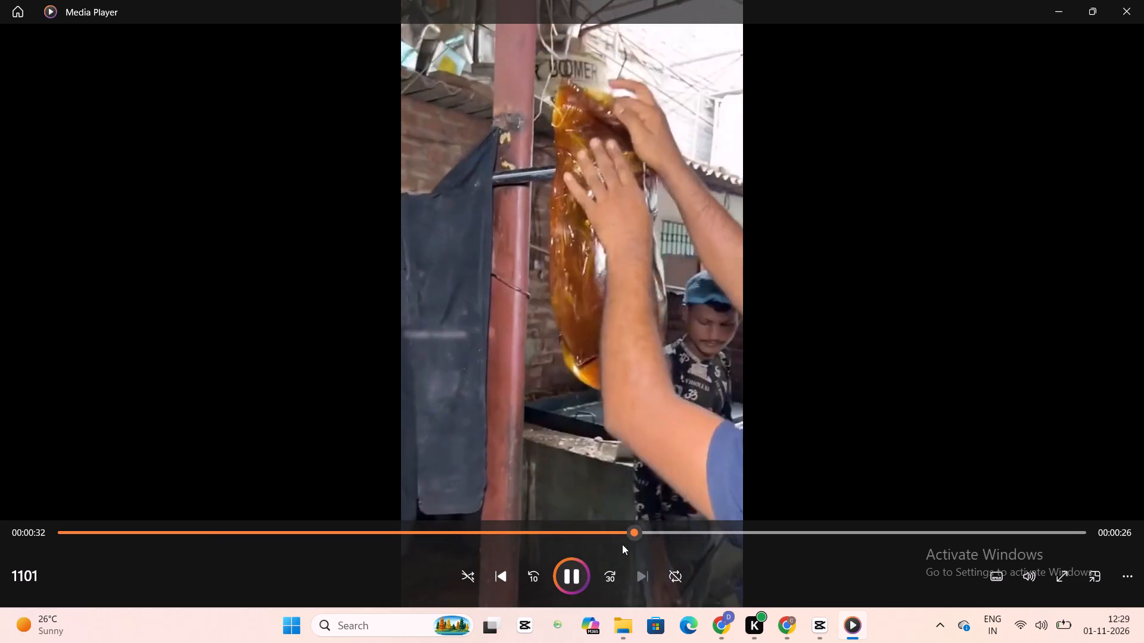
pyautogui.click(582, 570)
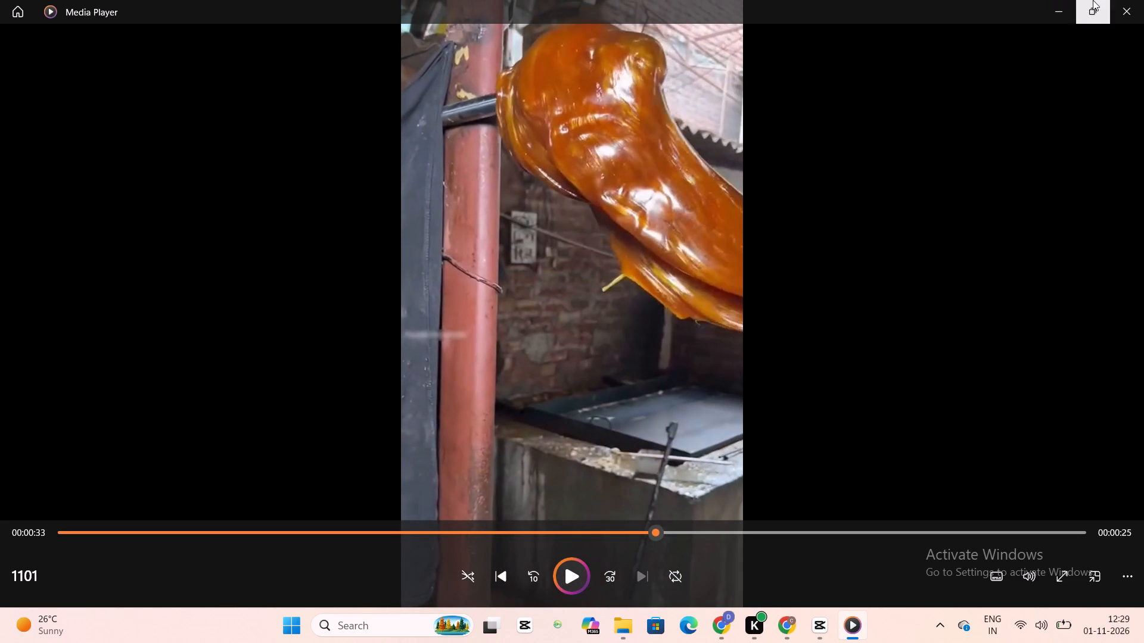
pyautogui.click(1143, 0)
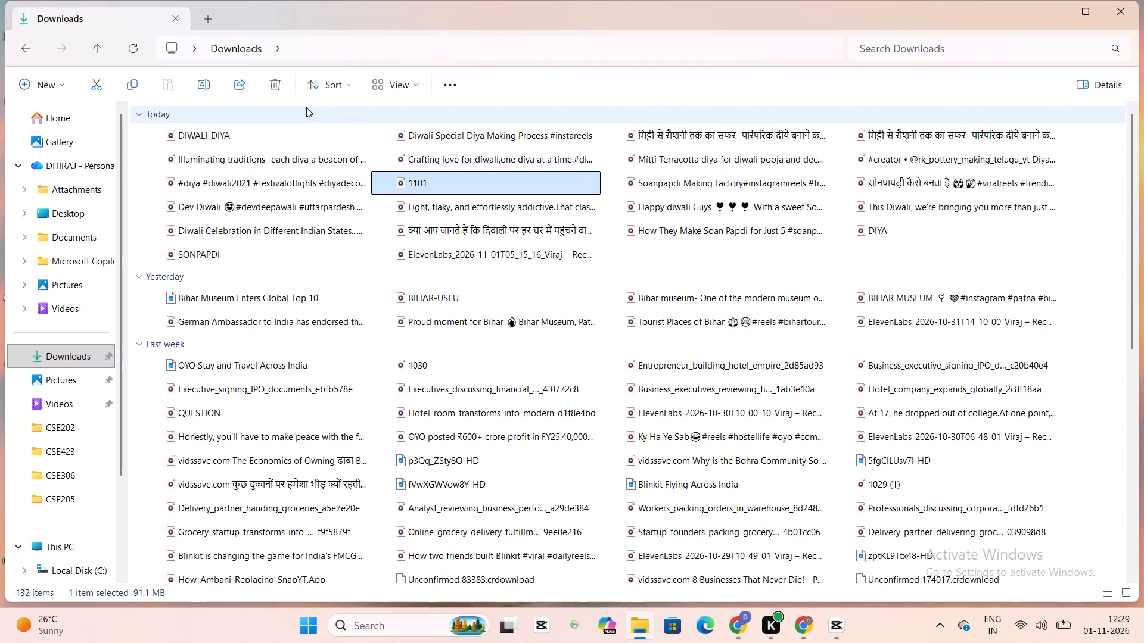
# Rename the 1101 video as DIWALI-SONPAPDI.
pyautogui.click(201, 89)
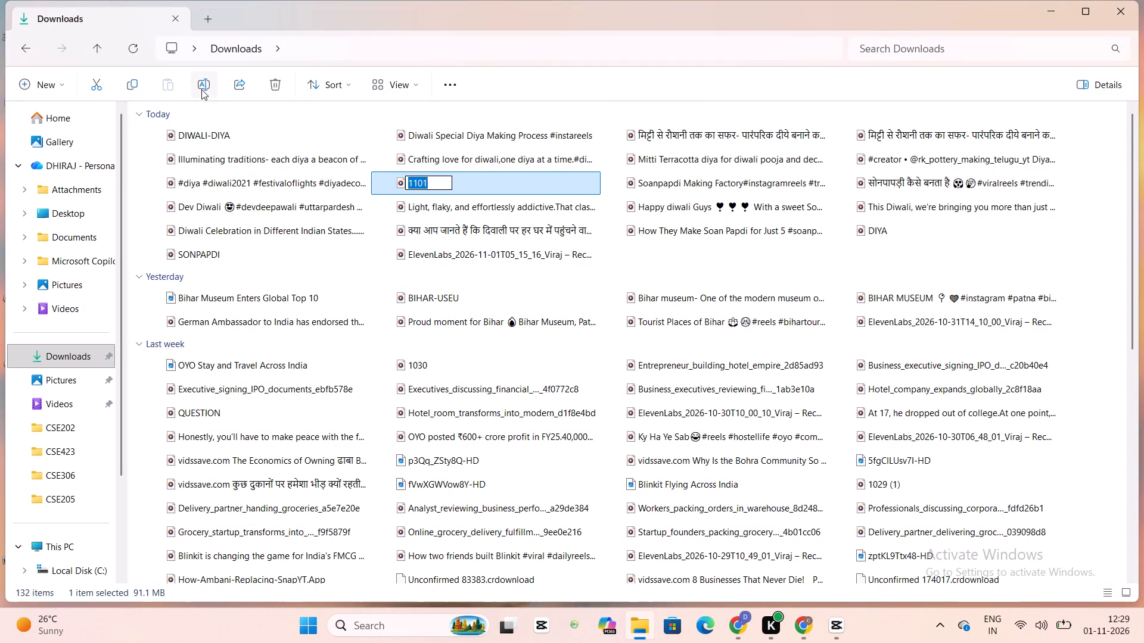
pyautogui.press('BackSpace')
pyautogui.write('DIWALI-SONPAPDI')
pyautogui.press('Return')
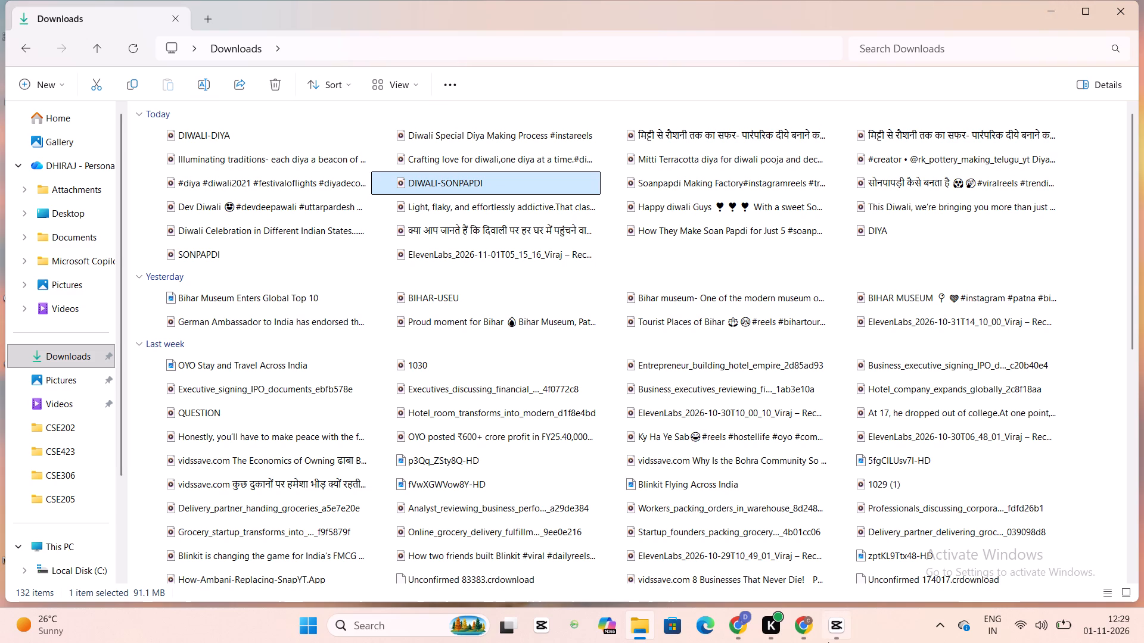
# Play the DIWALI-DIYA video to review the exported result, pause it, and close the player.
pyautogui.doubleClick(217, 137)
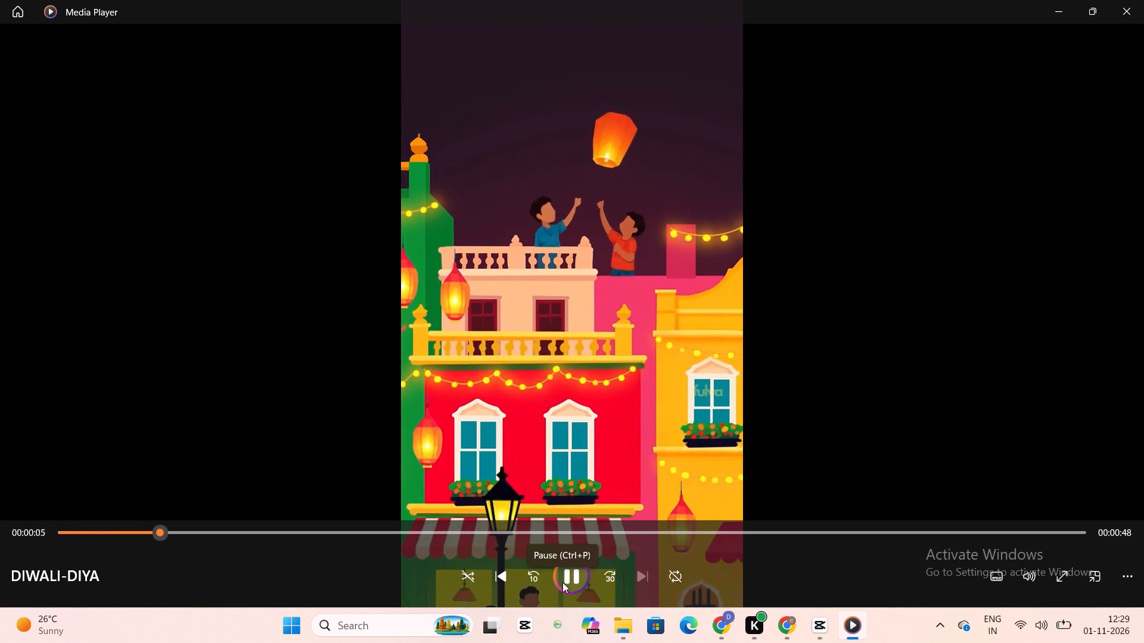
pyautogui.click(562, 582)
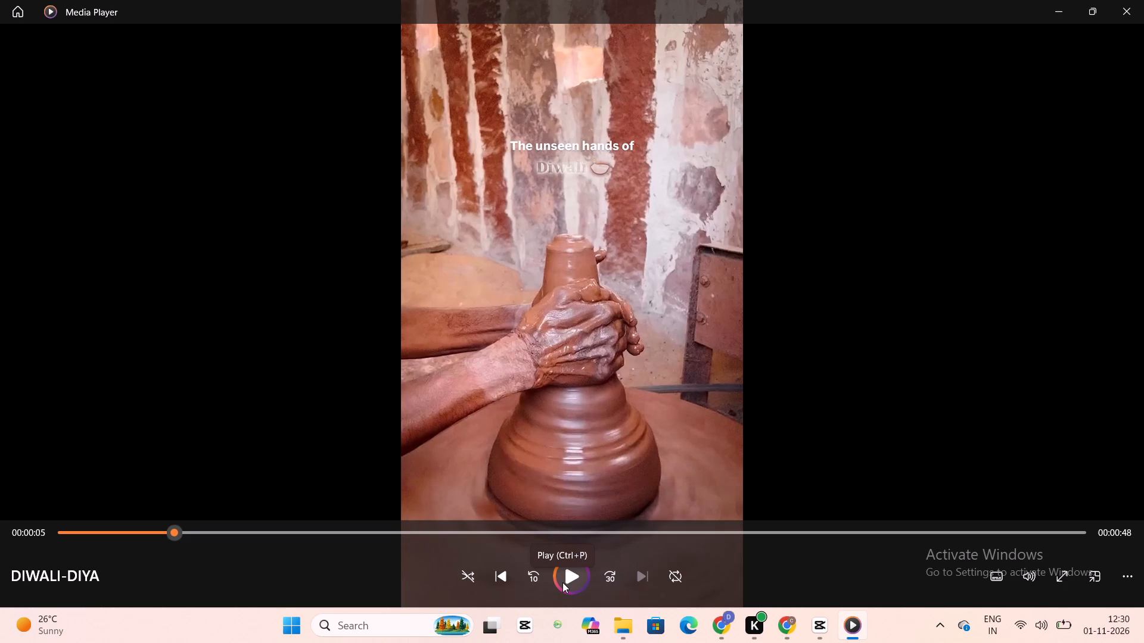
pyautogui.click(562, 582)
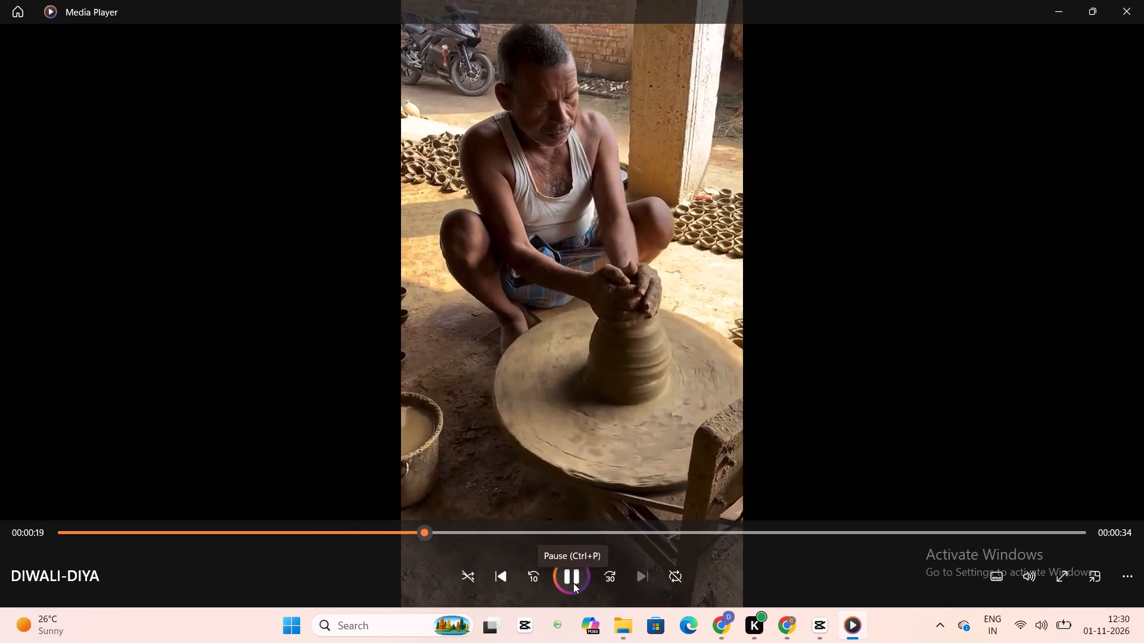
pyautogui.click(573, 583)
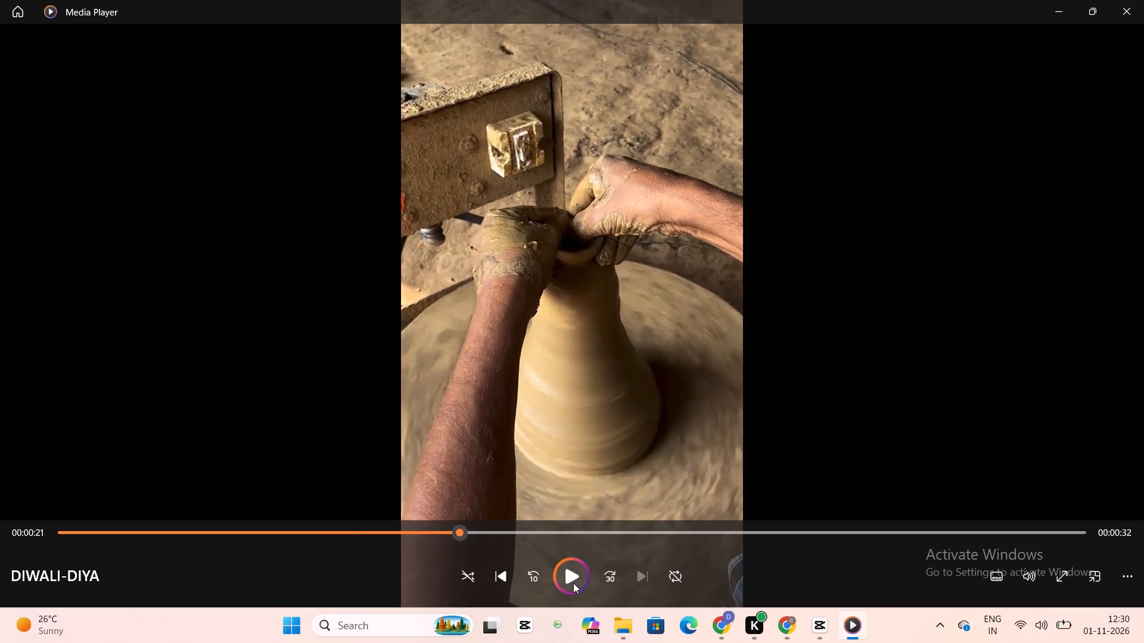
pyautogui.click(1136, 6)
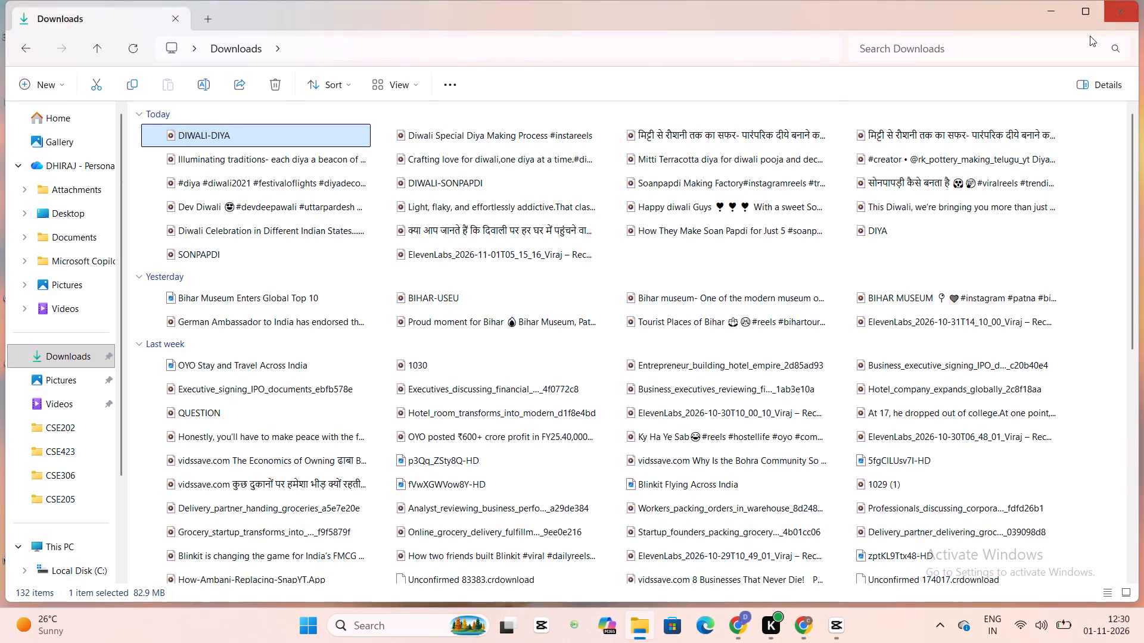